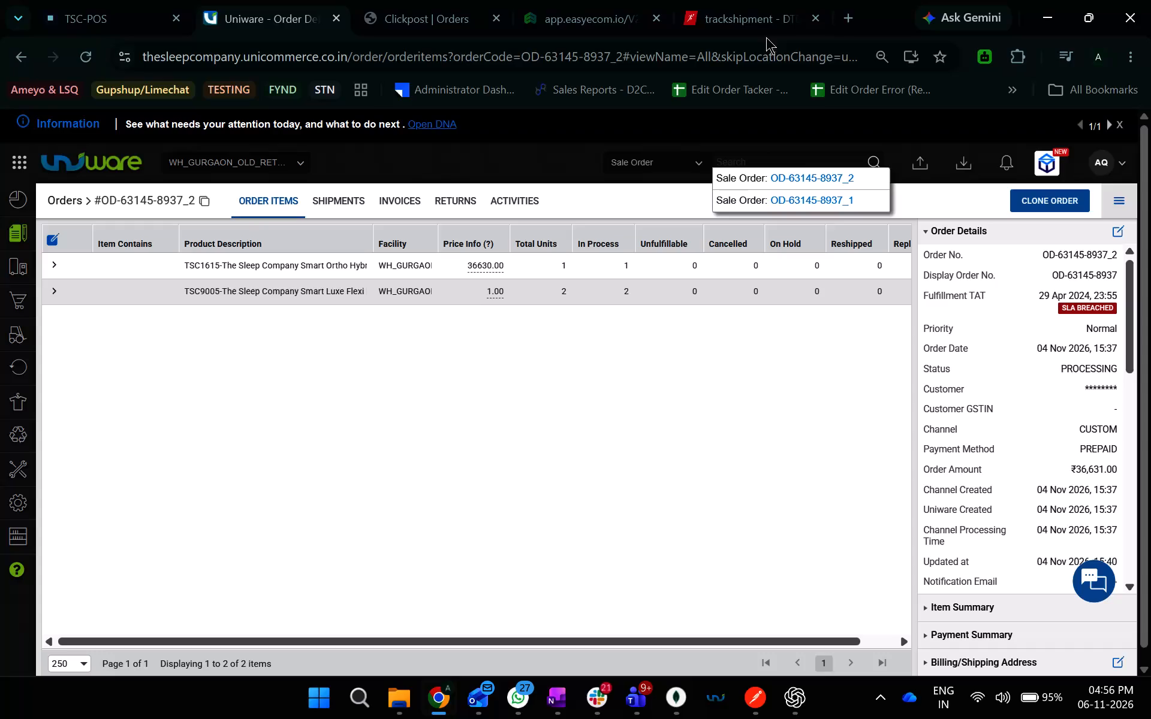
{"action": "left_click", "coordinate": [614, 1]}
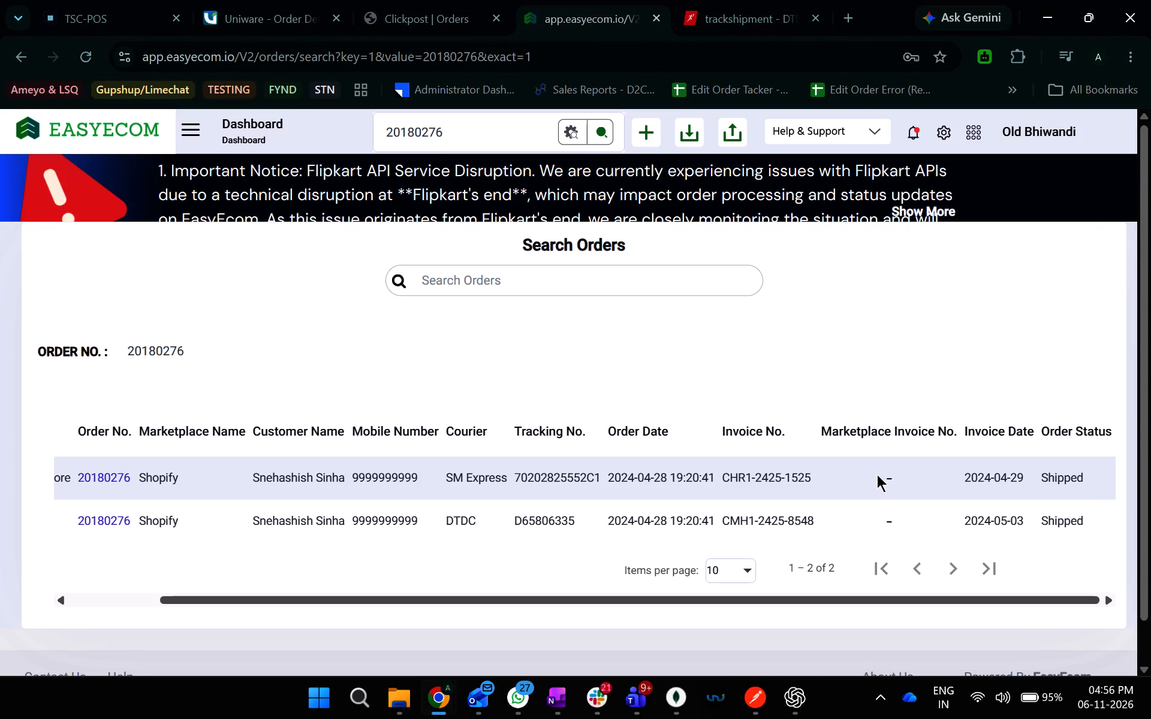
{"action": "scroll", "coordinate": [877, 475], "scroll_direction": "left", "scroll_amount": 2}
{"action": "scroll", "coordinate": [877, 475], "scroll_direction": "right", "scroll_amount": 1}
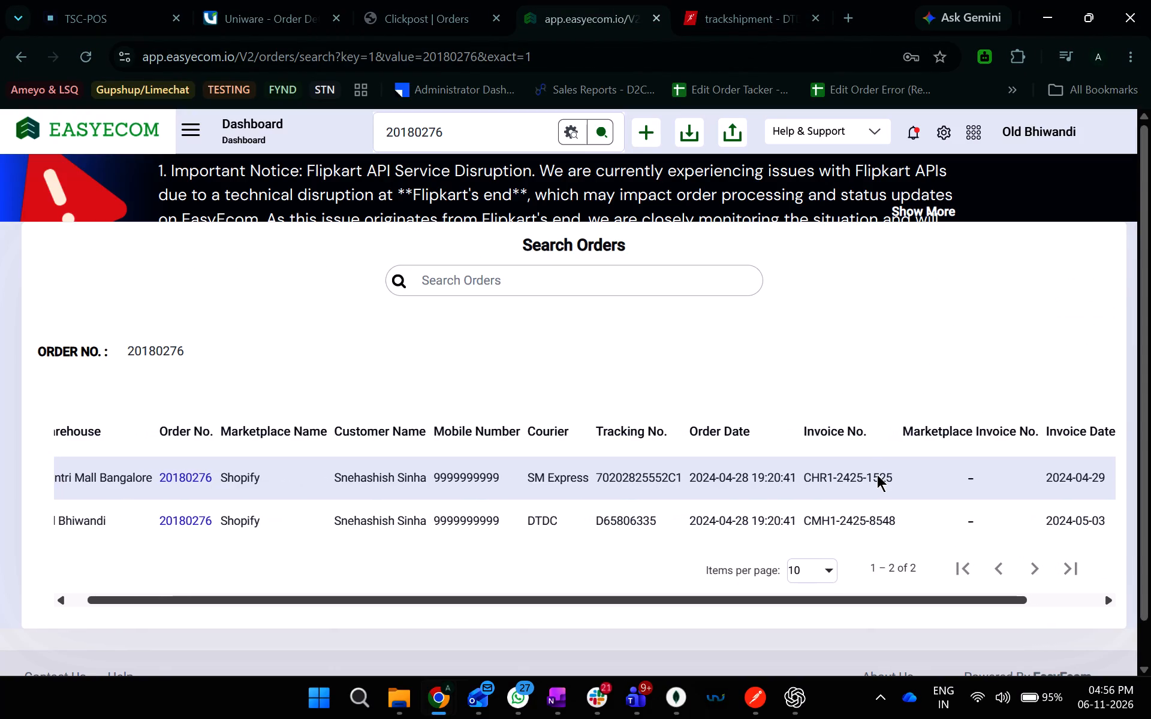
{"action": "scroll", "coordinate": [877, 475], "scroll_direction": "right", "scroll_amount": 2}
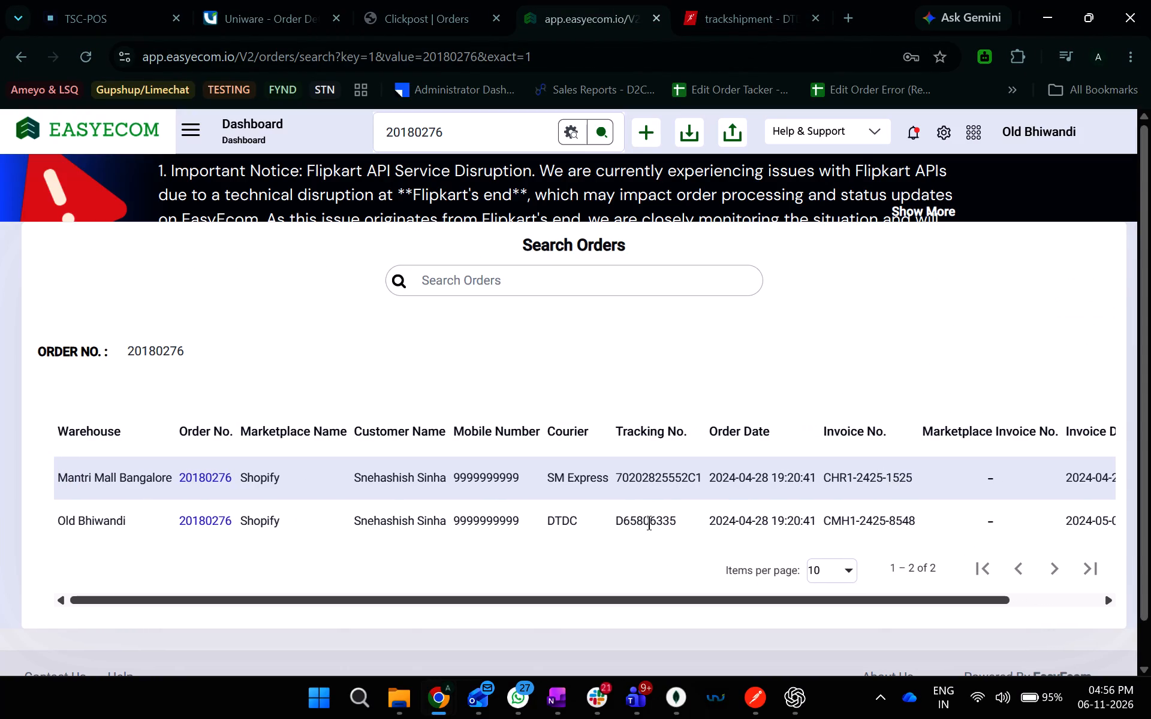
{"action": "scroll", "coordinate": [649, 522], "scroll_direction": "left", "scroll_amount": 4}
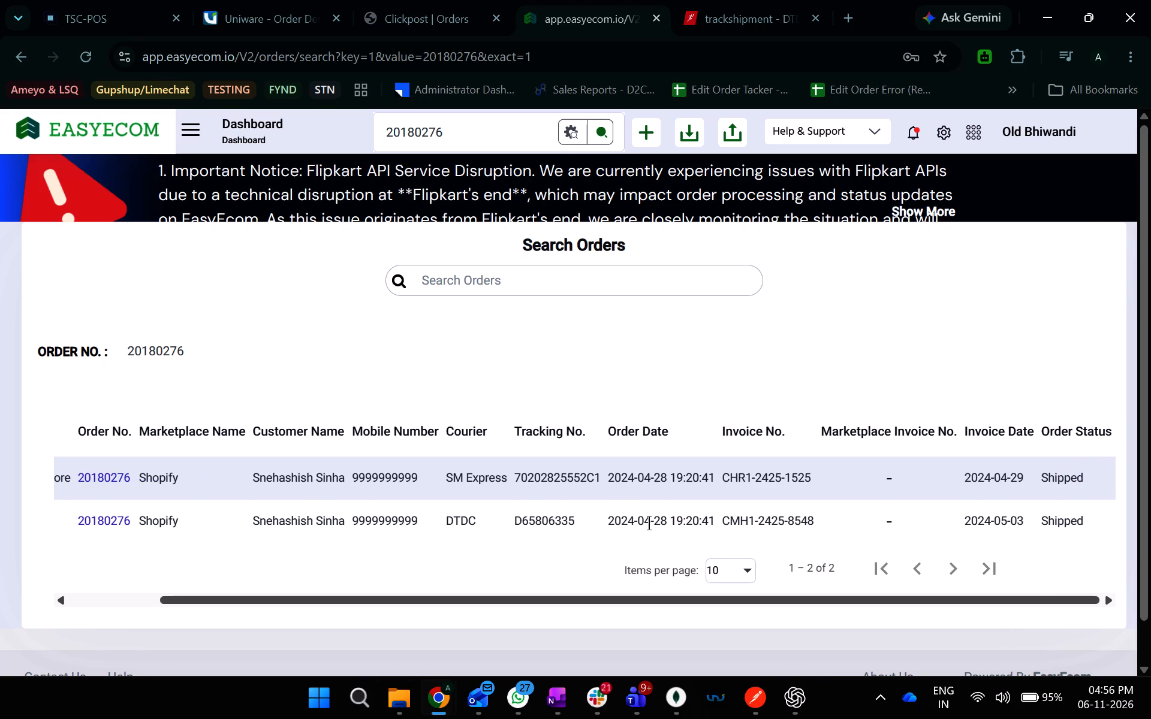
{"action": "scroll", "coordinate": [649, 522], "scroll_direction": "right", "scroll_amount": 6}
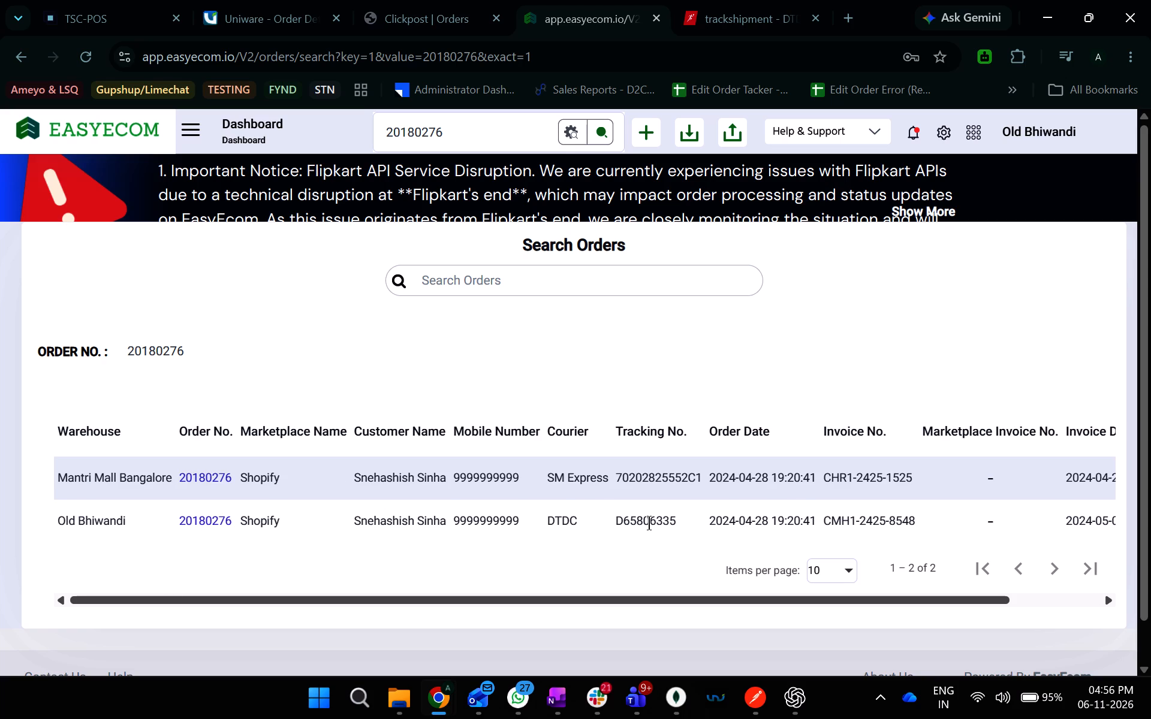
{"action": "scroll", "coordinate": [649, 522], "scroll_direction": "left", "scroll_amount": 6}
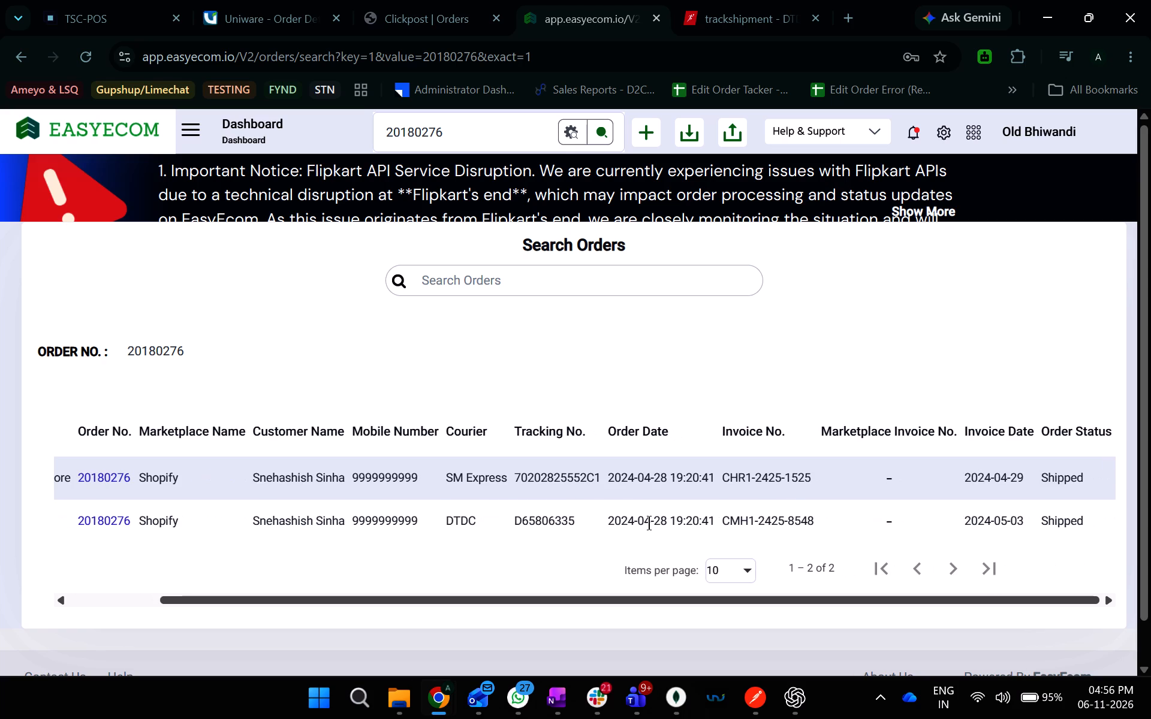
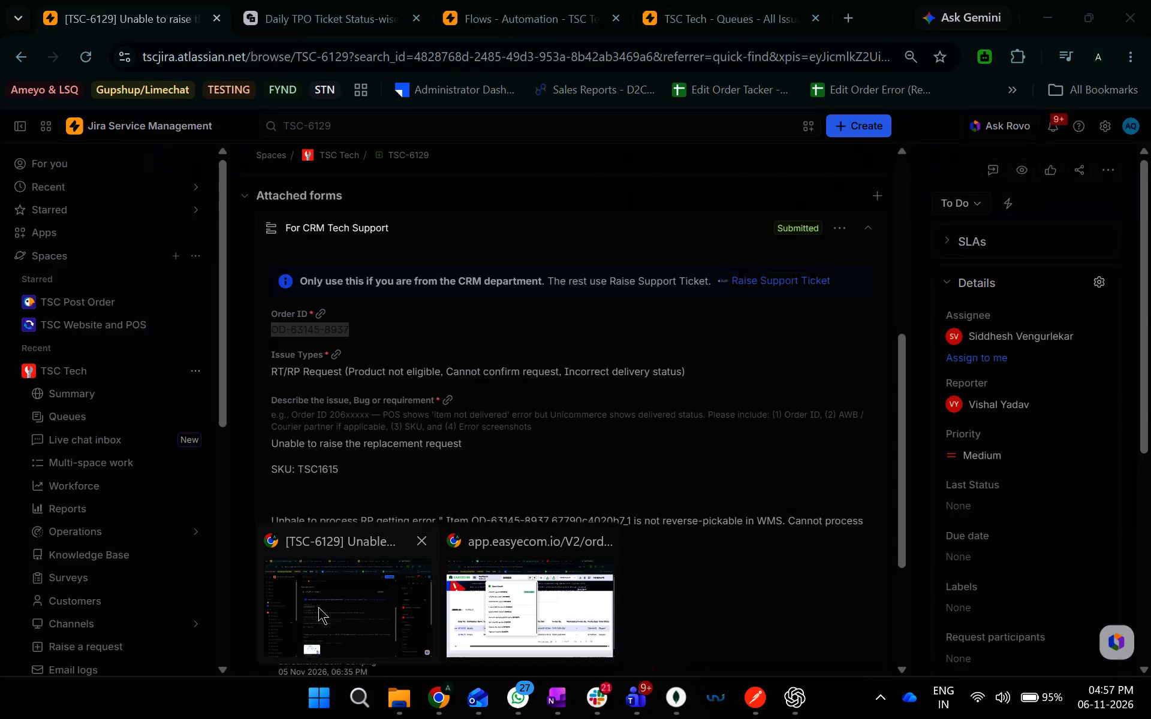
In the Downloads folder, add the final_variant_to_part_mapping and Custom - EE Raw files to Favorites.
{"action": "left_click", "coordinate": [389, 712]}
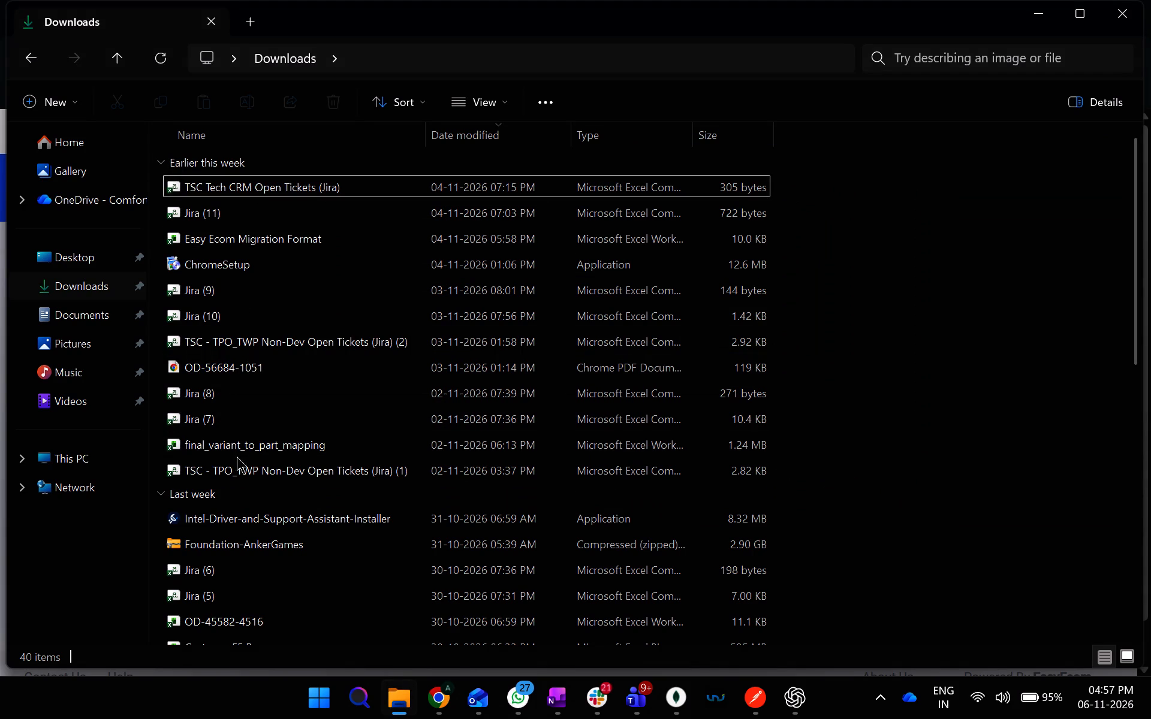
{"action": "left_click", "coordinate": [307, 445], "text": "ctrl"}
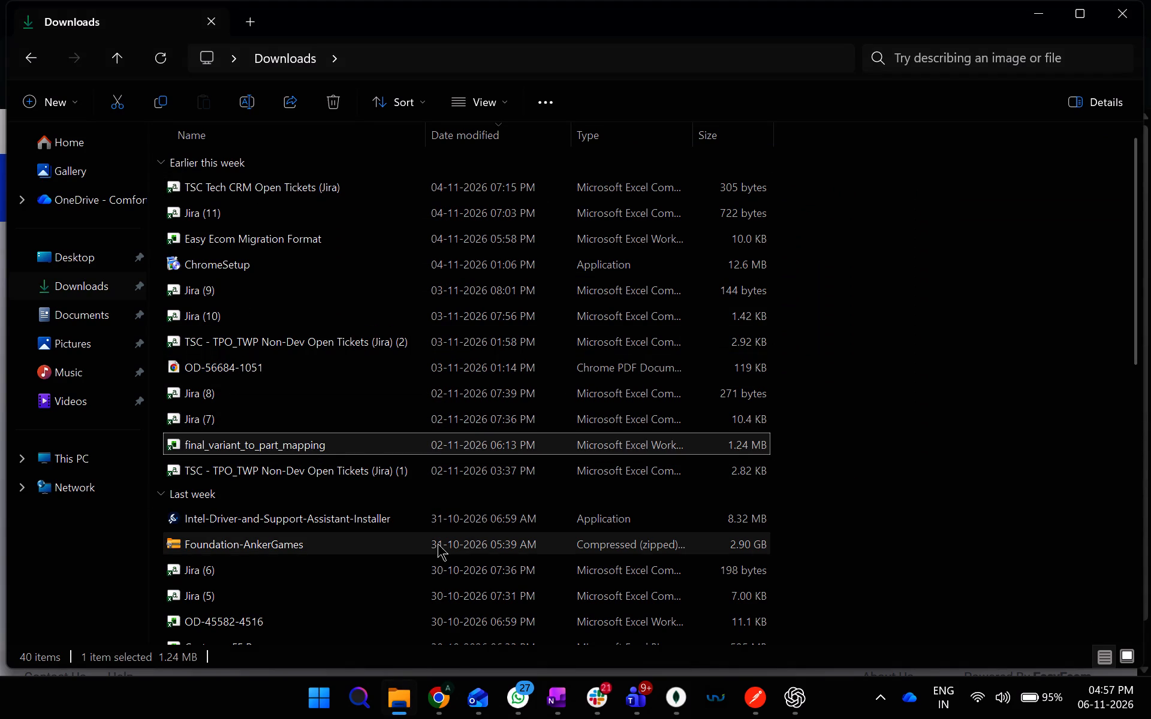
{"action": "scroll", "coordinate": [433, 536], "scroll_direction": "down", "scroll_amount": 1}
{"action": "left_click", "coordinate": [340, 580], "text": "ctrl"}
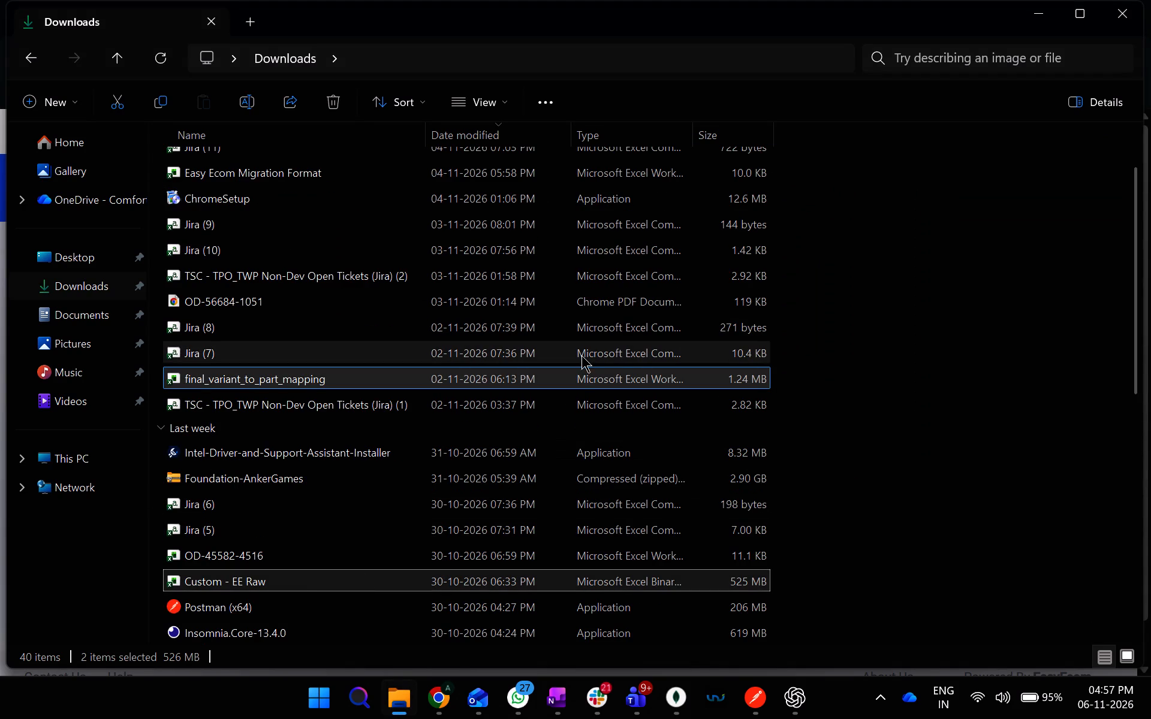
{"action": "right_click", "coordinate": [581, 379]}
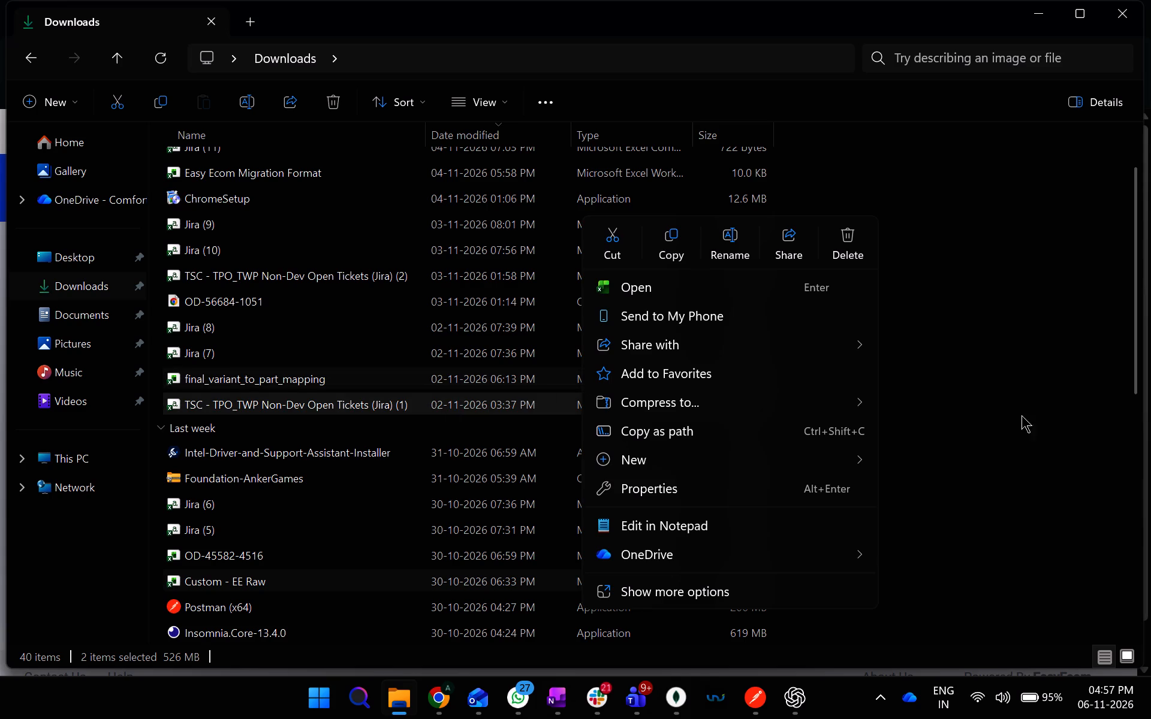
{"action": "left_click", "coordinate": [1000, 415]}
{"action": "left_click", "coordinate": [364, 382], "text": "ctrl"}
{"action": "left_click", "coordinate": [312, 582], "text": "ctrl"}
{"action": "right_click", "coordinate": [312, 582], "text": "ctrl"}
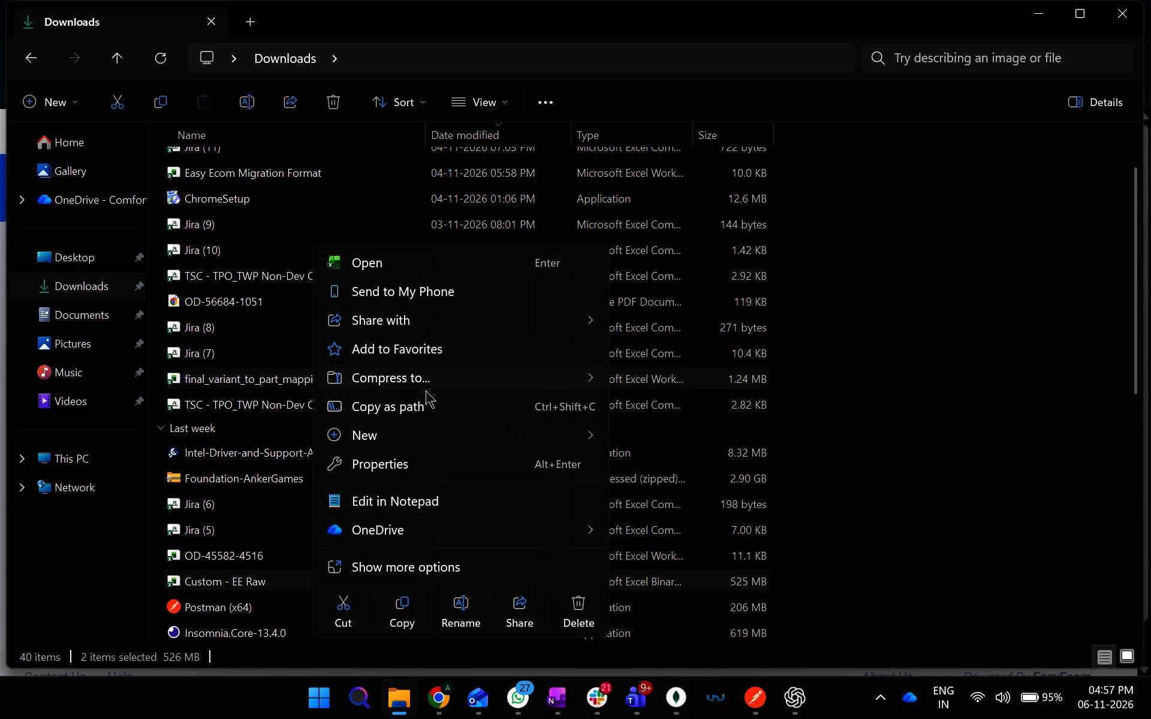
{"action": "left_click", "coordinate": [423, 353]}
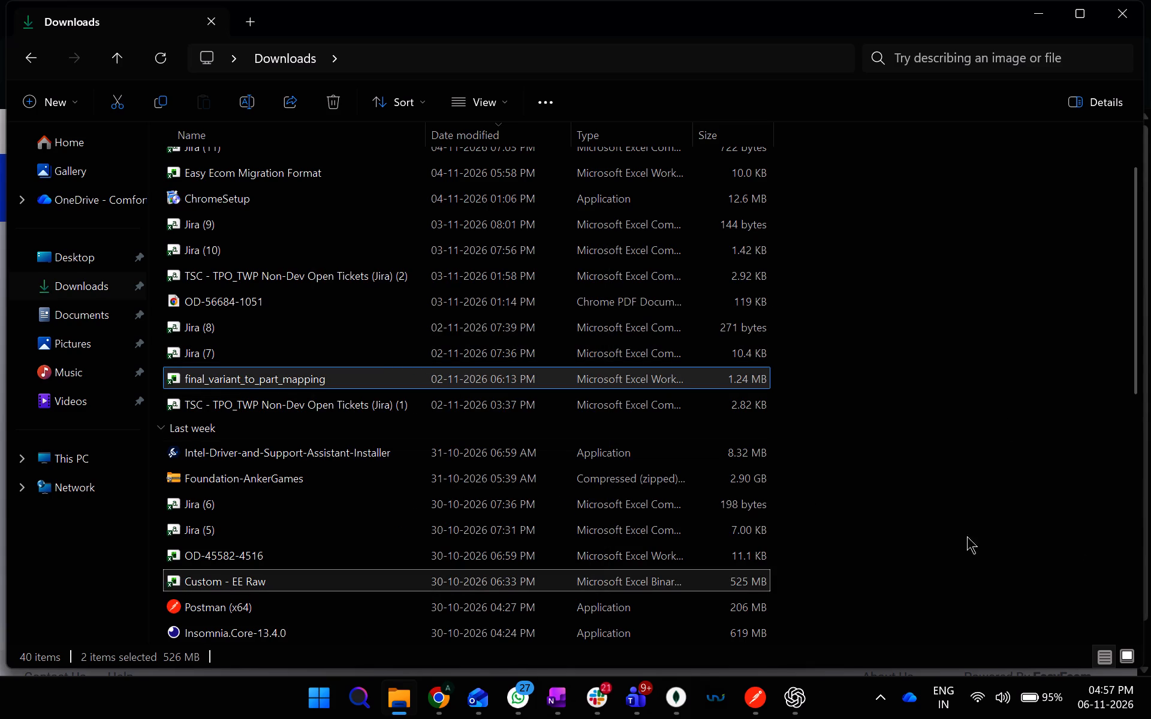
{"action": "left_click", "coordinate": [926, 521]}
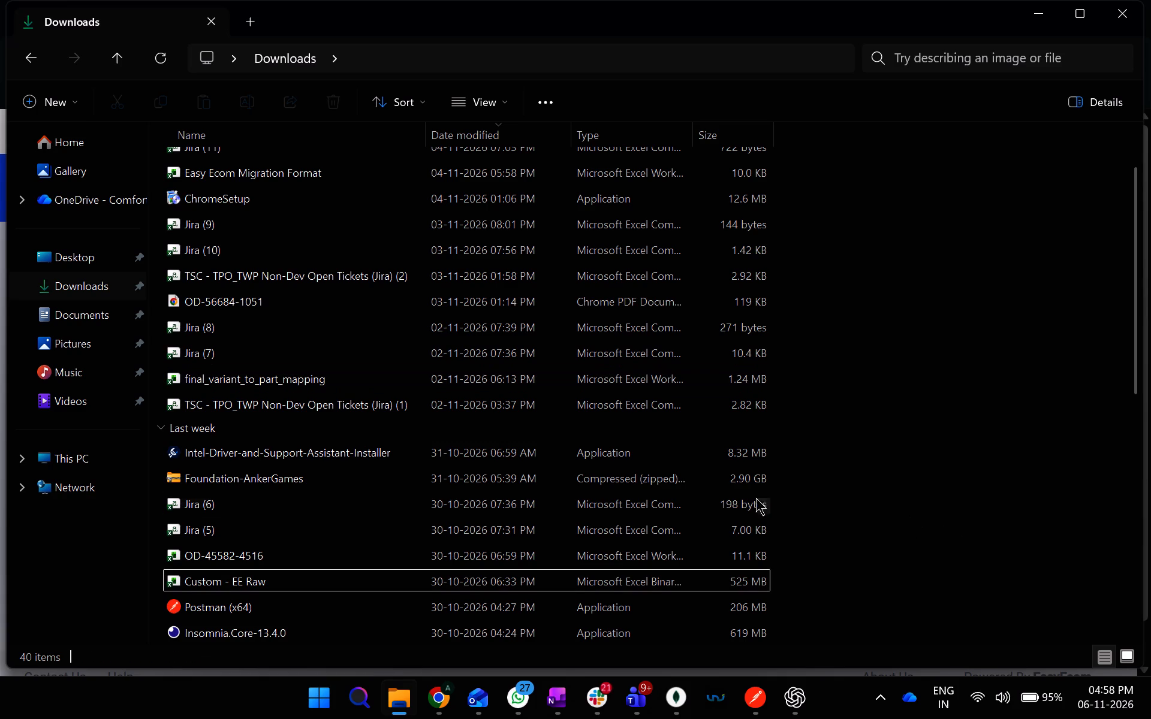
Open the Custom - EE Raw workbook from the Downloads folder in Excel.
{"action": "left_click", "coordinate": [243, 588]}
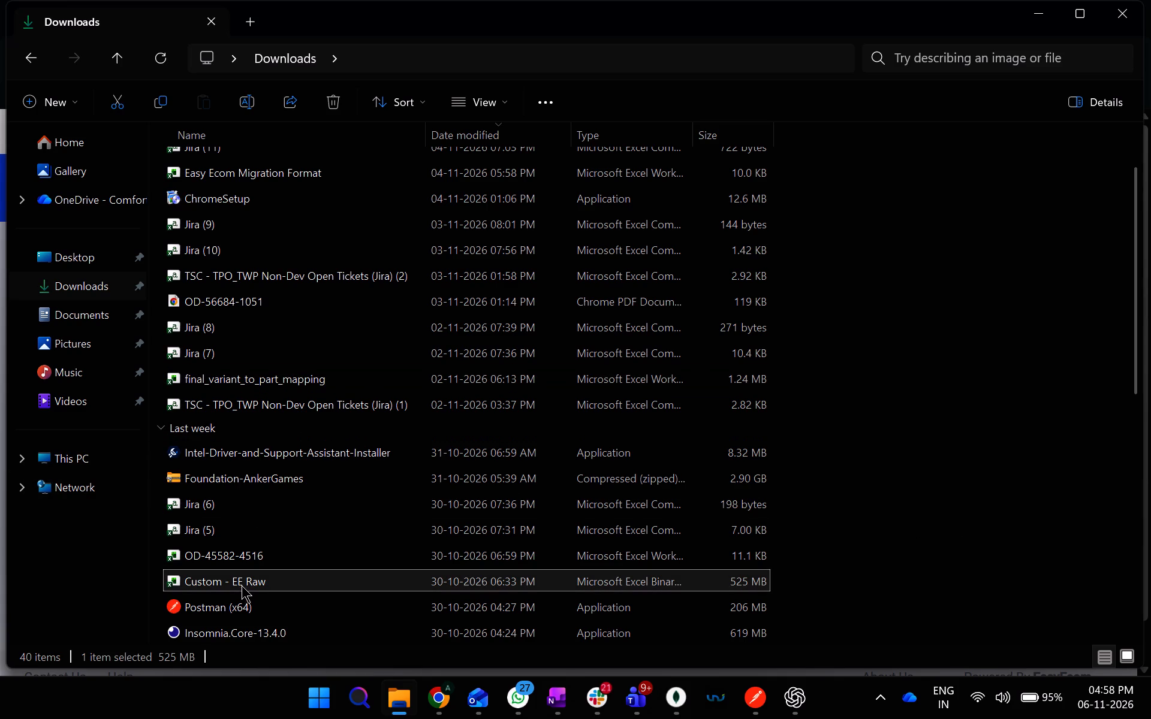
{"action": "double_click", "coordinate": [240, 582]}
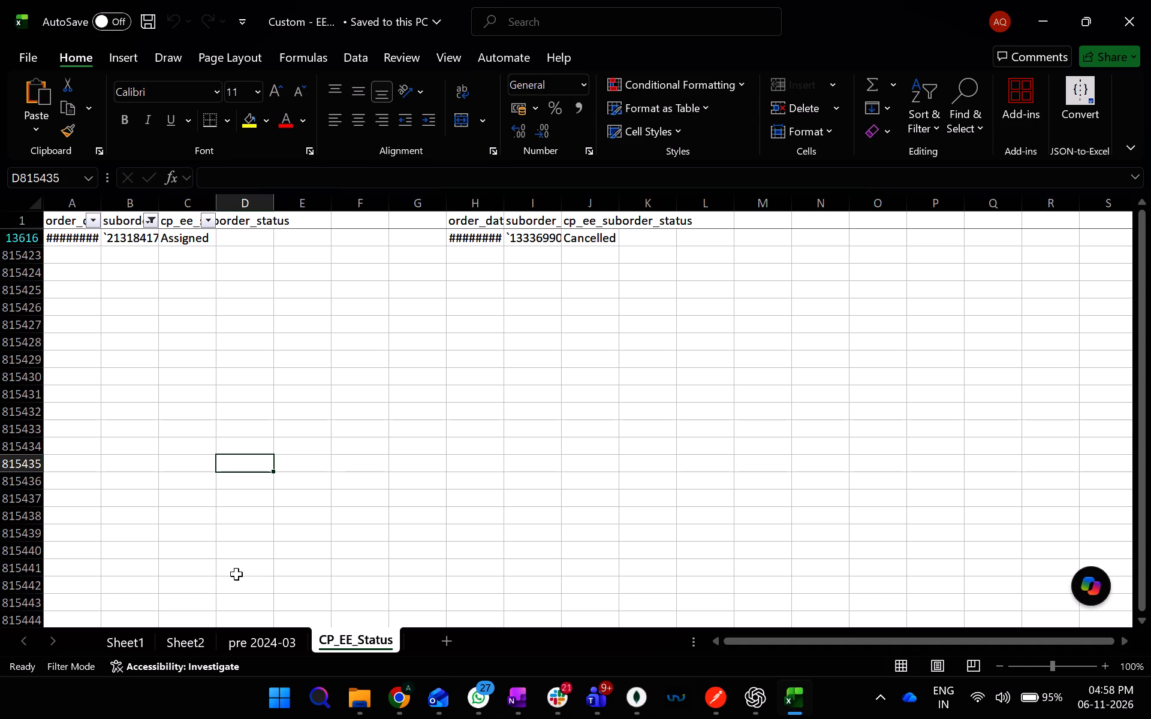
{"action": "key", "text": "ctrl+f"}
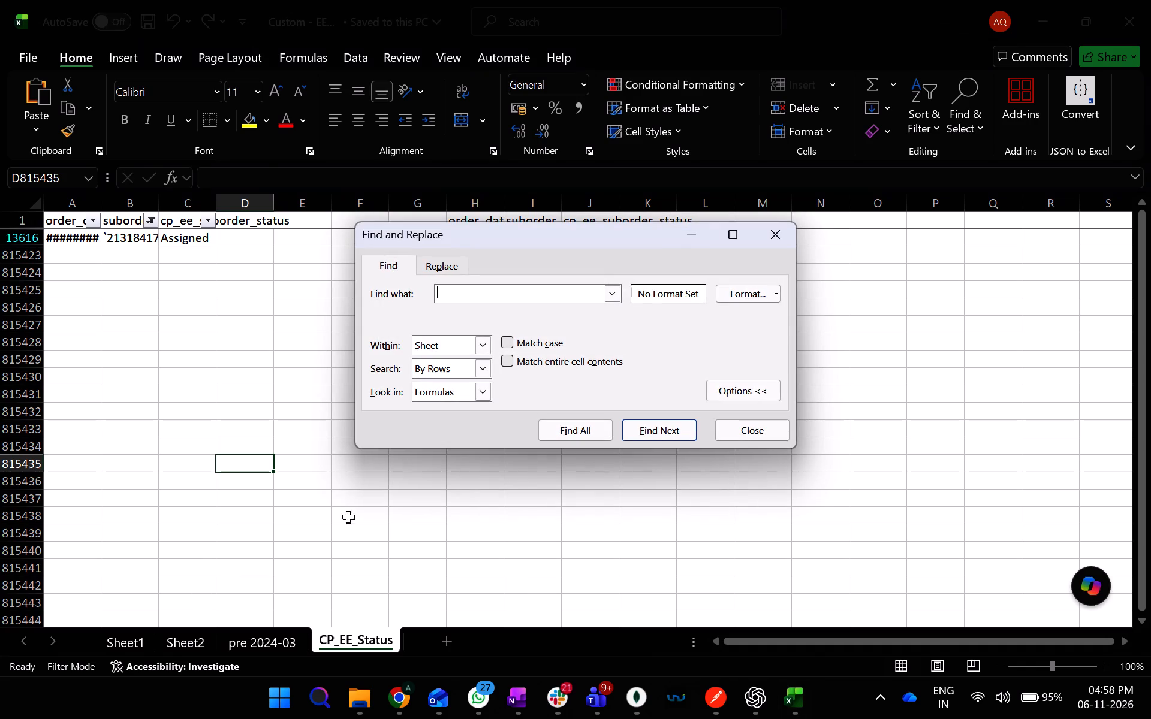
{"action": "key", "text": "ctrl+v"}
{"action": "left_click", "coordinate": [489, 347]}
{"action": "left_click", "coordinate": [453, 374]}
{"action": "left_click", "coordinate": [579, 433]}
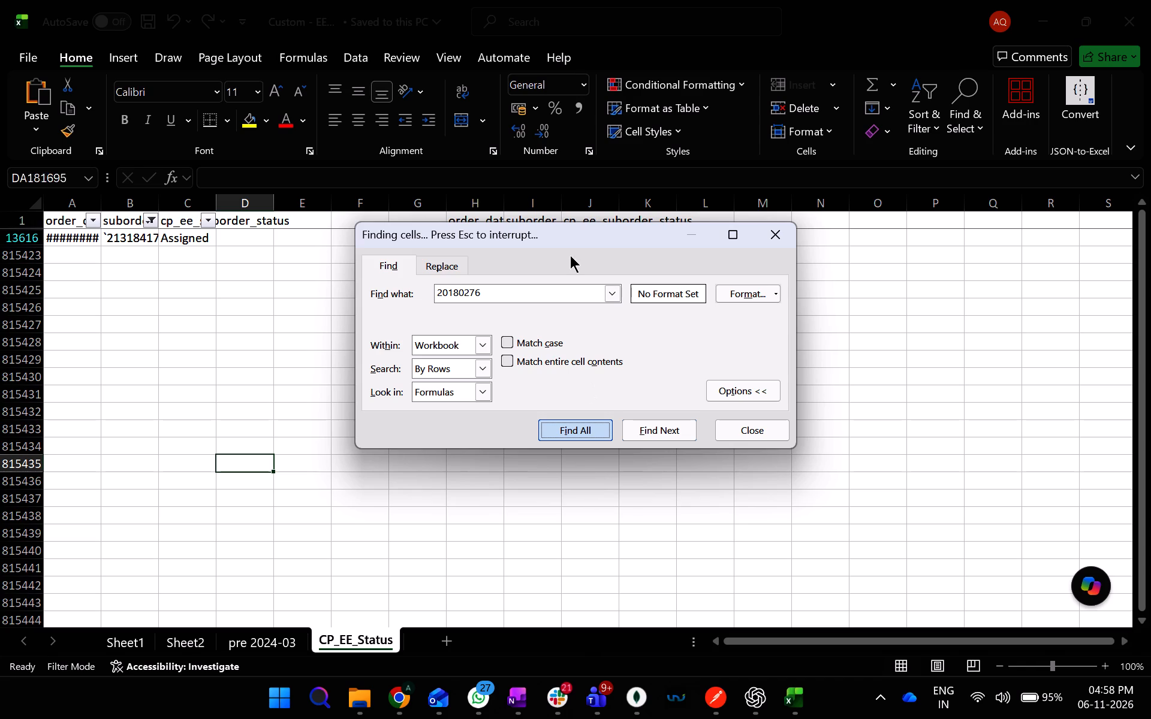
{"action": "left_click_drag", "start_coordinate": [570, 239], "coordinate": [760, 366]}
{"action": "left_click_drag", "start_coordinate": [587, 231], "coordinate": [619, 284]}
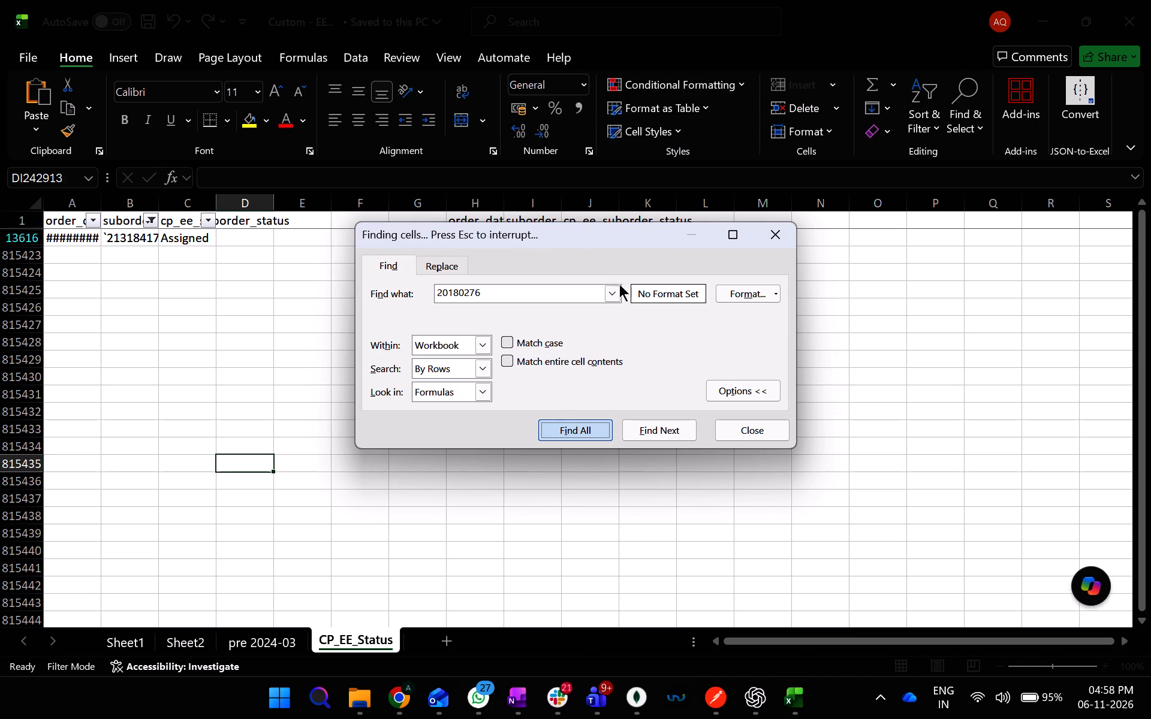
{"action": "left_click_drag", "start_coordinate": [619, 284], "coordinate": [624, 295]}
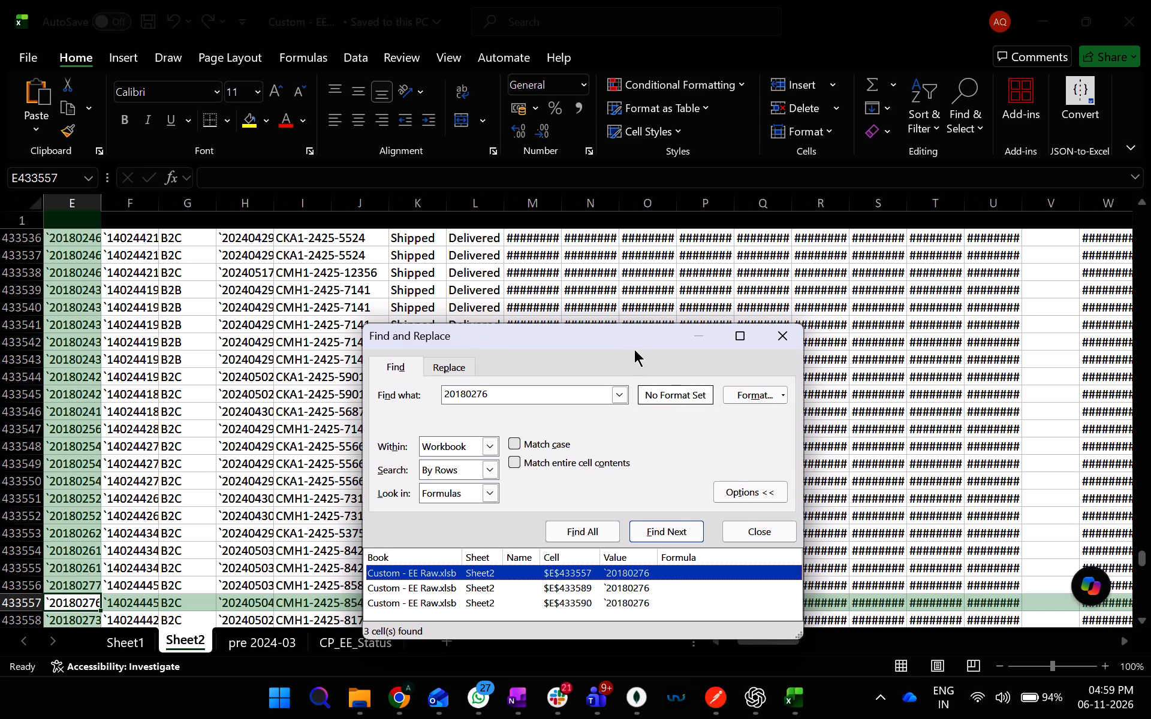
{"action": "left_click", "coordinate": [848, 253]}
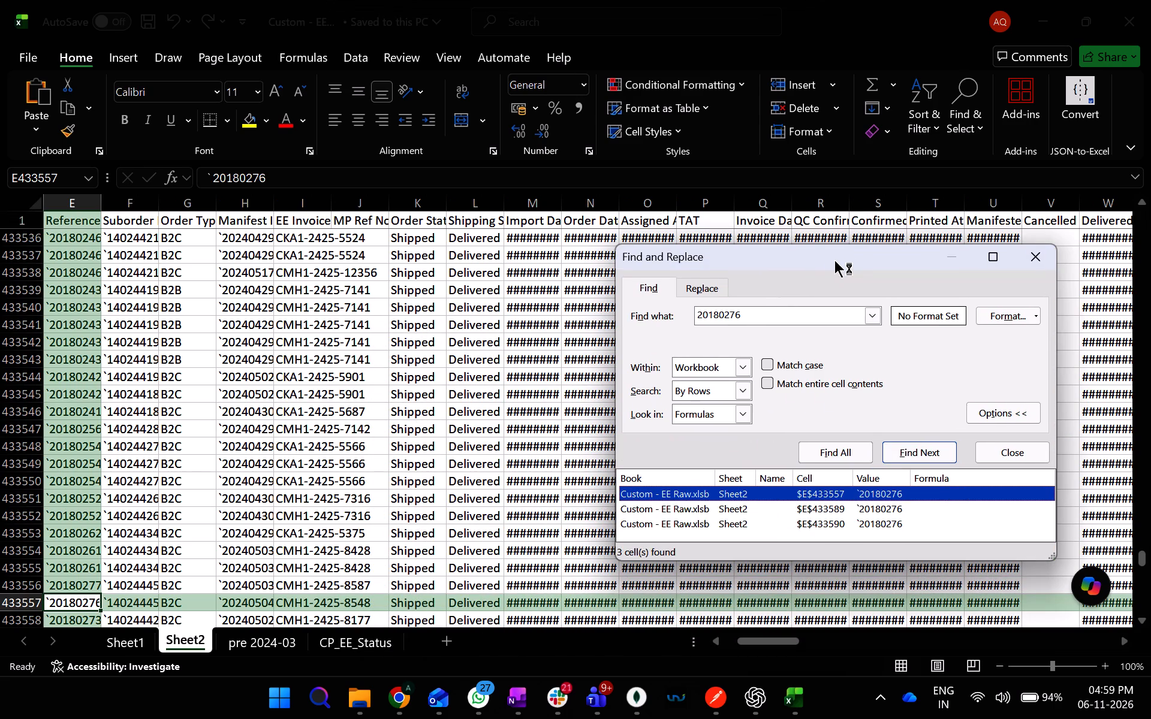
{"action": "left_click_drag", "start_coordinate": [822, 255], "coordinate": [846, 179]}
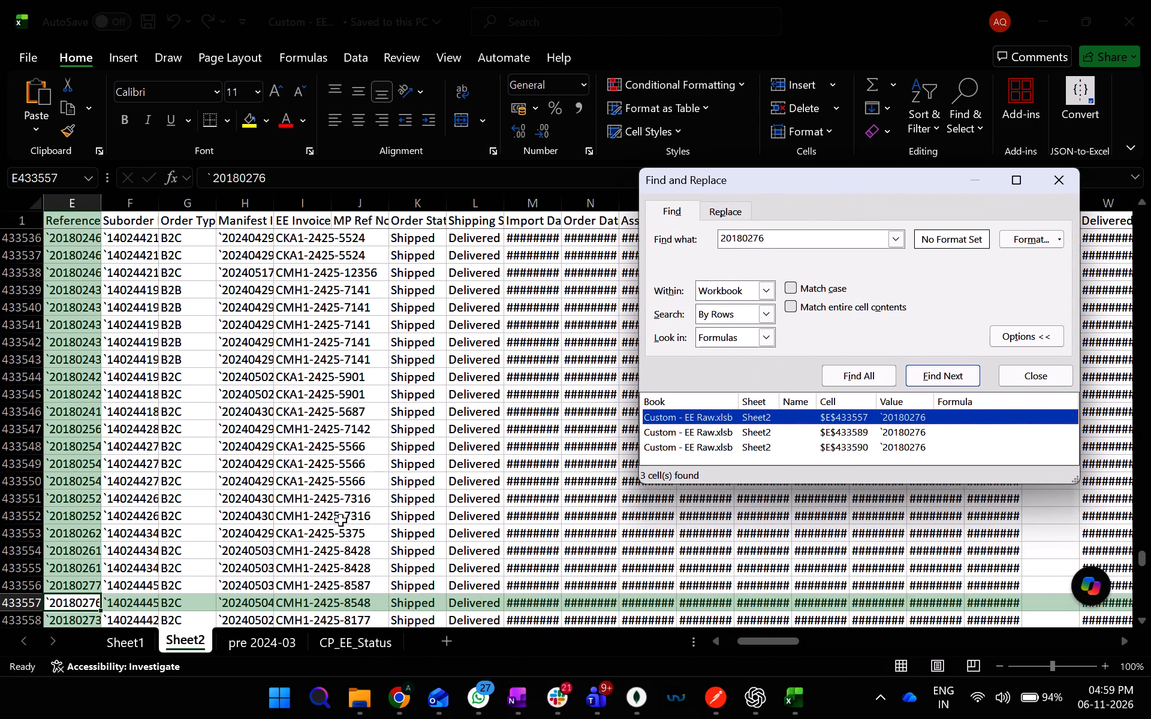
{"action": "left_click", "coordinate": [85, 605]}
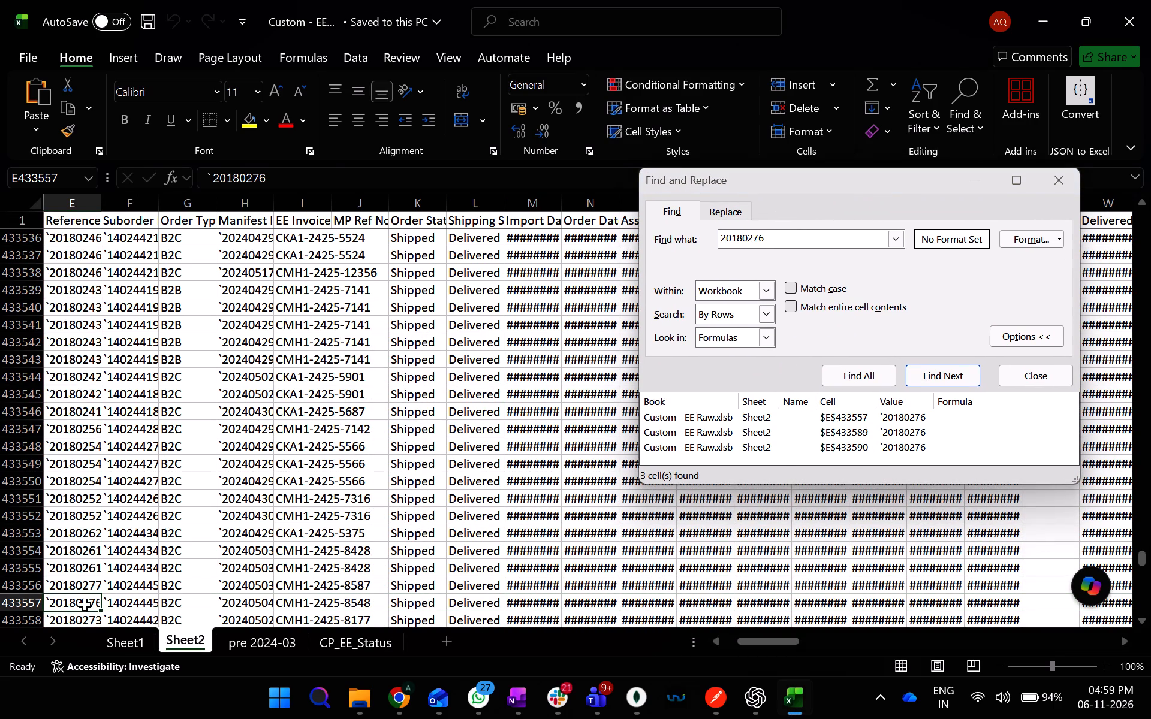
{"action": "key", "text": "Right"}
{"action": "key", "text": "Right"}
{"action": "key", "text": "Right"}
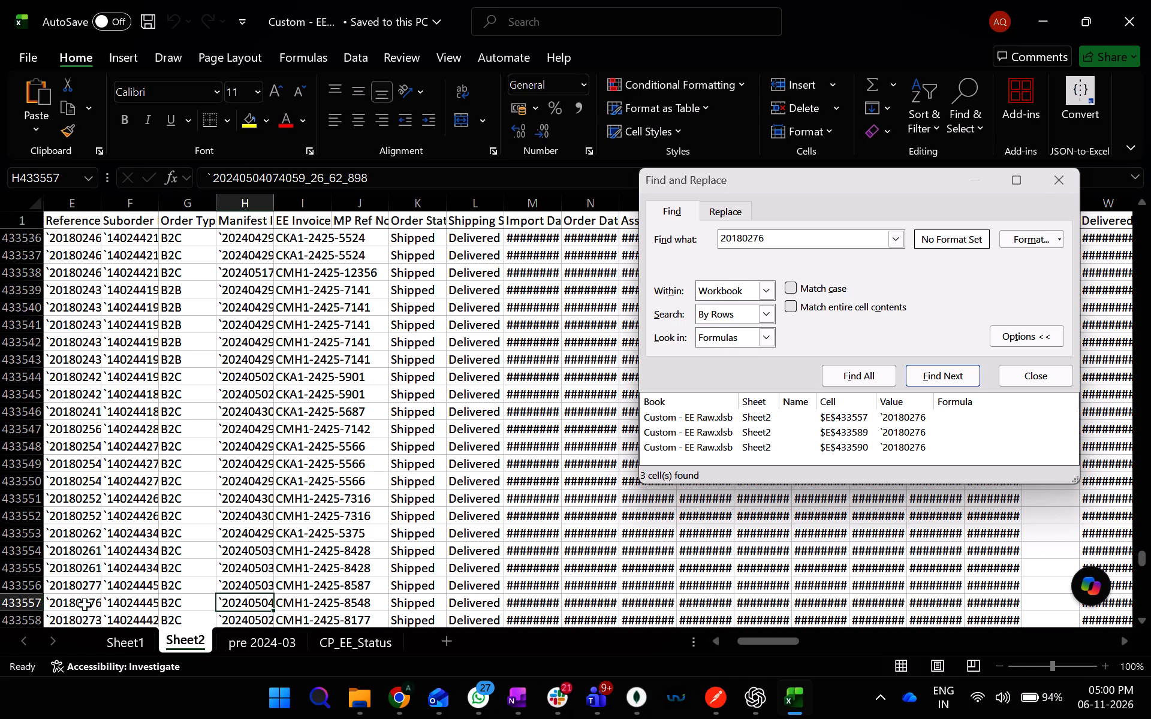
{"action": "key", "text": "Right"}
{"action": "key", "text": "Right"}
{"action": "key", "text": "Right"}
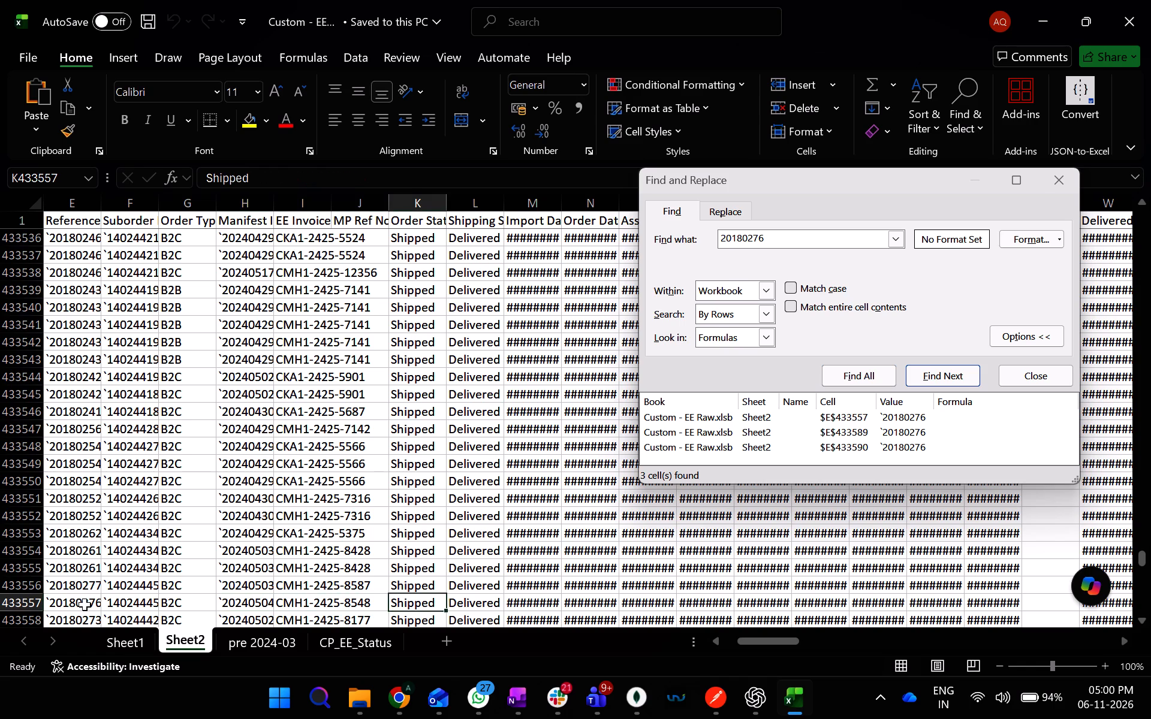
{"action": "key", "text": "Right"}
{"action": "key", "text": "Right"}
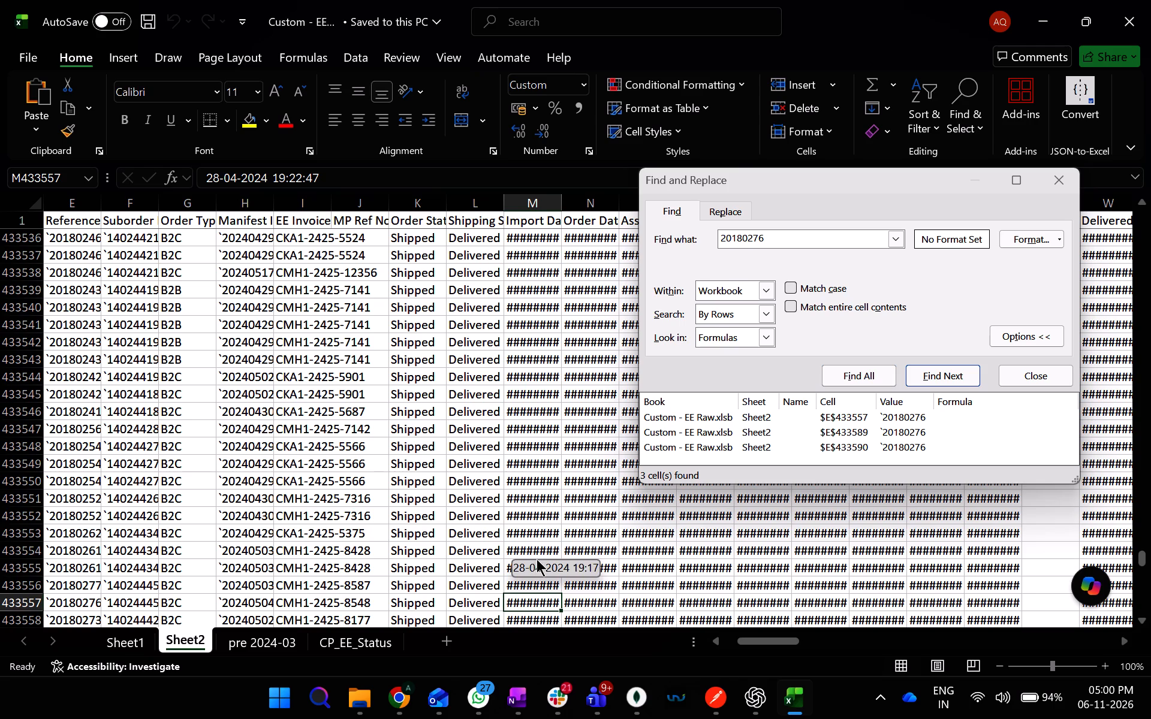
{"action": "left_click_drag", "start_coordinate": [689, 178], "coordinate": [694, 536]}
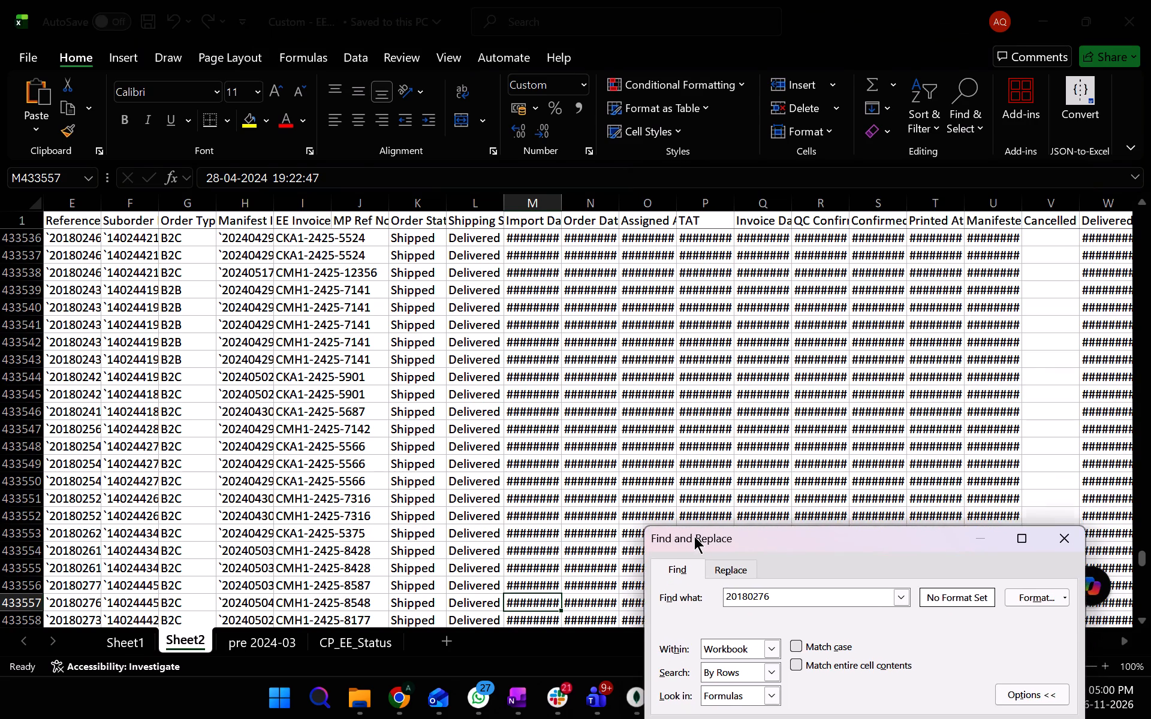
Examine the date fields for reference 20180276 in row 433557 of Sheet2, from the import date through the delivered and handover columns.
{"action": "left_click_drag", "start_coordinate": [694, 536], "coordinate": [694, 534]}
{"action": "left_click", "coordinate": [525, 603]}
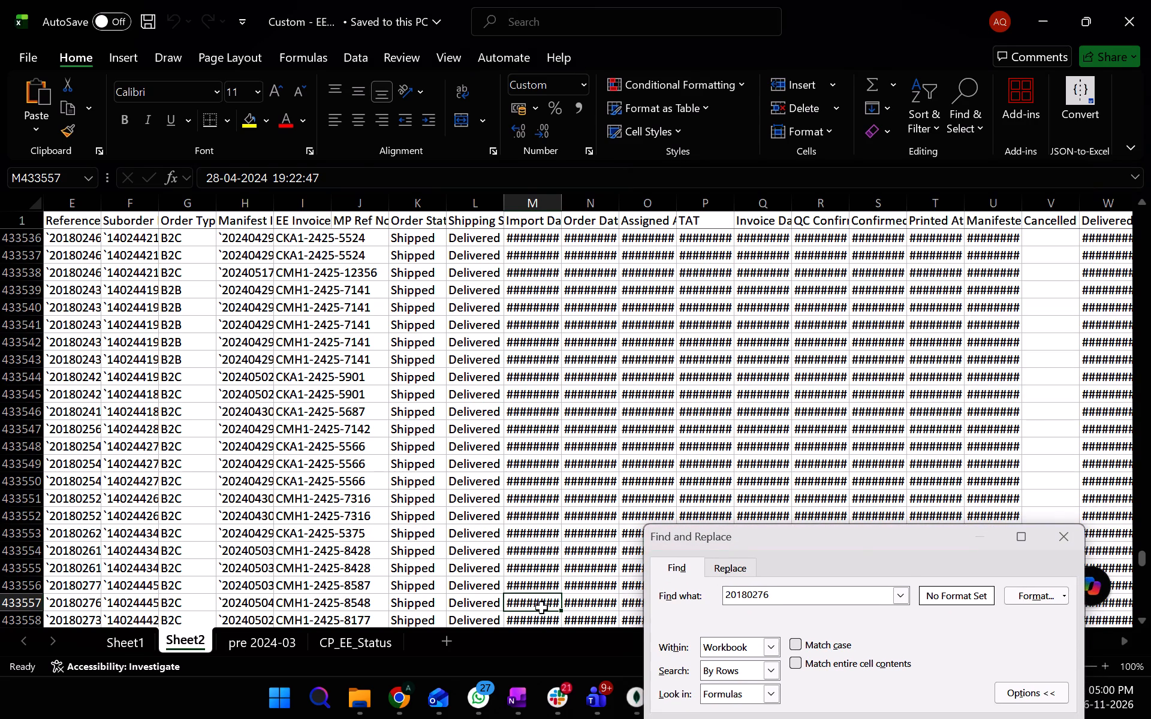
{"action": "key", "text": "Right"}
{"action": "key", "text": "Right"}
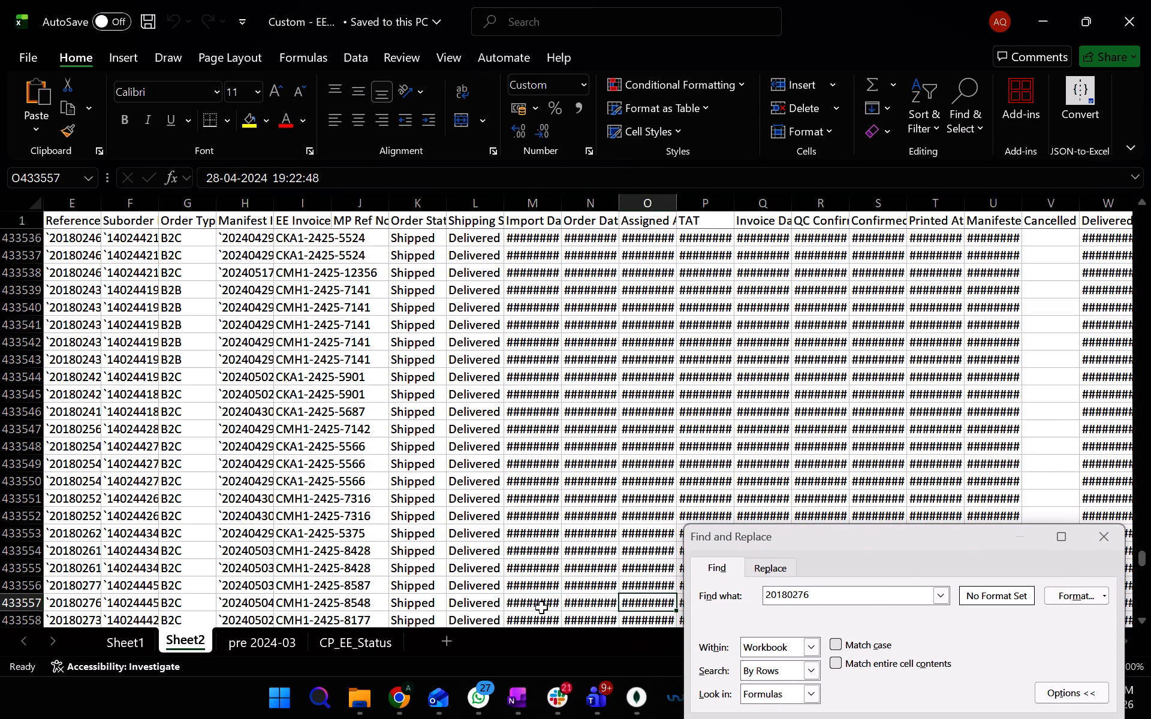
{"action": "key", "text": "Right"}
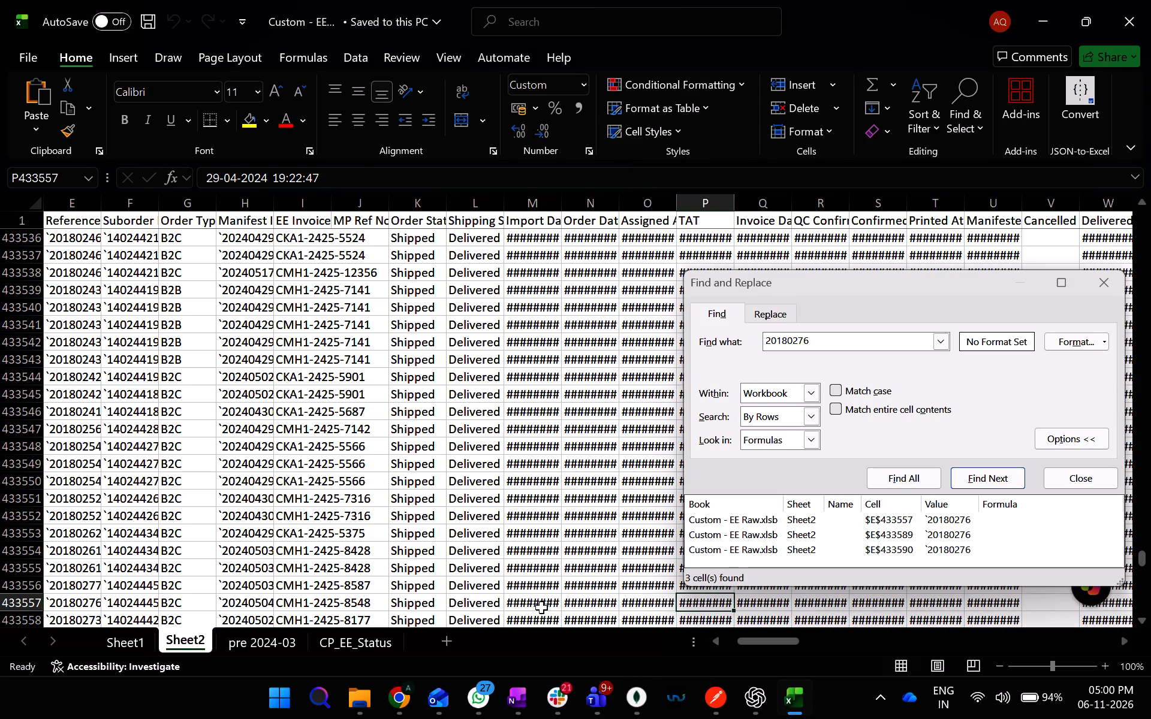
{"action": "key", "text": "Right"}
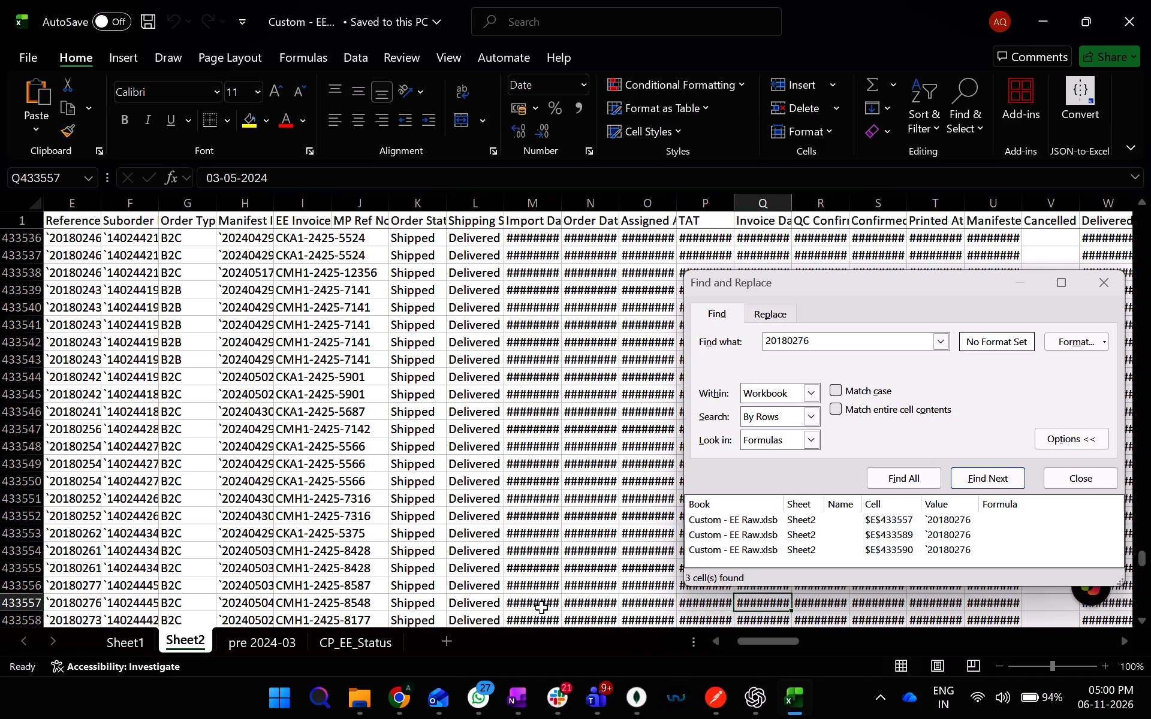
{"action": "key", "text": "Right"}
{"action": "key", "text": "Right"}
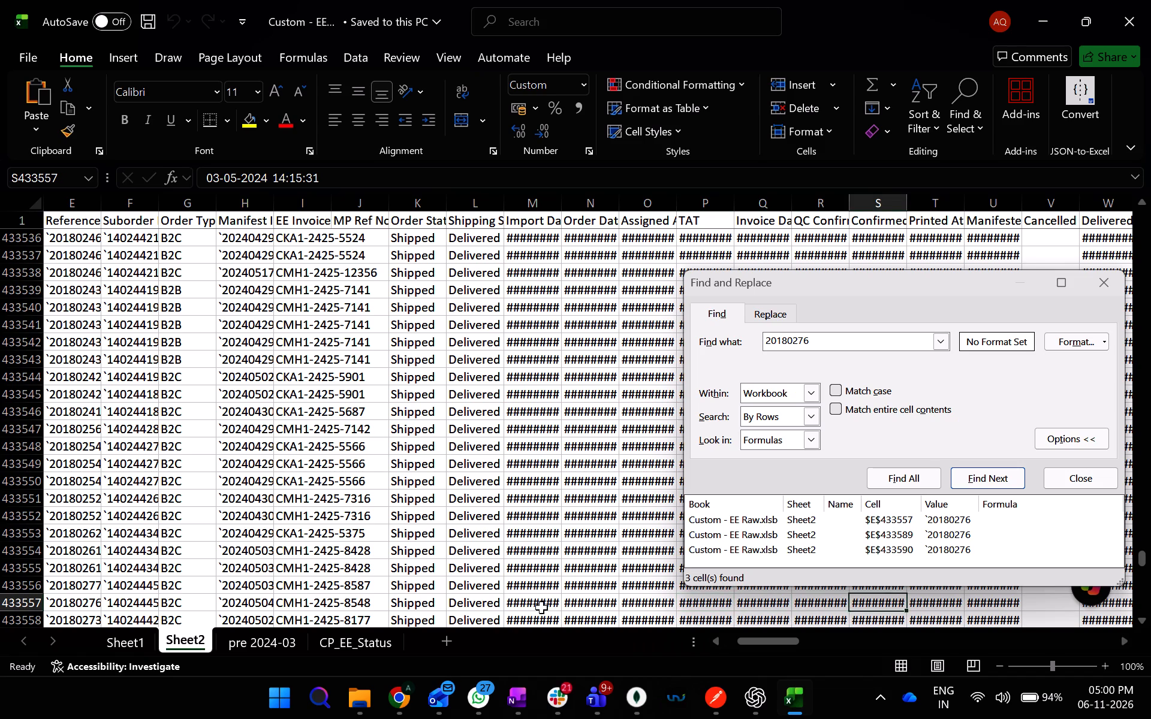
{"action": "key", "text": "Right"}
{"action": "key", "text": "Right"}
{"action": "key", "text": "Right"}
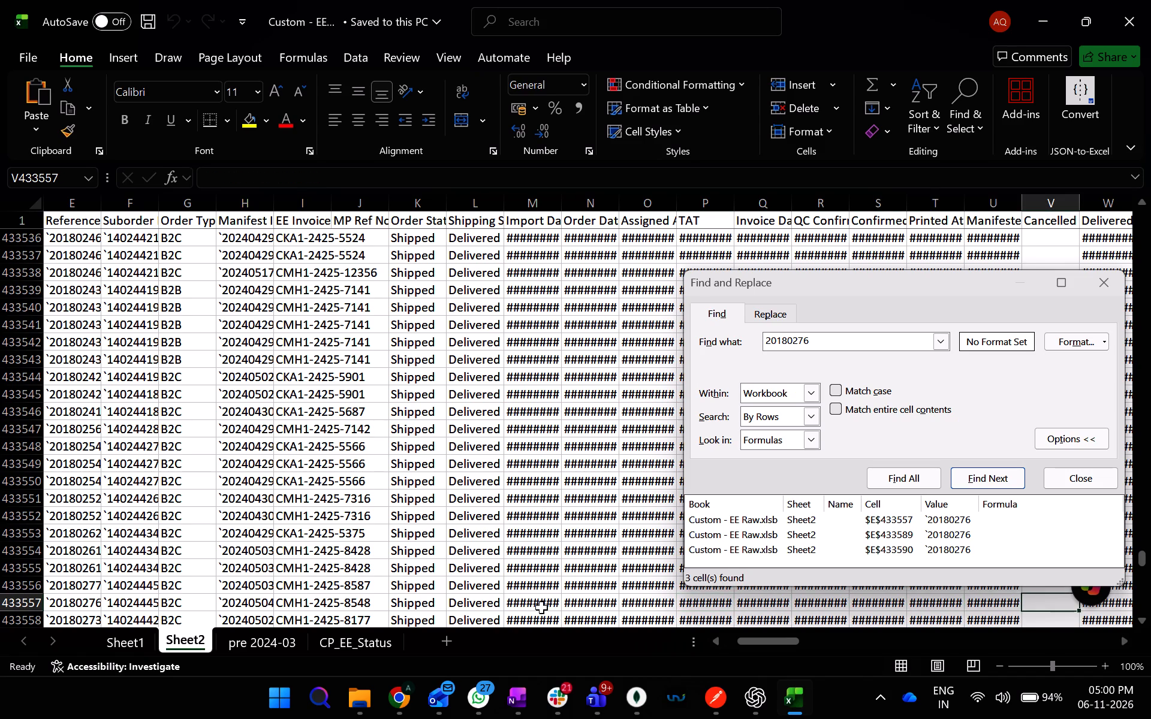
{"action": "key", "text": "Right"}
{"action": "key", "text": "Right"}
{"action": "key", "text": "Right"}
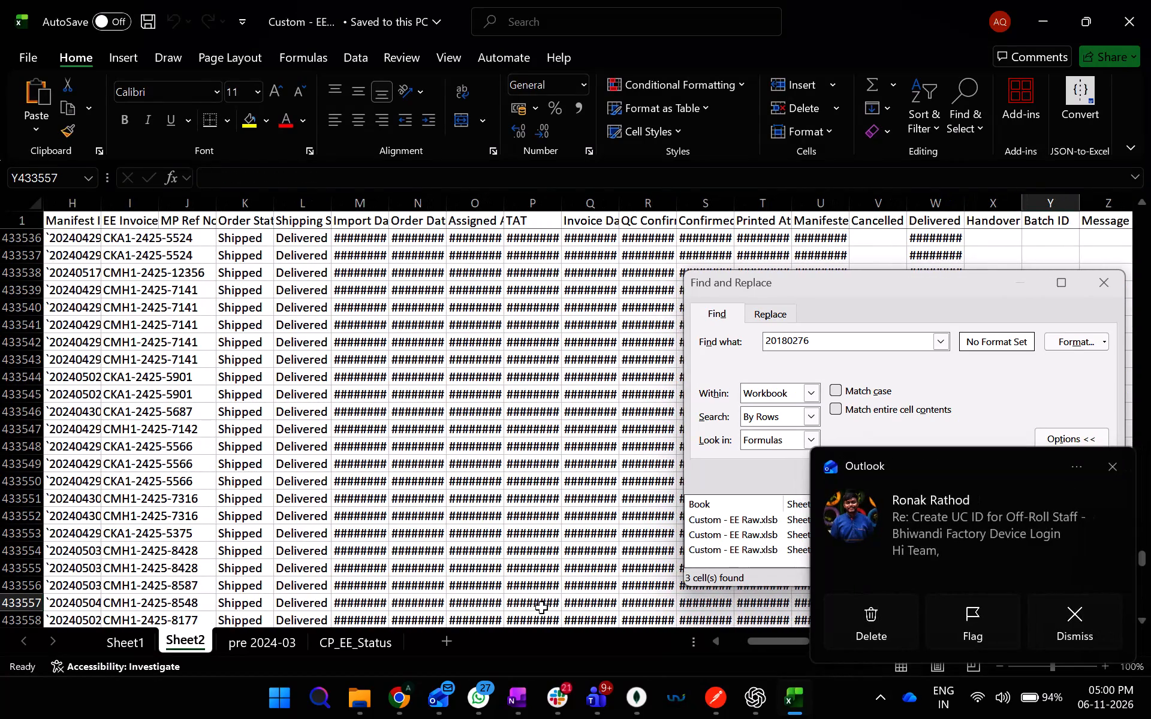
Examine row 433557's courier, AWB number, quantity, SKU and SKU type fields, ending on its marketplace value in column AJ.
{"action": "key", "text": "Right"}
{"action": "key", "text": "Right"}
{"action": "key", "text": "Right"}
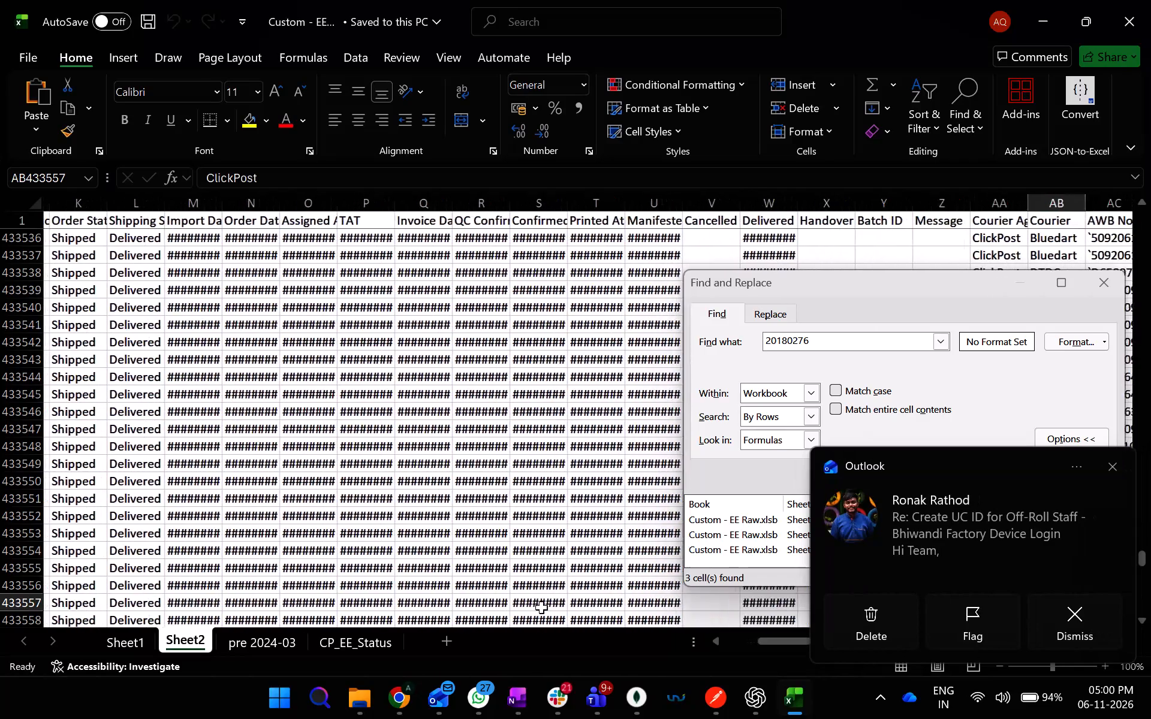
{"action": "key", "text": "Right"}
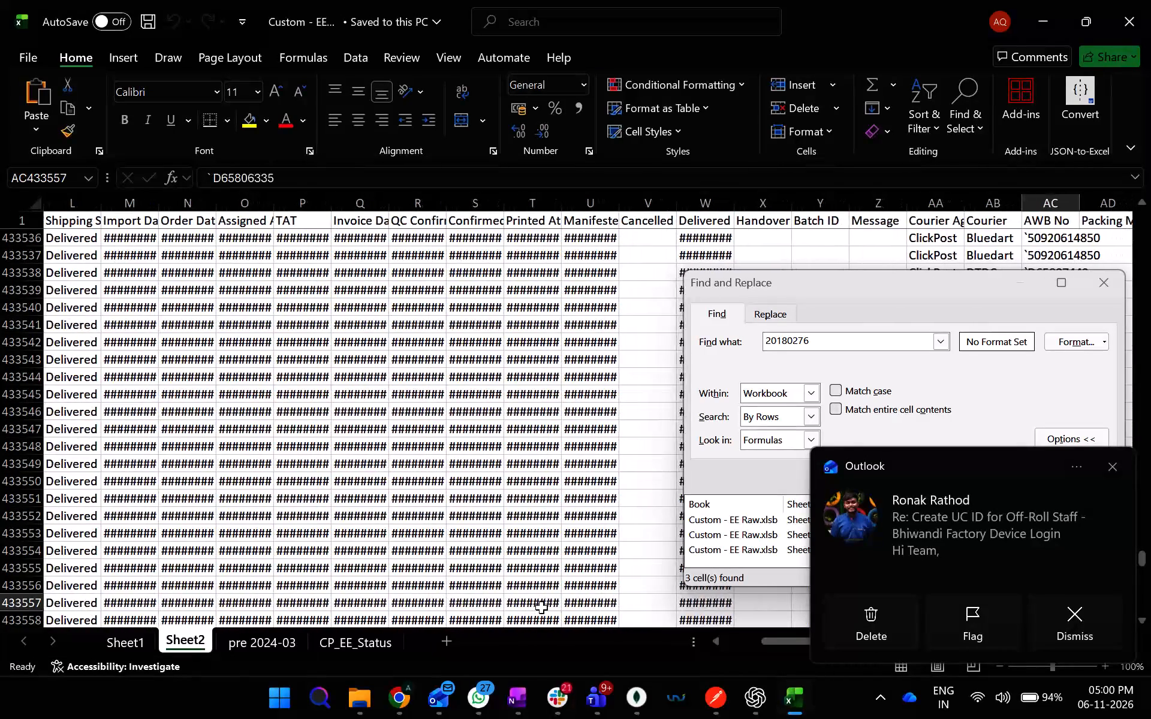
{"action": "key", "text": "Right"}
{"action": "key", "text": "Right"}
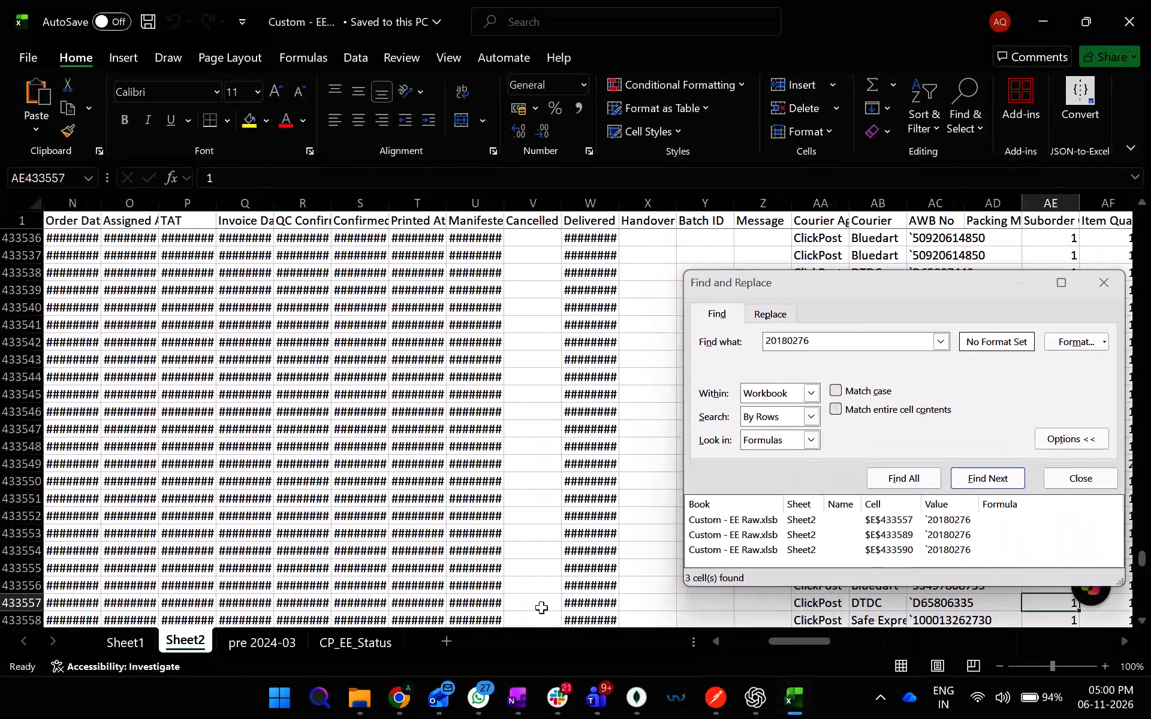
{"action": "key", "text": "Right"}
{"action": "key", "text": "Right"}
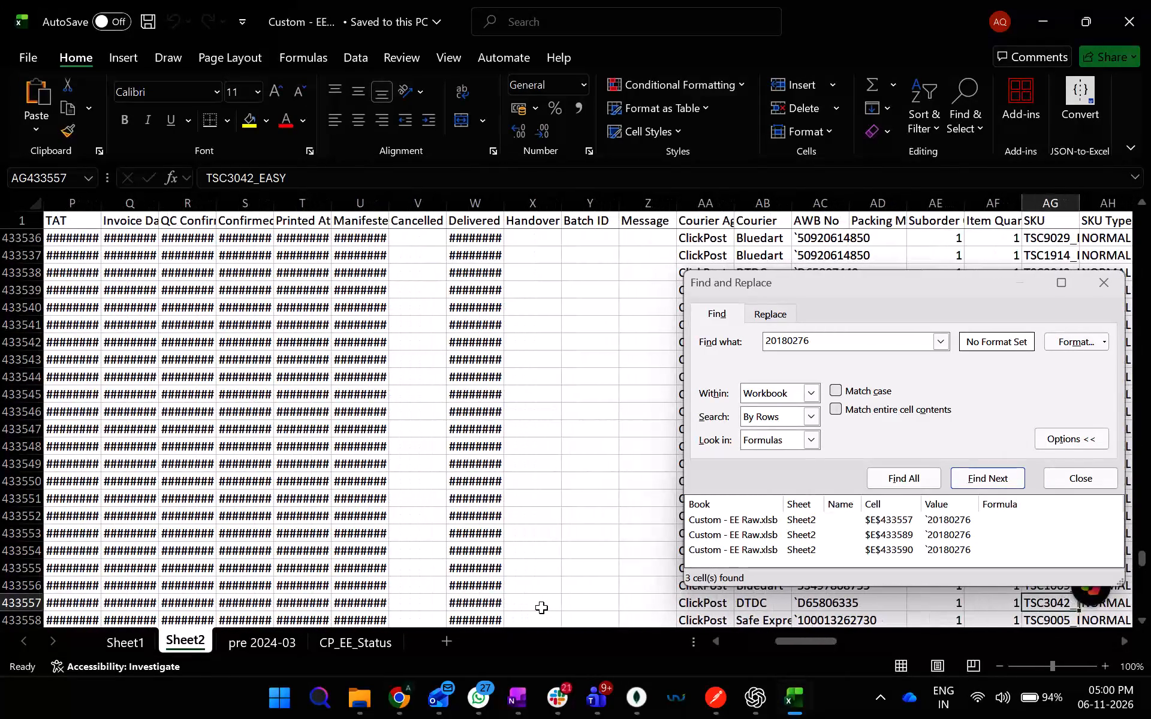
{"action": "key", "text": "Right"}
{"action": "key", "text": "Right"}
{"action": "key", "text": "Right"}
{"action": "key", "text": "Right"}
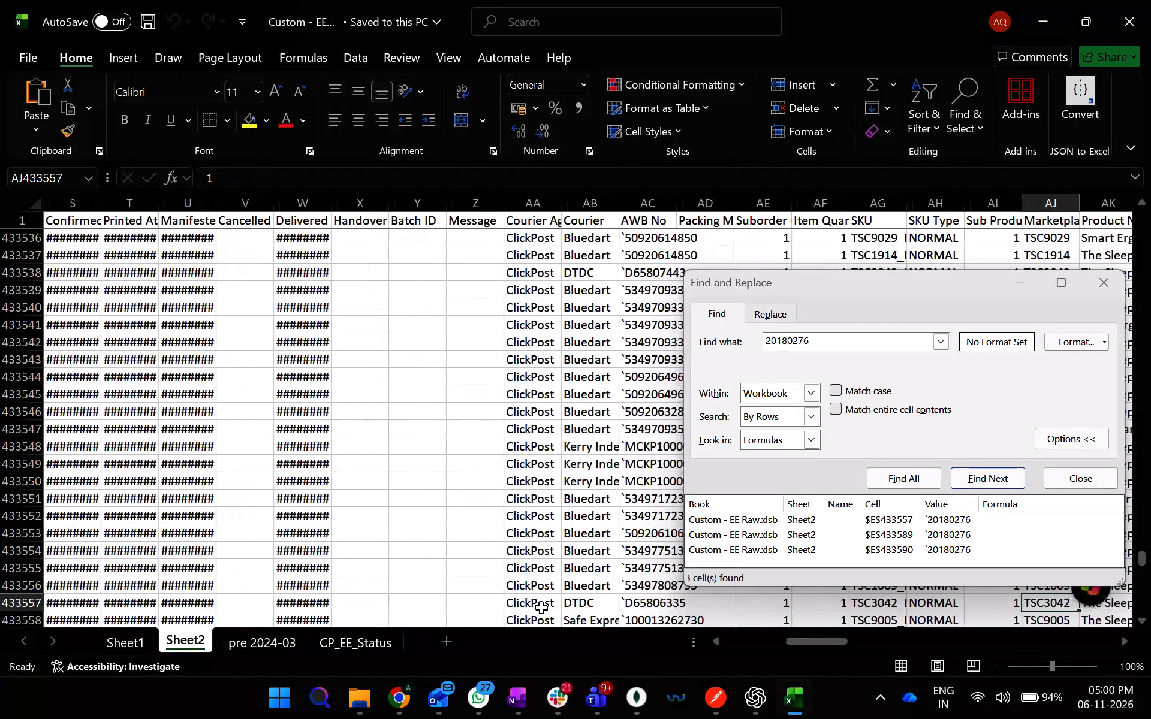
{"action": "key", "text": "Left"}
{"action": "key", "text": "Left"}
{"action": "key", "text": "Left"}
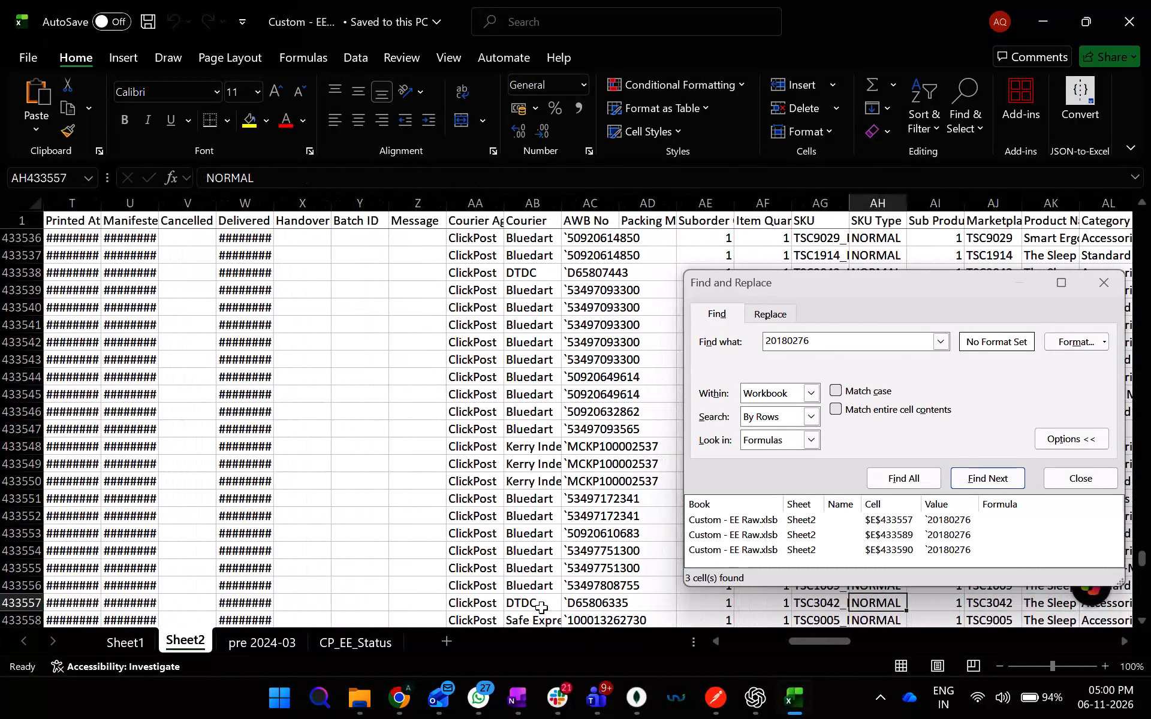
{"action": "key", "text": "Right"}
{"action": "key", "text": "Right"}
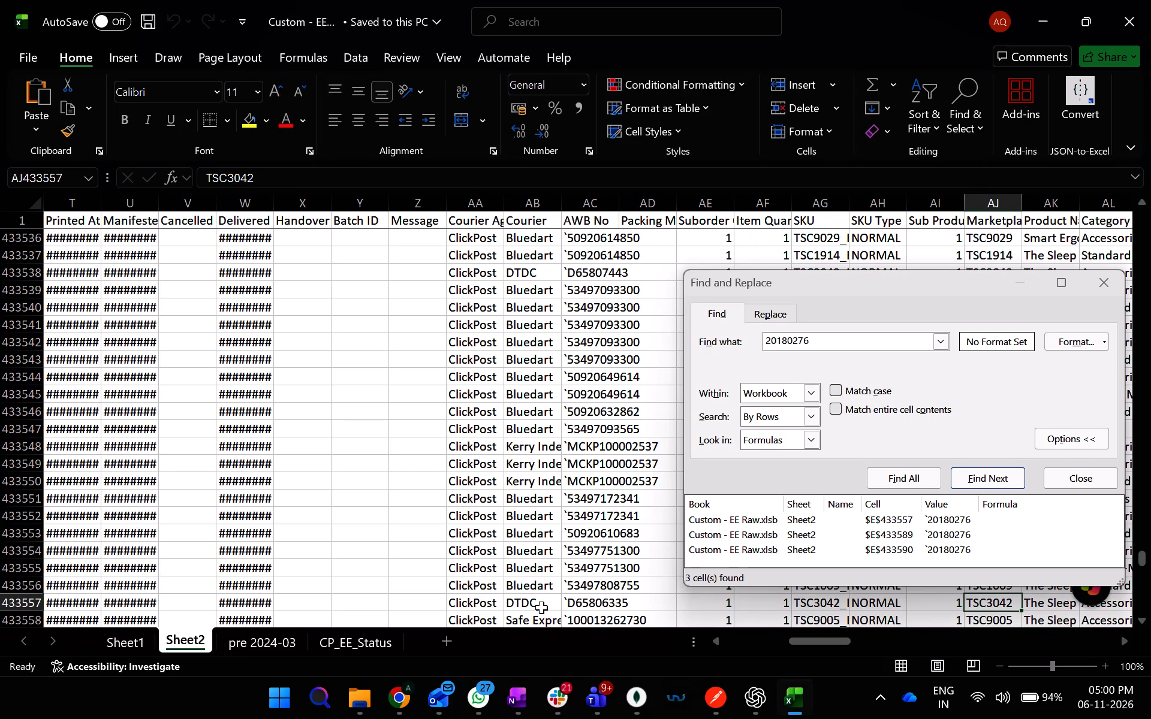
{"action": "key", "text": "Right"}
{"action": "key", "text": "Right"}
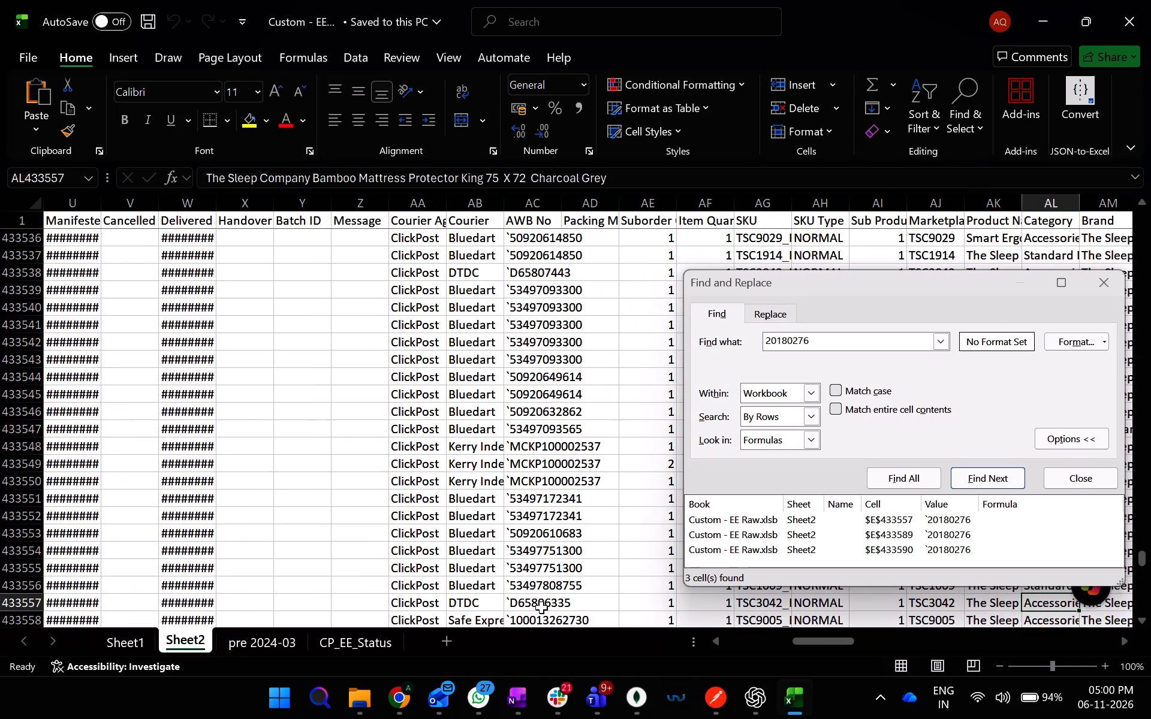
{"action": "key", "text": "Right"}
{"action": "key", "text": "Right"}
{"action": "key", "text": "Right"}
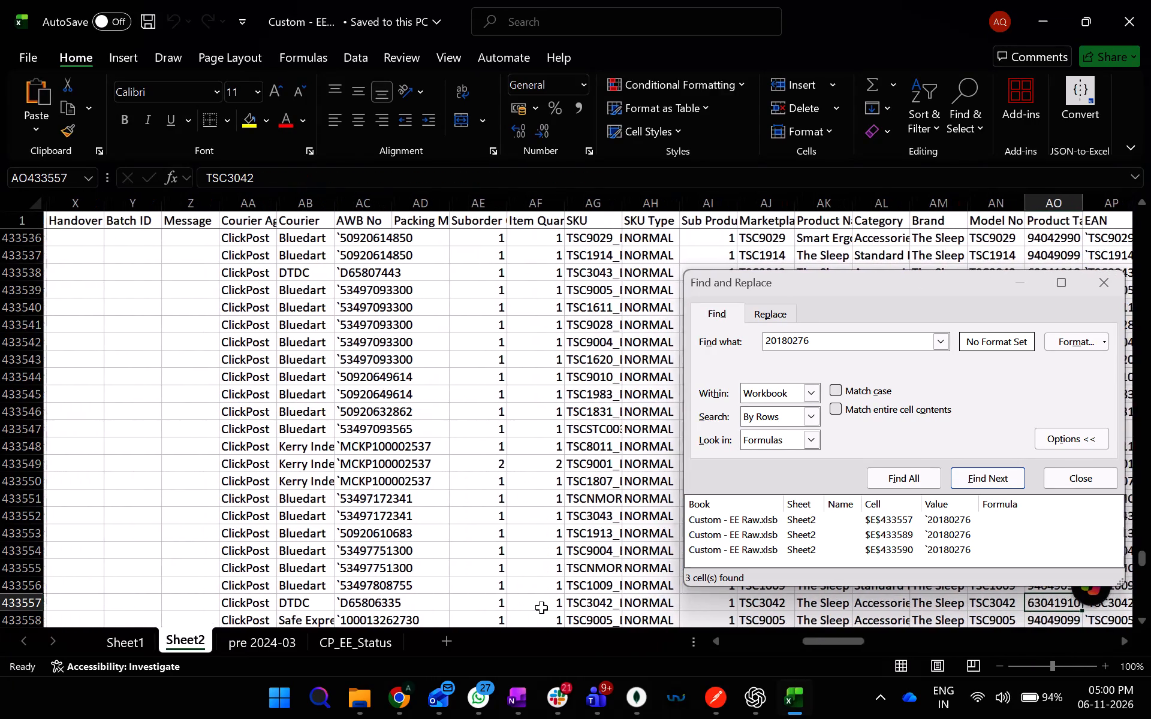
{"action": "key", "text": "Right"}
{"action": "key", "text": "Left"}
{"action": "key", "text": "Right"}
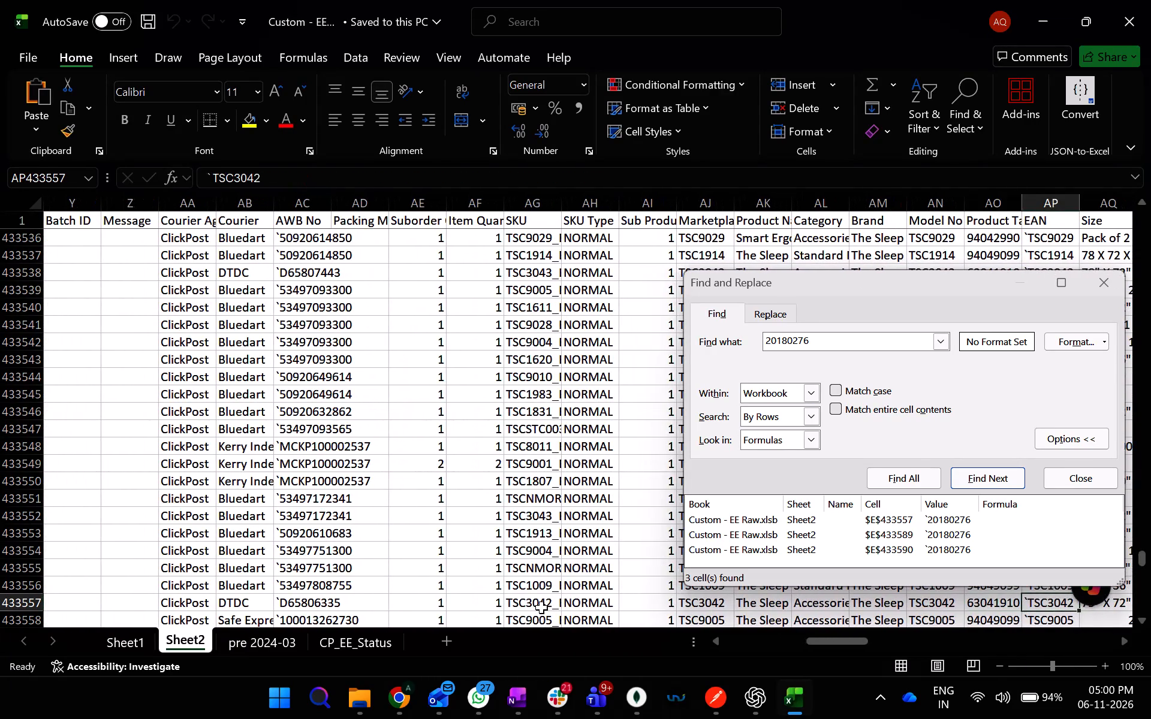
{"action": "key", "text": "Right"}
{"action": "key", "text": "Right"}
{"action": "key", "text": "Right"}
{"action": "key", "text": "Right"}
{"action": "key", "text": "Right"}
{"action": "key", "text": "Right"}
{"action": "key", "text": "Right"}
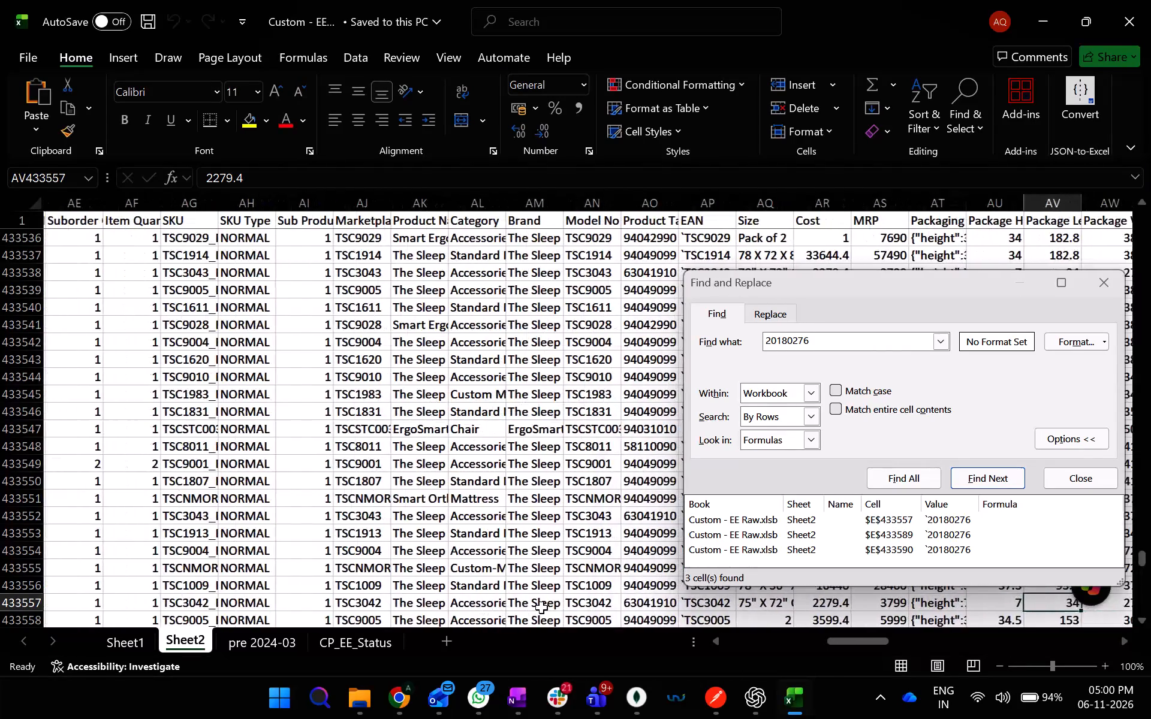
{"action": "key", "text": "Right"}
{"action": "key", "text": "Right"}
{"action": "key", "text": "Right"}
{"action": "key", "text": "Right"}
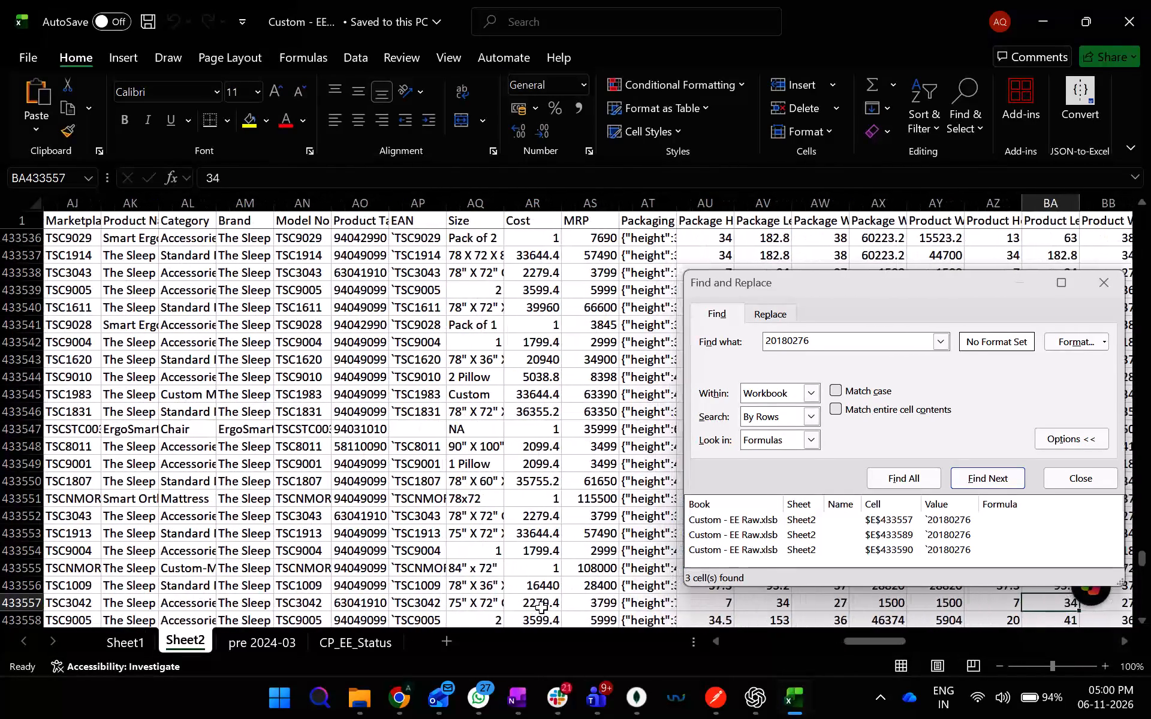
{"action": "key", "text": "Right"}
{"action": "key", "text": "Right"}
{"action": "key", "text": "Right"}
{"action": "key", "text": "Right"}
{"action": "key", "text": "Right"}
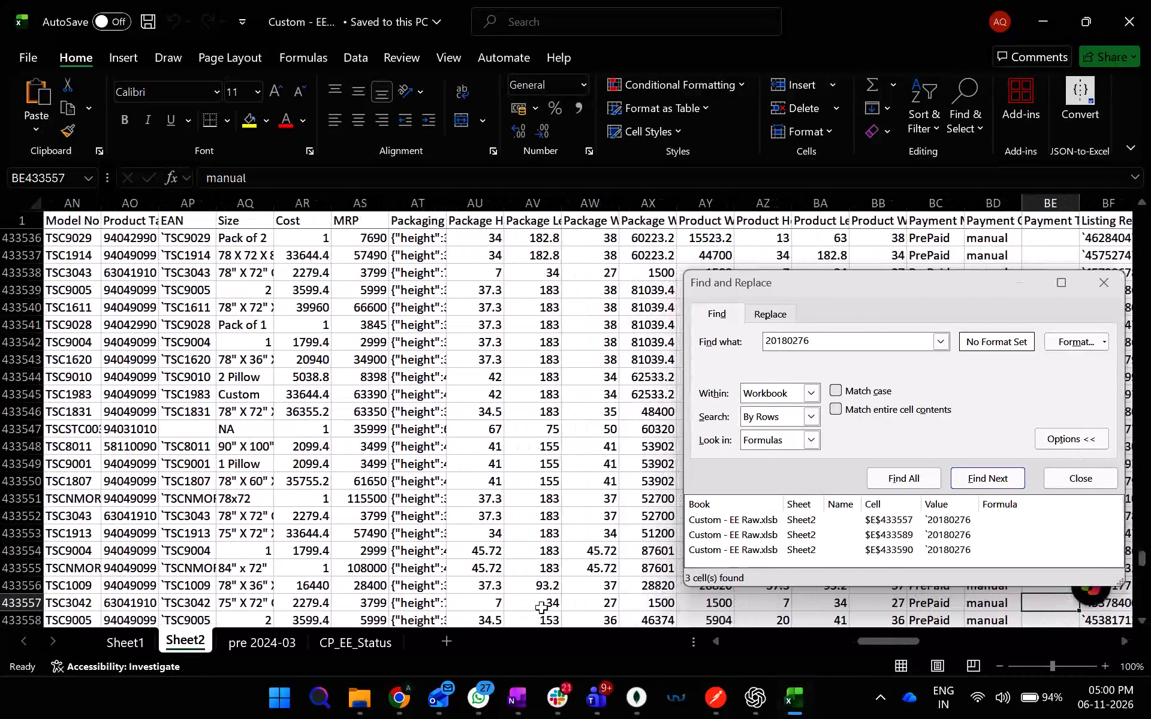
{"action": "key", "text": "Right"}
{"action": "key", "text": "Right"}
{"action": "key", "text": "Right"}
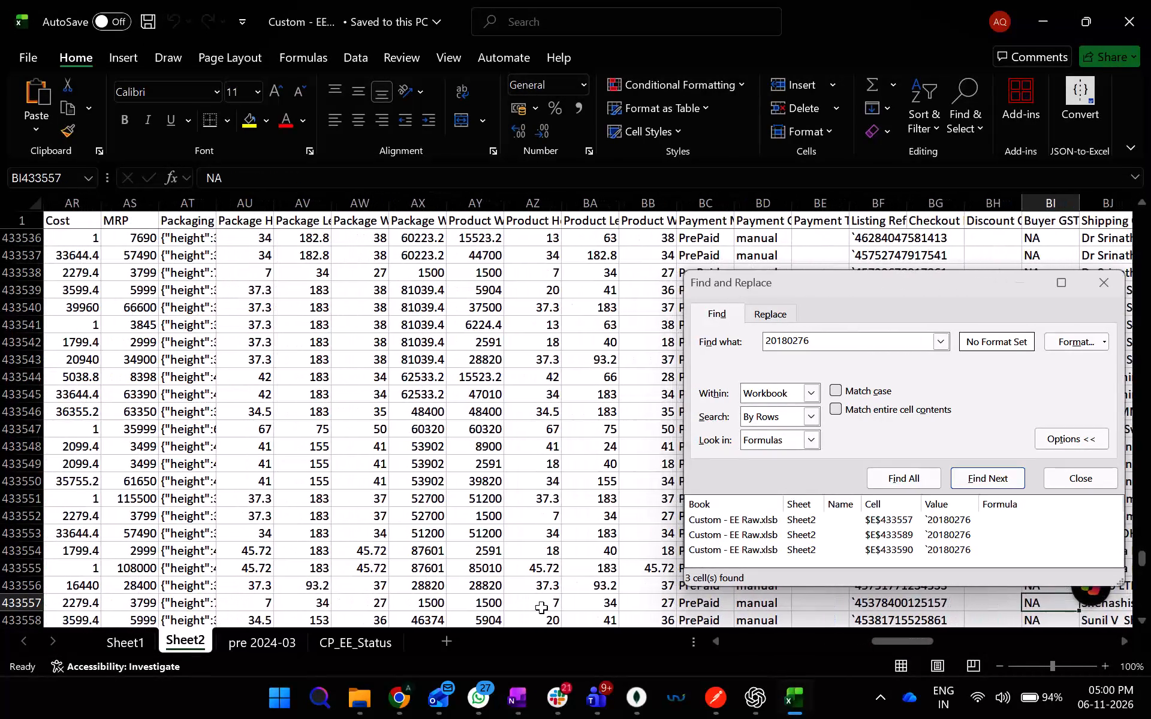
{"action": "key", "text": "Right"}
{"action": "key", "text": "Right"}
{"action": "key", "text": "Right"}
{"action": "key", "text": "Right"}
{"action": "key", "text": "Right"}
{"action": "key", "text": "Right"}
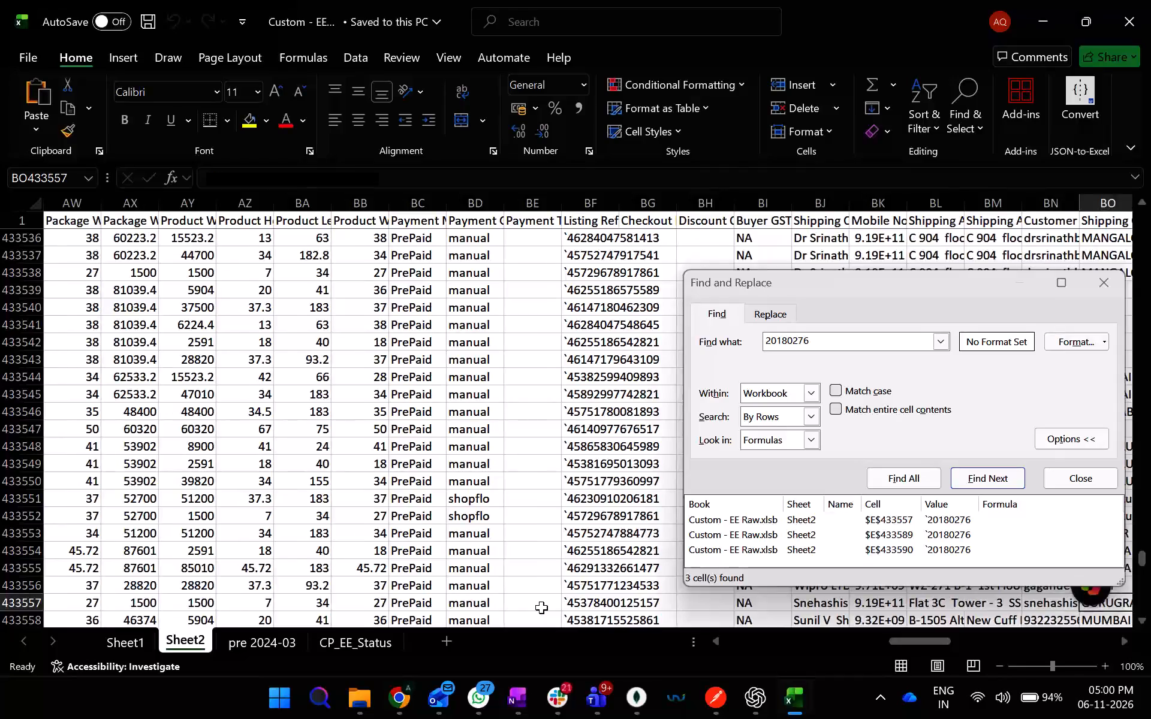
{"action": "key", "text": "Right"}
{"action": "key", "text": "Right"}
{"action": "key", "text": "Right"}
{"action": "key", "text": "Right"}
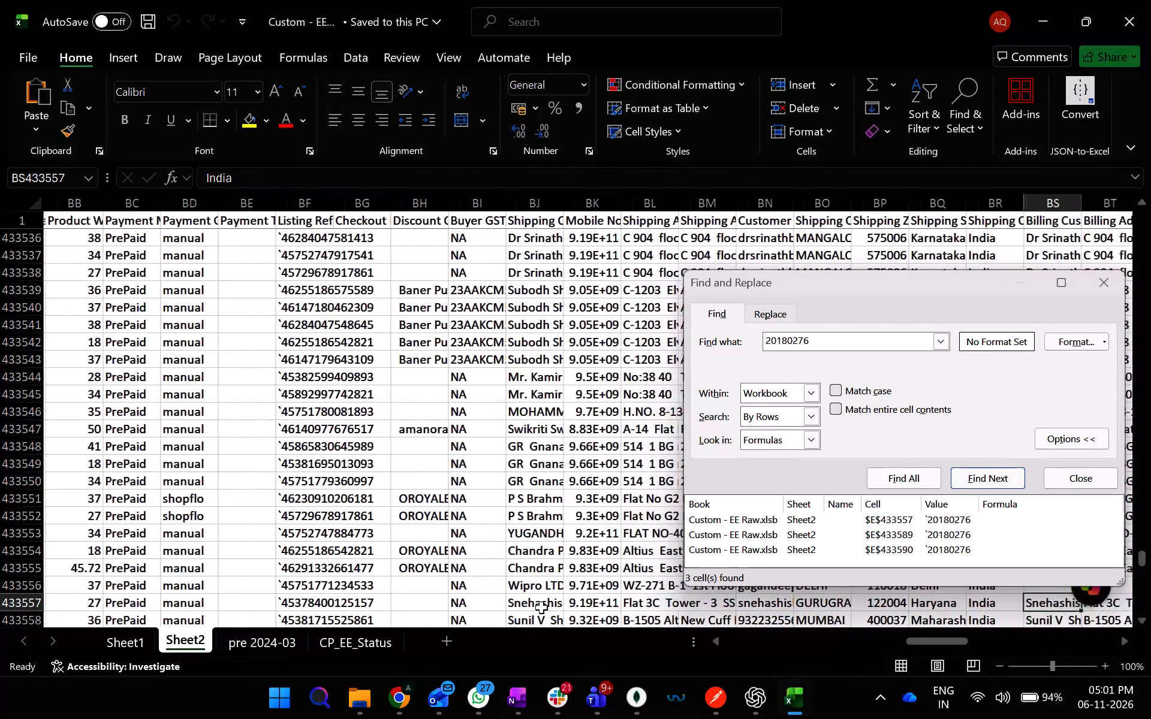
{"action": "key", "text": "Right"}
{"action": "key", "text": "Right"}
{"action": "key", "text": "Right"}
{"action": "key", "text": "Right"}
{"action": "key", "text": "Right"}
{"action": "key", "text": "Right"}
{"action": "key", "text": "Right"}
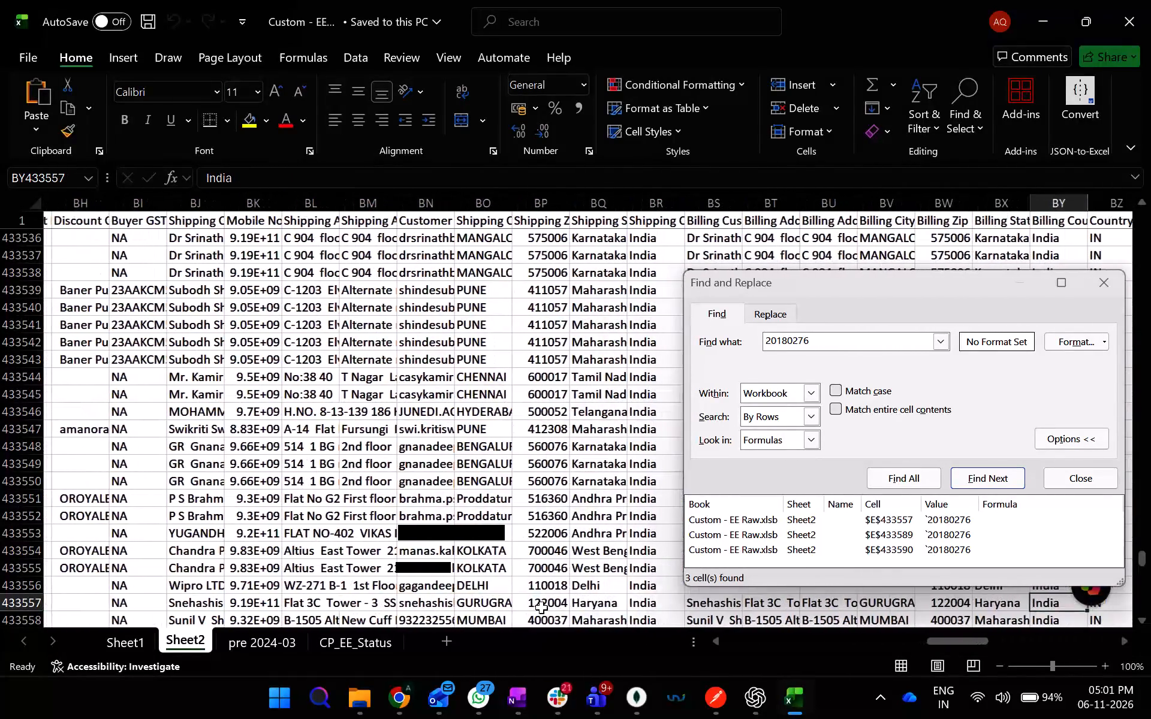
{"action": "key", "text": "Right"}
{"action": "key", "text": "Right"}
{"action": "key", "text": "Right"}
{"action": "key", "text": "Right"}
{"action": "key", "text": "Right"}
{"action": "key", "text": "Right"}
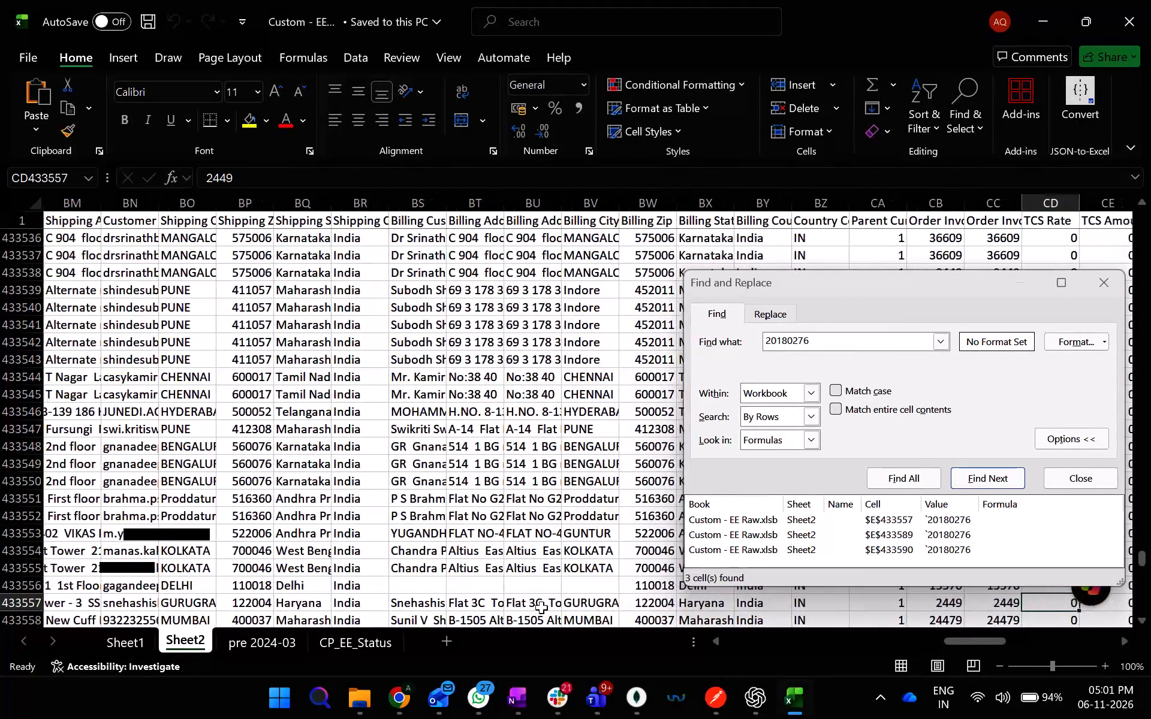
{"action": "key", "text": "Right"}
{"action": "key", "text": "Right"}
{"action": "key", "text": "Right"}
{"action": "key", "text": "Right"}
{"action": "key", "text": "Right"}
{"action": "key", "text": "Right"}
{"action": "key", "text": "Right"}
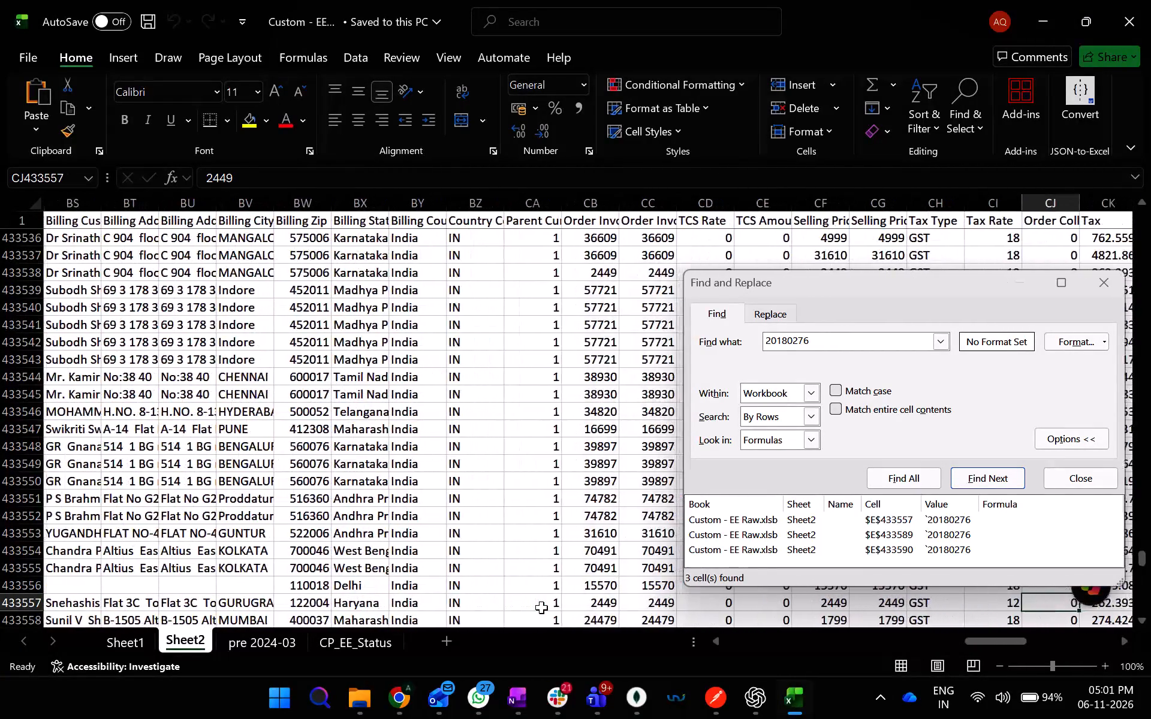
{"action": "key", "text": "Right"}
{"action": "key", "text": "Right"}
{"action": "key", "text": "Right"}
{"action": "key", "text": "Right"}
{"action": "key", "text": "Right"}
{"action": "key", "text": "Right"}
{"action": "key", "text": "Right"}
{"action": "key", "text": "Right"}
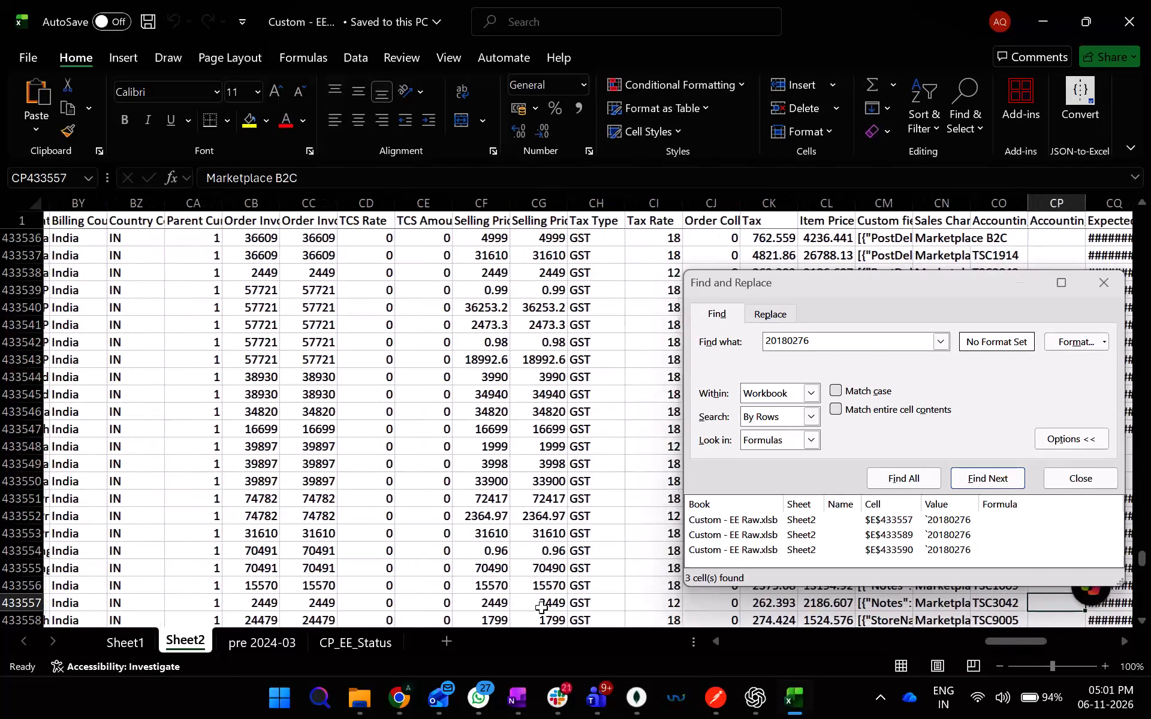
{"action": "key", "text": "Right"}
{"action": "key", "text": "Right"}
{"action": "key", "text": "Right"}
{"action": "key", "text": "Right"}
{"action": "key", "text": "Right"}
{"action": "key", "text": "Right"}
{"action": "key", "text": "Right"}
{"action": "key", "text": "Right"}
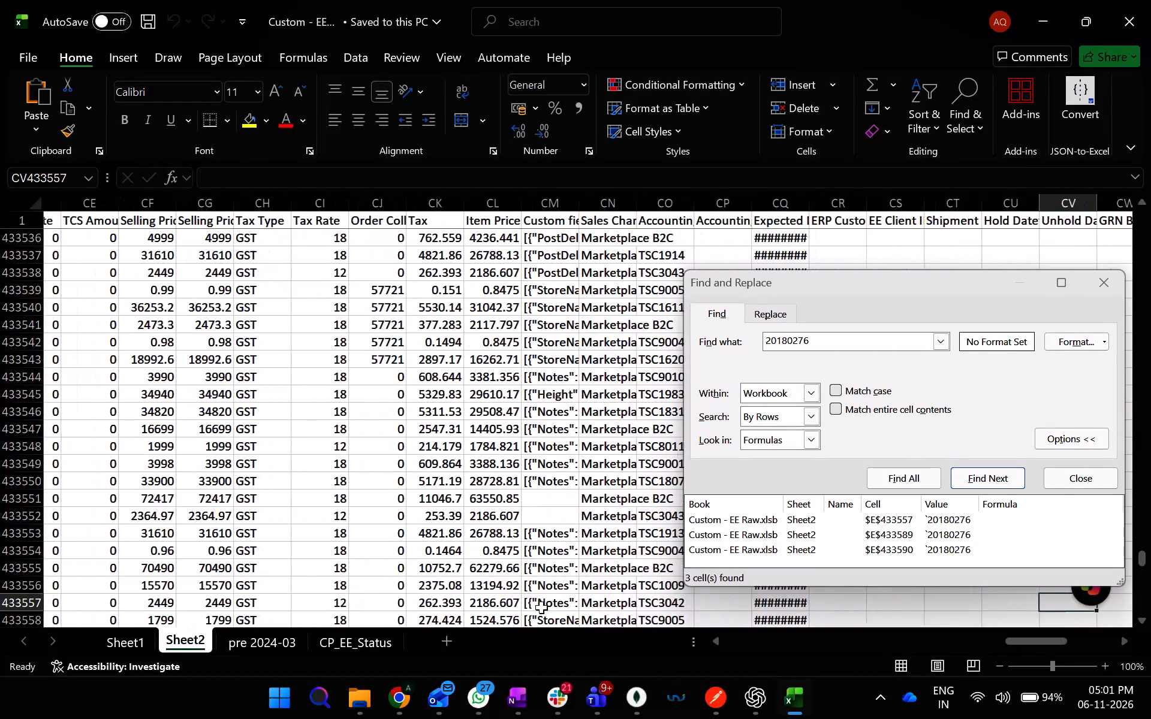
{"action": "key", "text": "Right"}
{"action": "key", "text": "Right"}
{"action": "key", "text": "Right"}
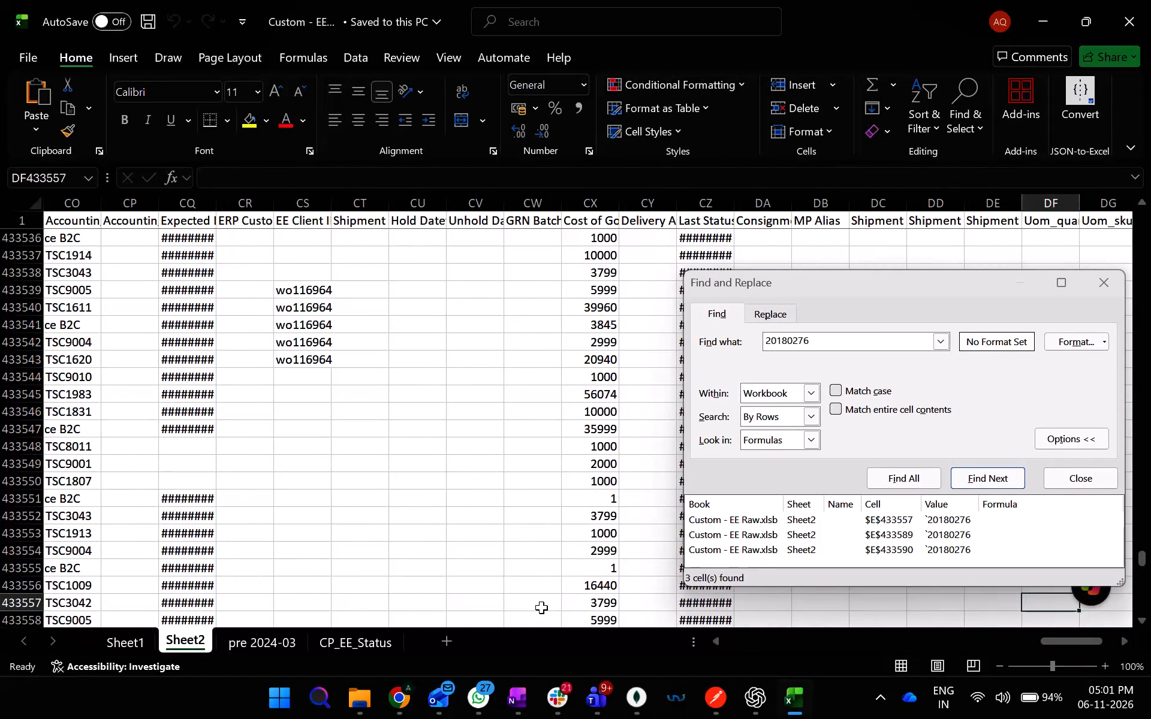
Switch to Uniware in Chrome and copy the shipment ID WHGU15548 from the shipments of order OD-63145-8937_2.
{"action": "left_click", "coordinate": [389, 693]}
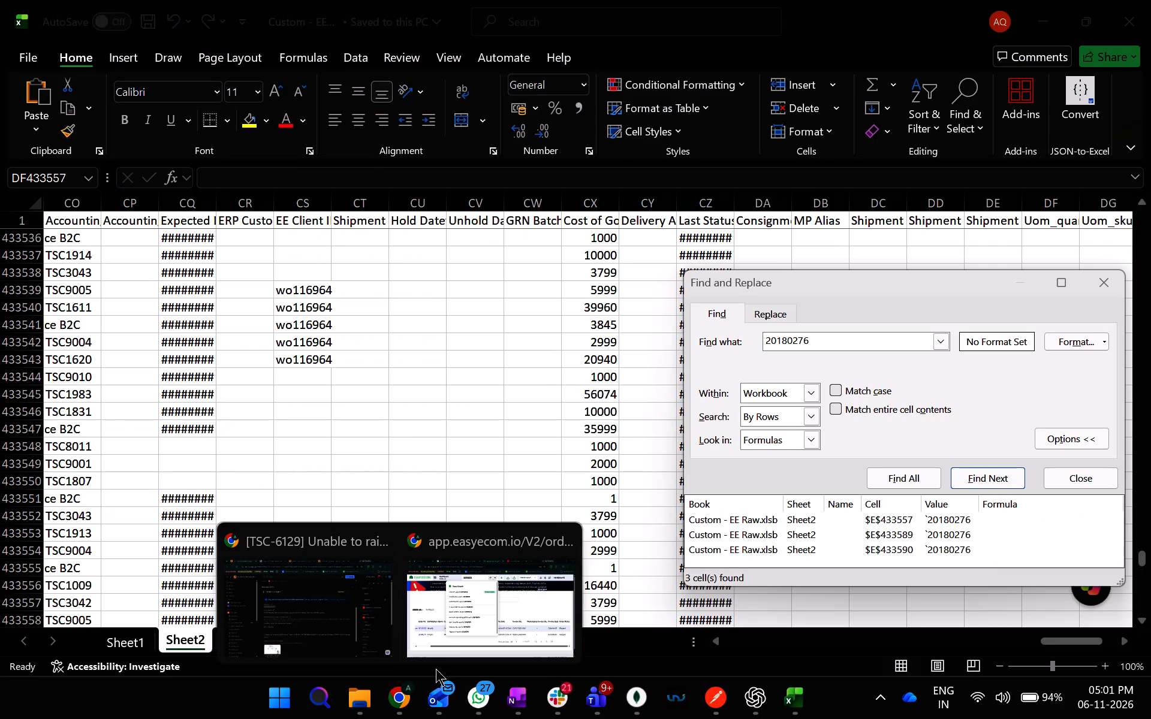
{"action": "left_click", "coordinate": [444, 632]}
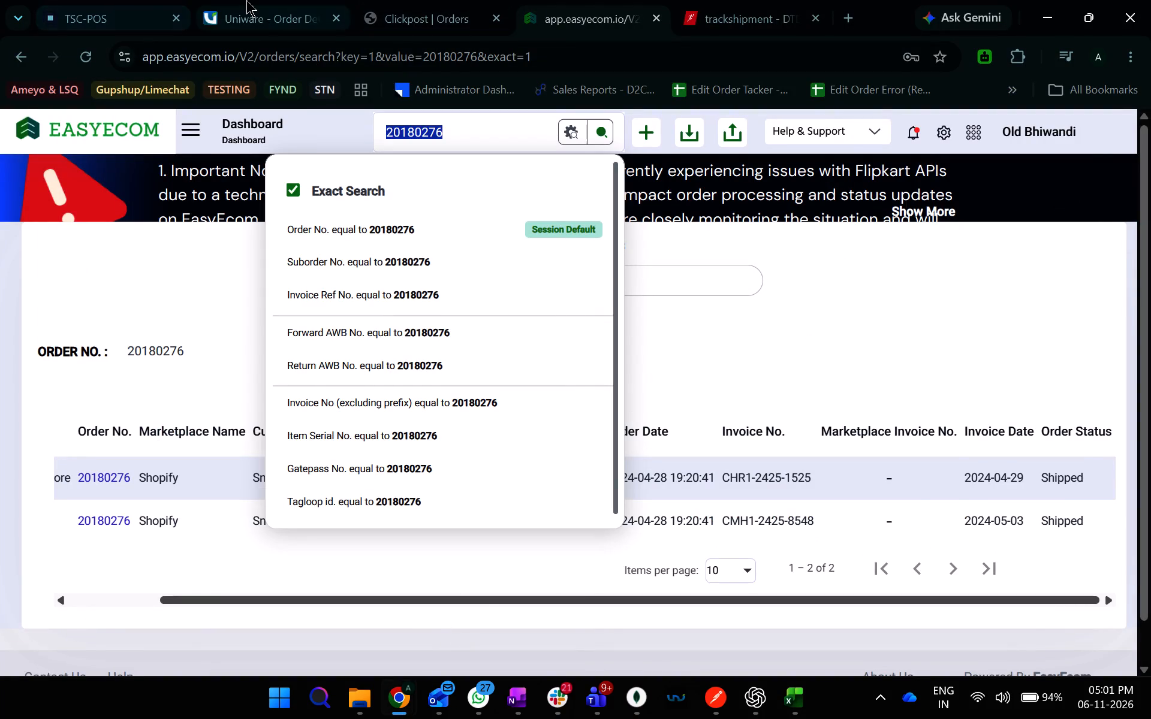
{"action": "left_click", "coordinate": [246, 0]}
{"action": "left_click", "coordinate": [391, 400]}
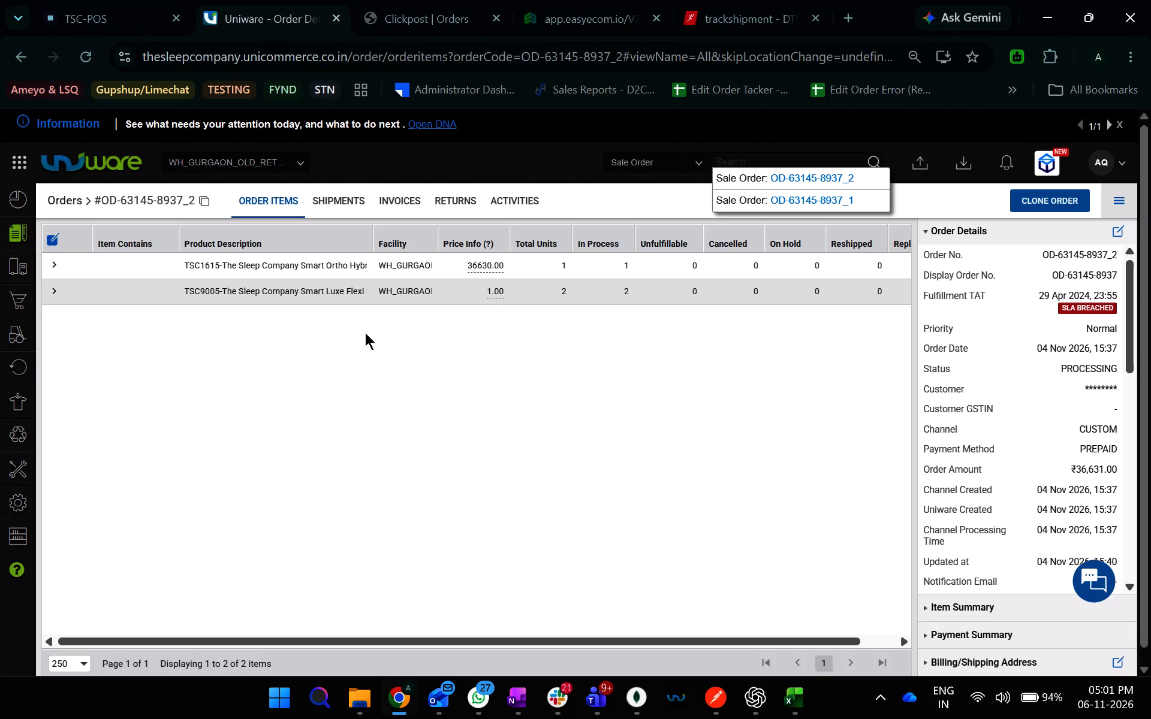
{"action": "left_click", "coordinate": [351, 200]}
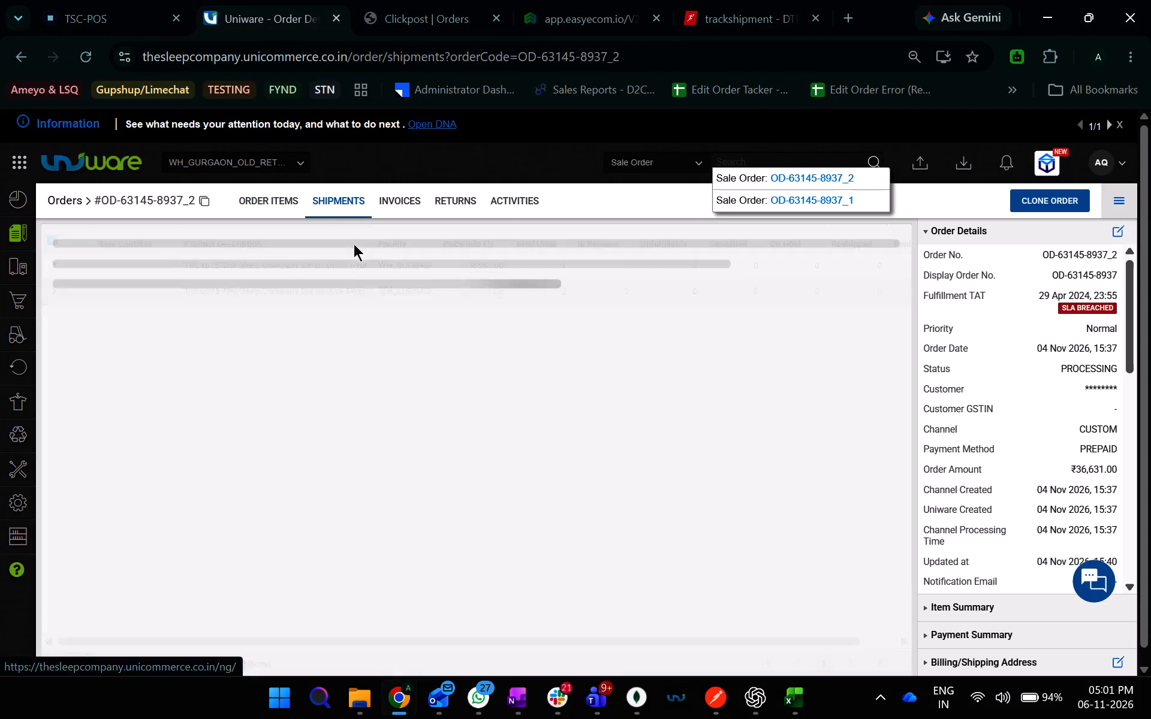
{"action": "left_click", "coordinate": [208, 235]}
{"action": "double_click", "coordinate": [198, 237]}
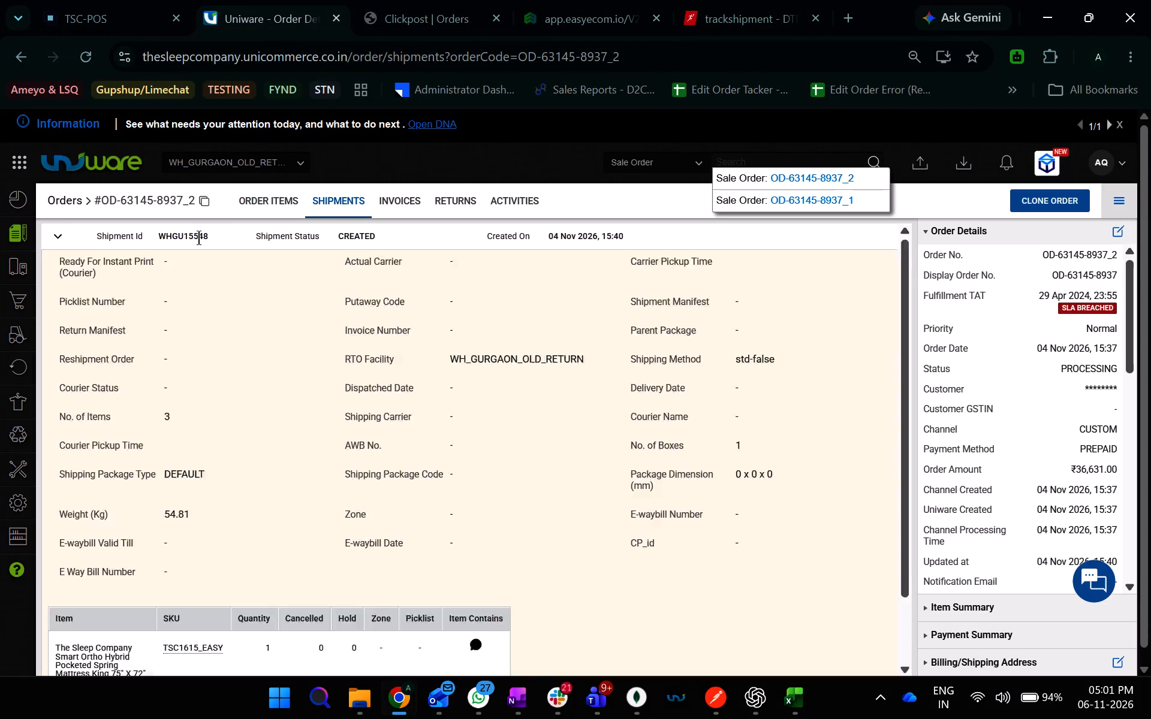
{"action": "key", "text": "ctrl+c"}
{"action": "key", "text": "ctrl+c"}
{"action": "key", "text": "ctrl+c"}
{"action": "left_click", "coordinate": [231, 240]}
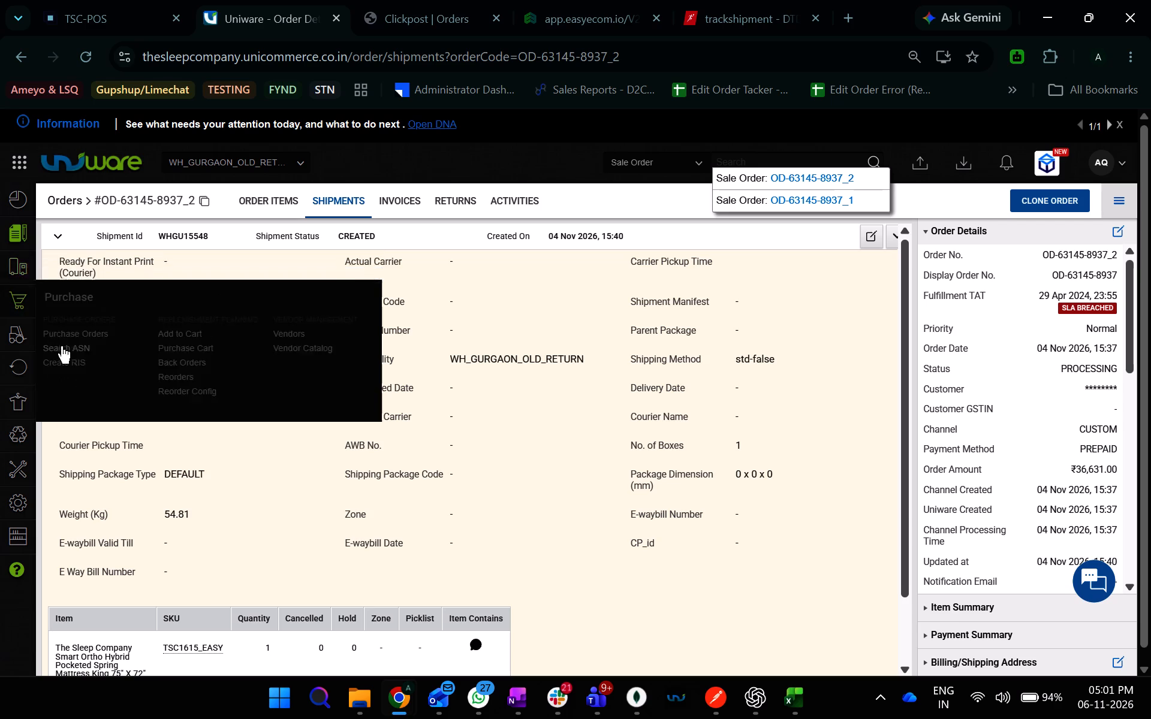
{"action": "left_click", "coordinate": [50, 348]}
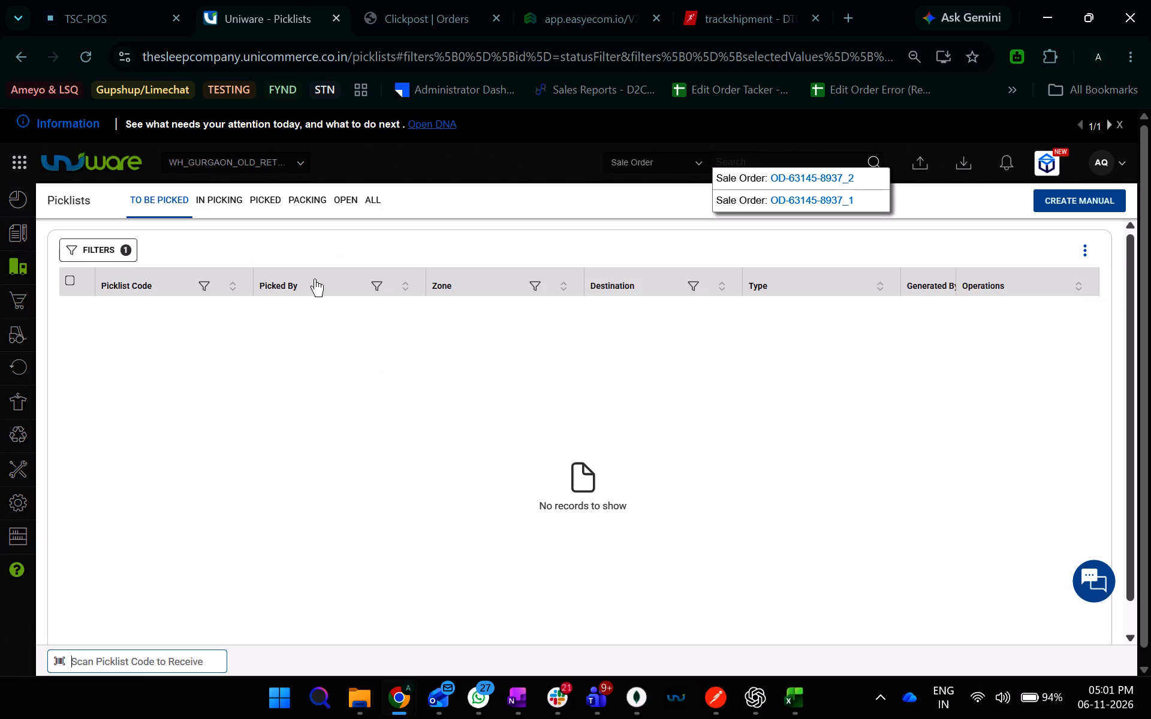
{"action": "left_click", "coordinate": [1074, 202]}
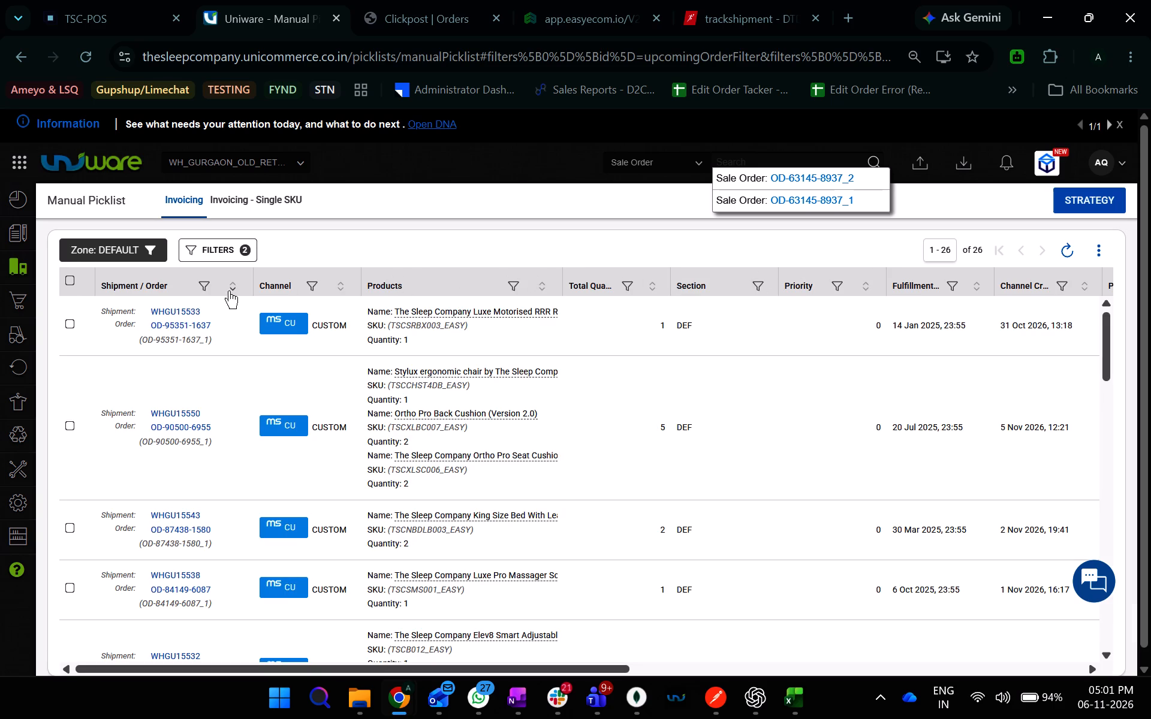
{"action": "left_click", "coordinate": [204, 286]}
{"action": "key", "text": "ctrl+v"}
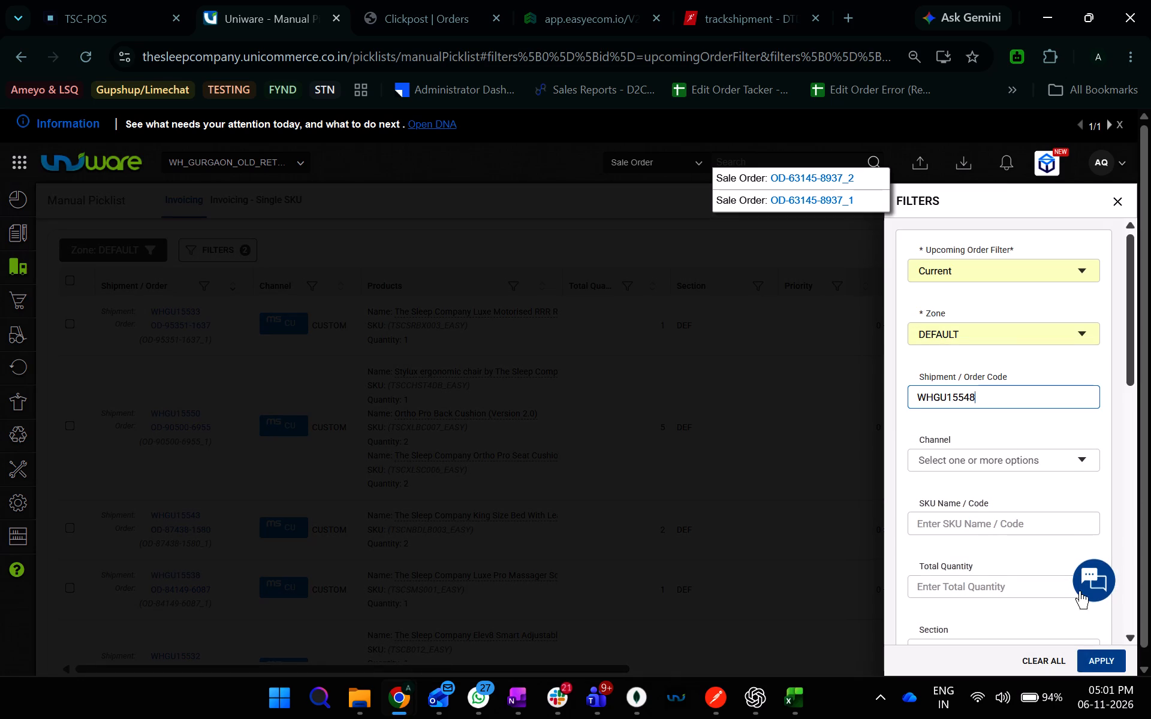
{"action": "left_click", "coordinate": [1090, 657]}
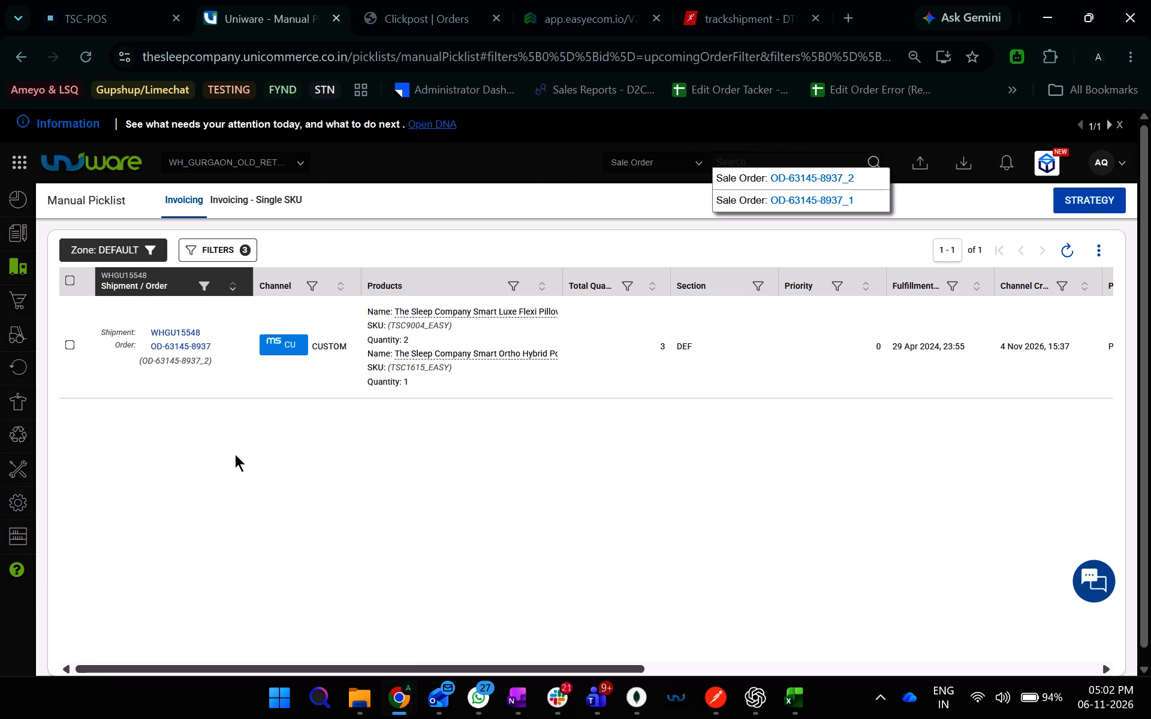
Select shipment WHGU15548, check its remaining columns, and create a single picklist for it.
{"action": "left_click", "coordinate": [68, 347]}
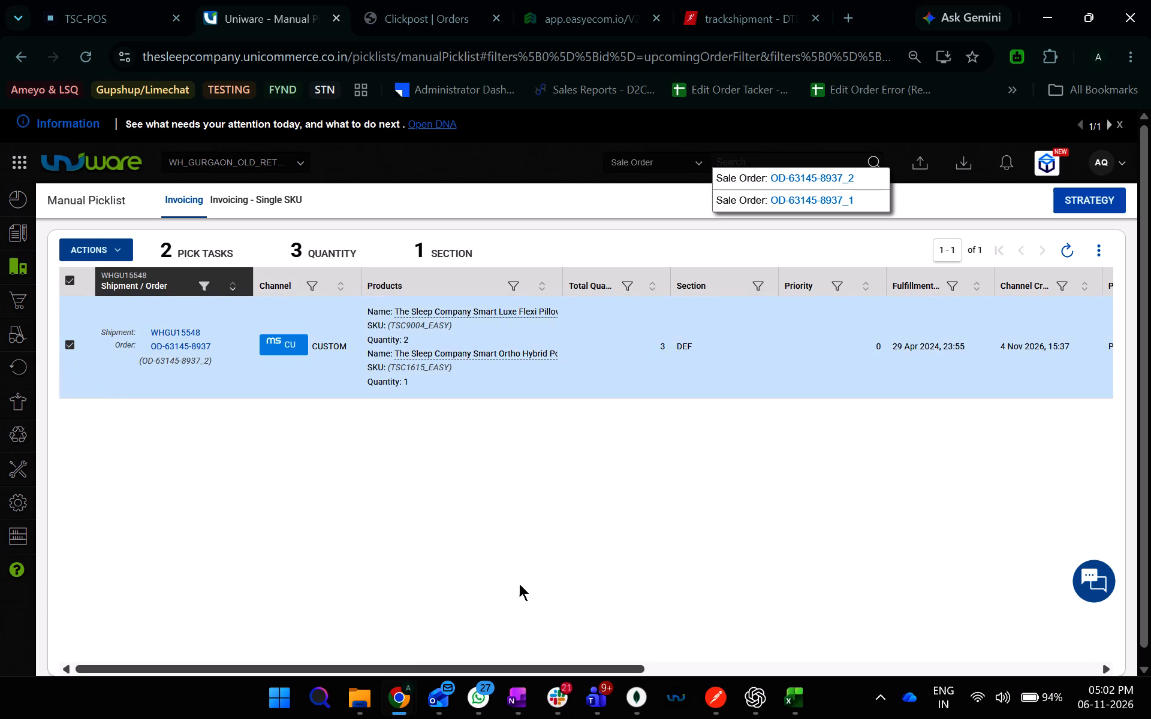
{"action": "left_click_drag", "start_coordinate": [622, 673], "coordinate": [727, 679]}
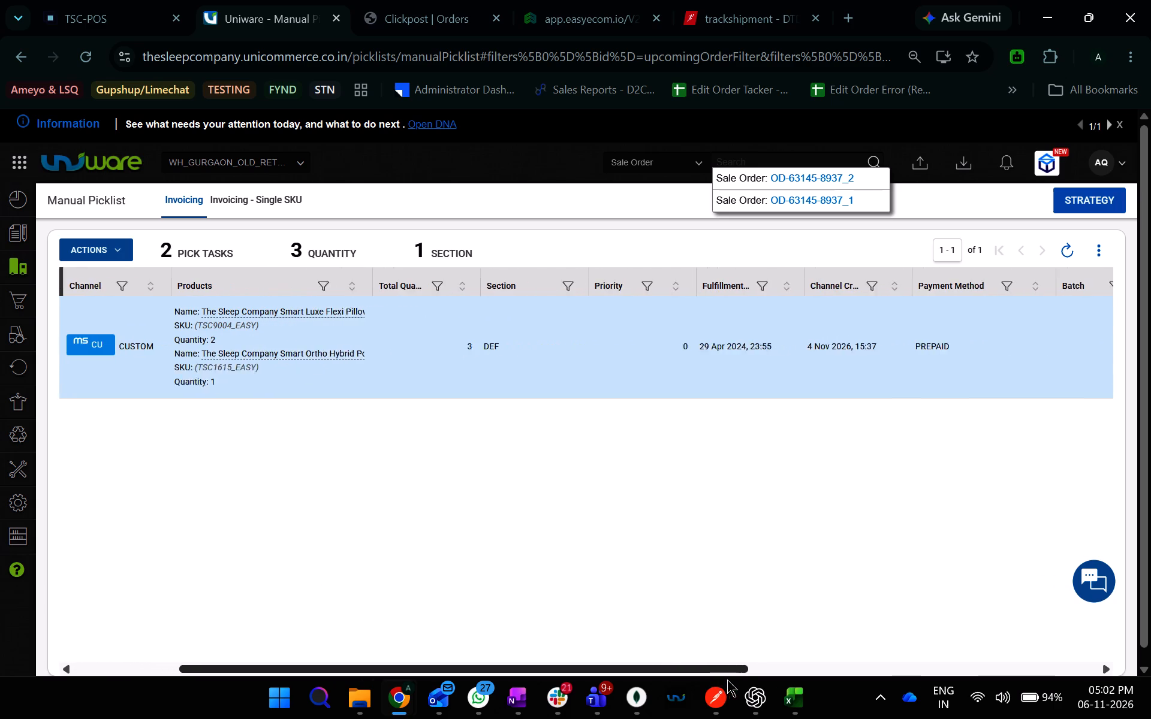
{"action": "left_click_drag", "start_coordinate": [727, 679], "coordinate": [924, 679]}
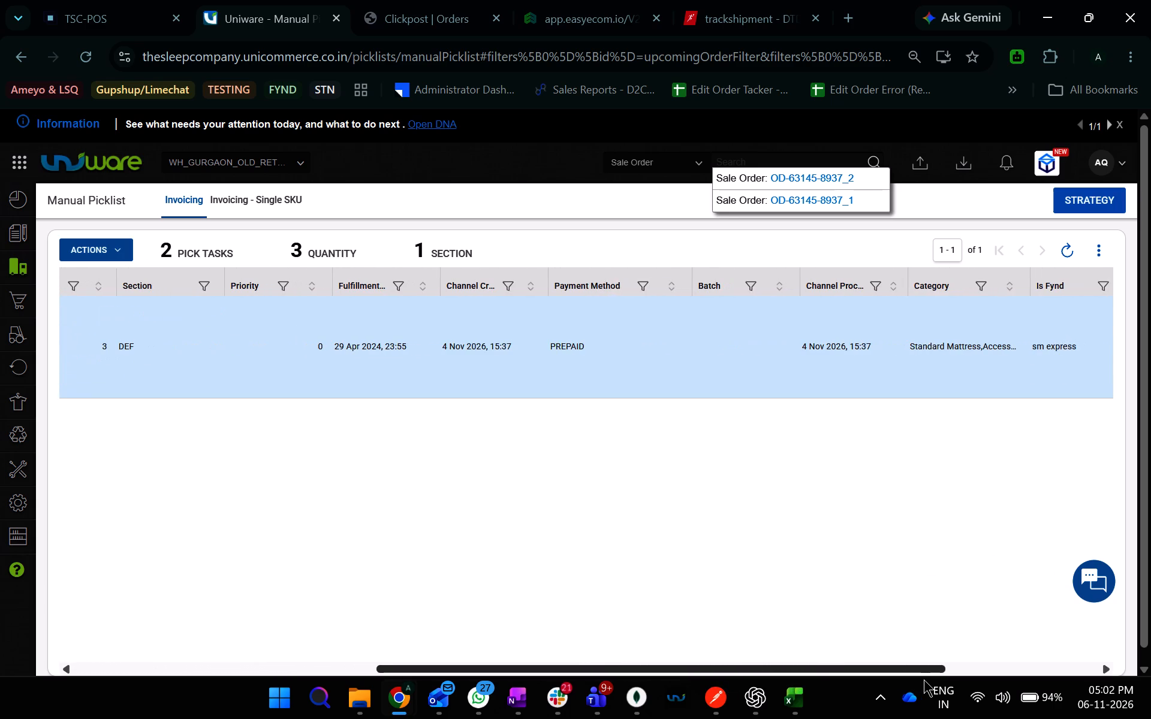
{"action": "left_click_drag", "start_coordinate": [924, 679], "coordinate": [1115, 666]}
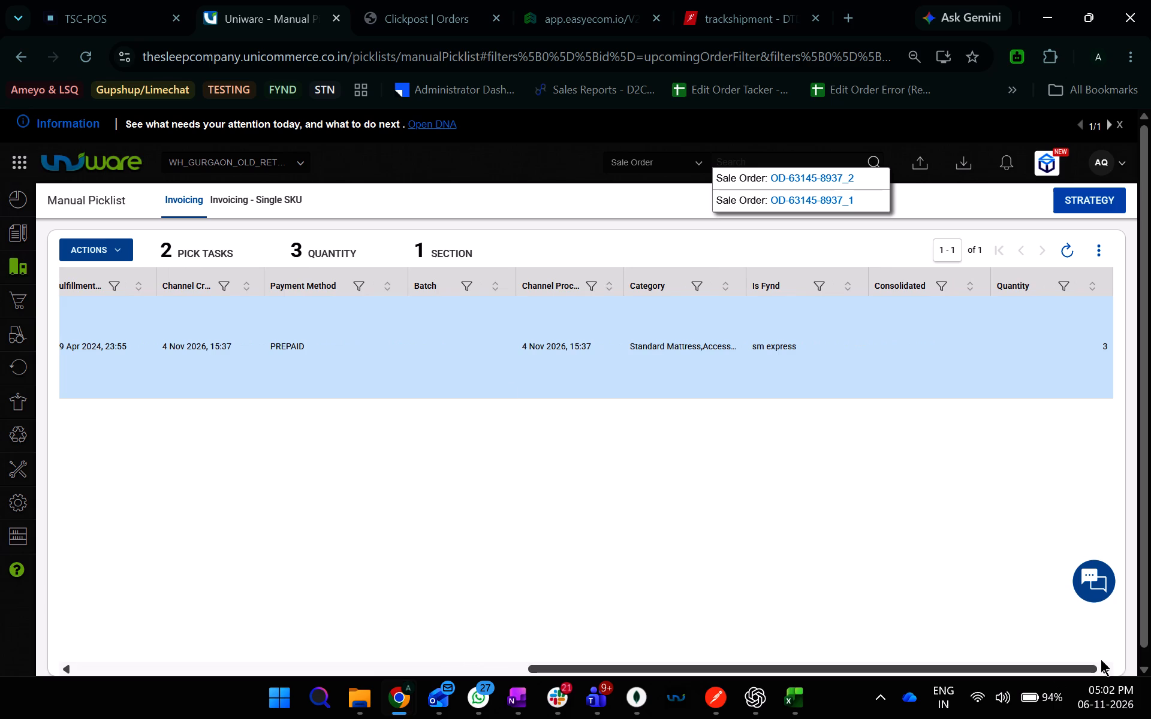
{"action": "left_click", "coordinate": [116, 248]}
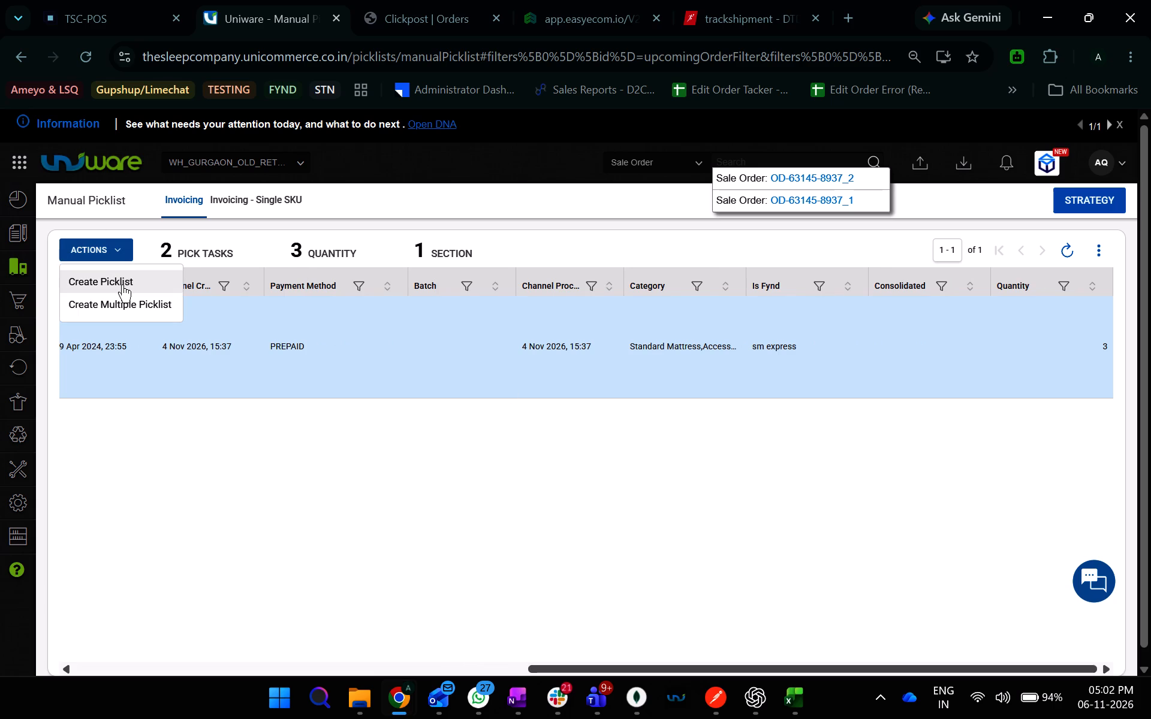
{"action": "left_click", "coordinate": [122, 285]}
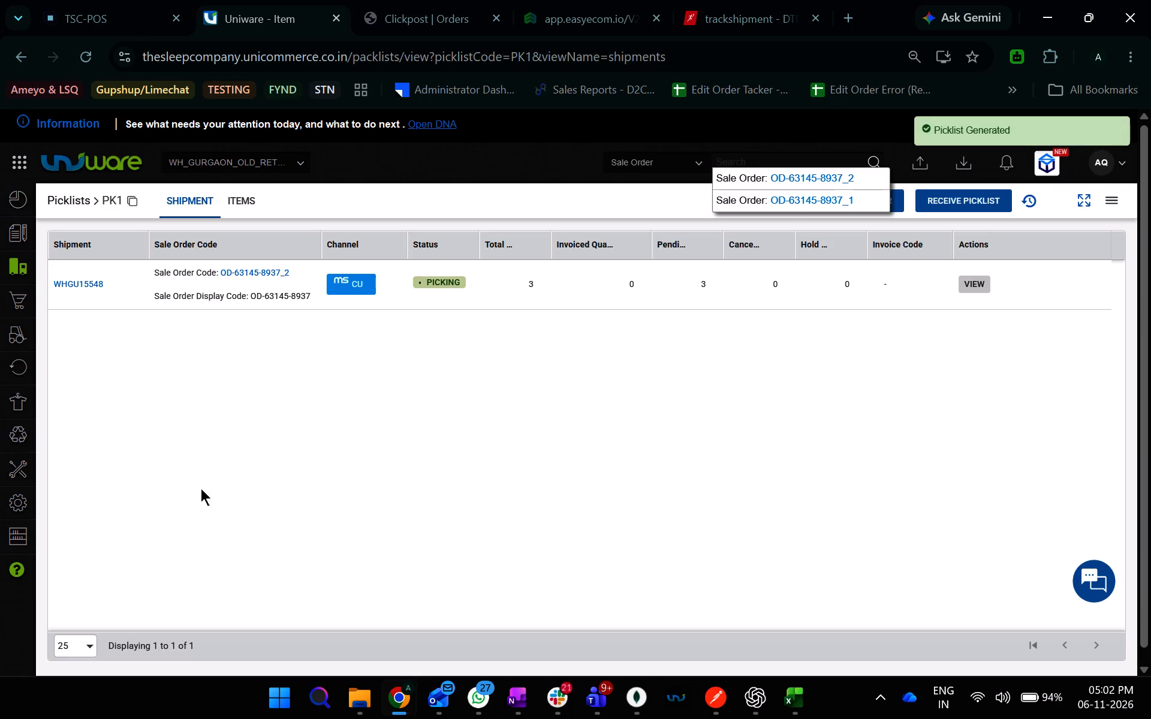
Reload the picklist page to clear the covering search suggestions, and assign the fifth listed account as picker.
{"action": "scroll", "coordinate": [833, 484], "scroll_direction": "down", "scroll_amount": 2}
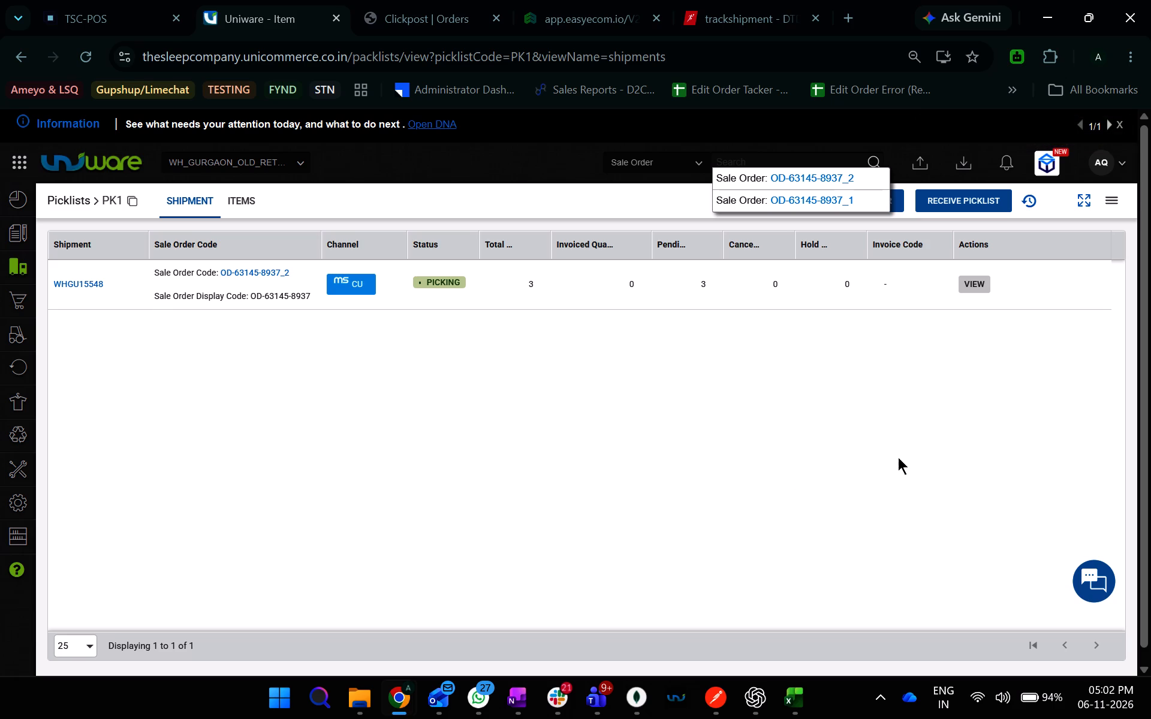
{"action": "scroll", "coordinate": [898, 457], "scroll_direction": "down", "scroll_amount": 1}
{"action": "left_click", "coordinate": [81, 67]}
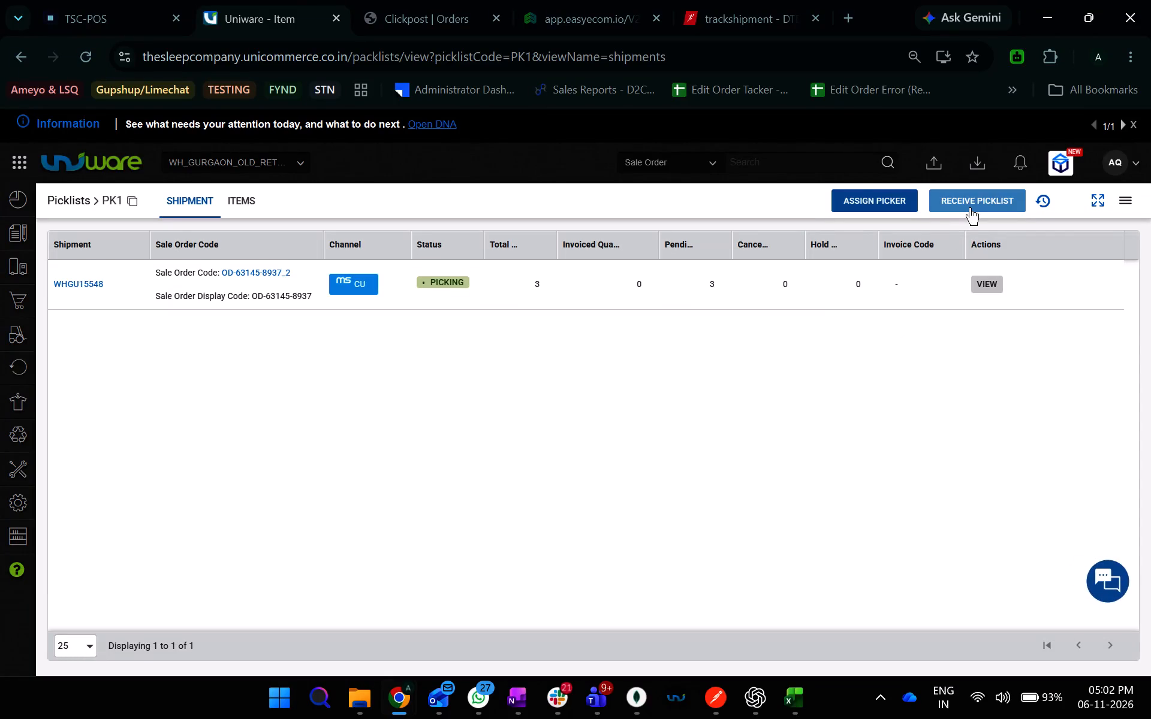
{"action": "left_click", "coordinate": [873, 201]}
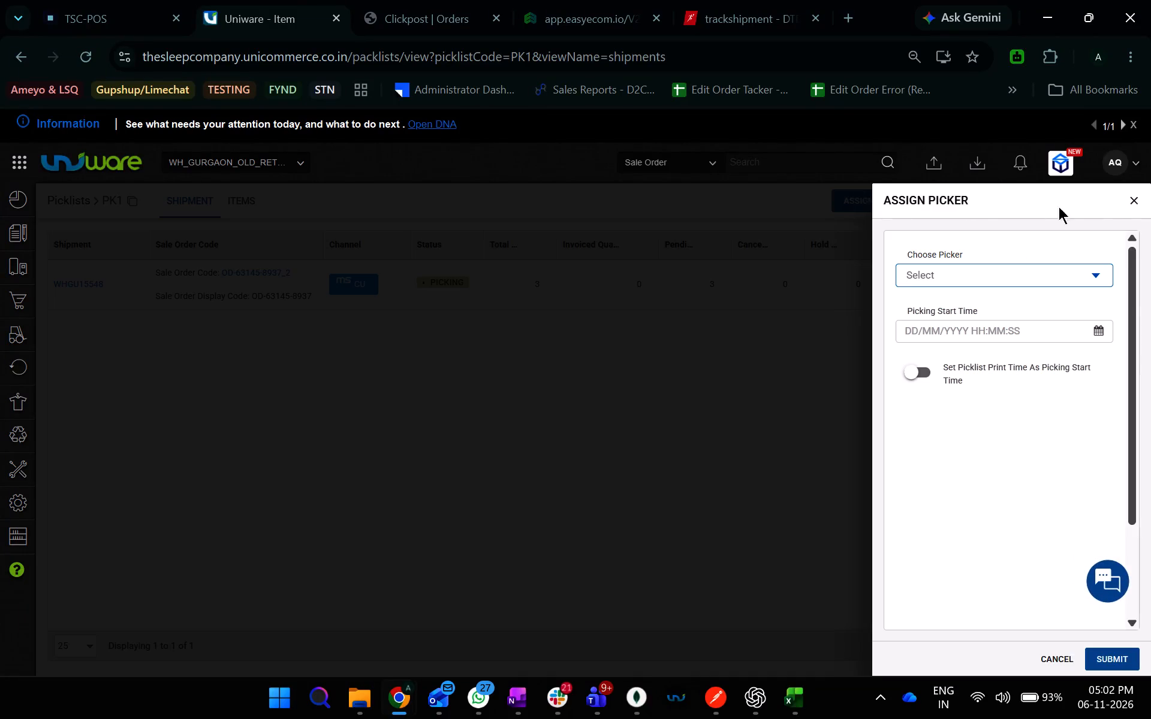
{"action": "left_click", "coordinate": [1019, 272]}
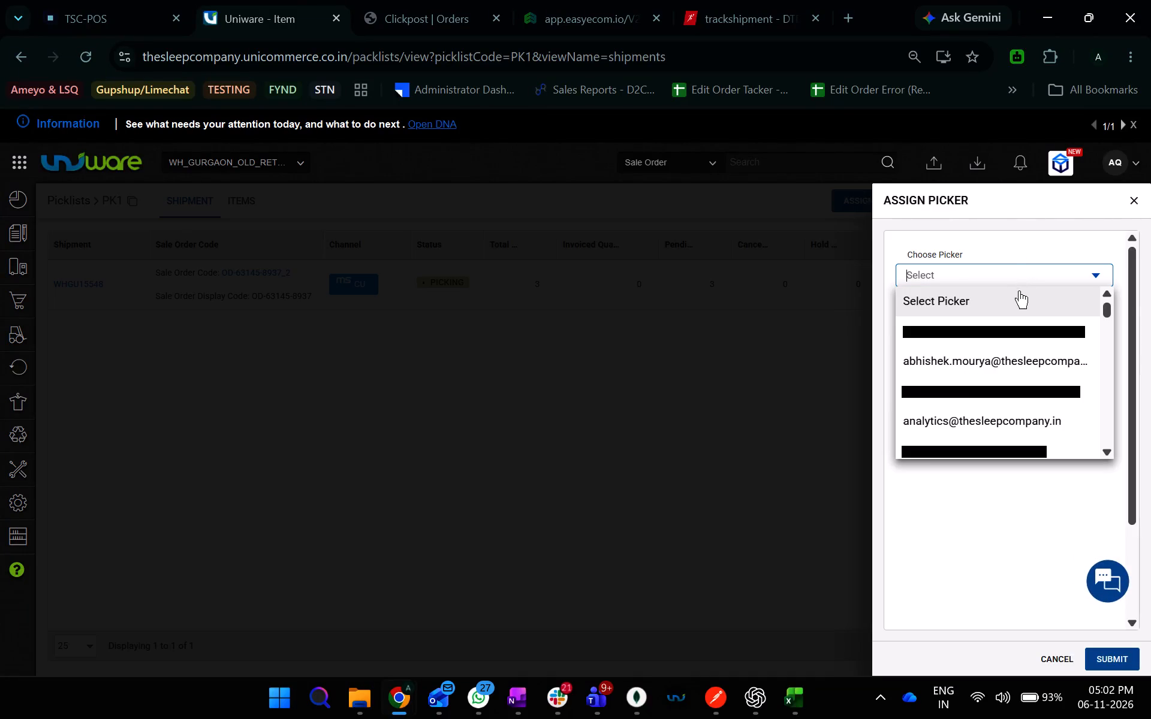
{"action": "left_click", "coordinate": [1025, 450]}
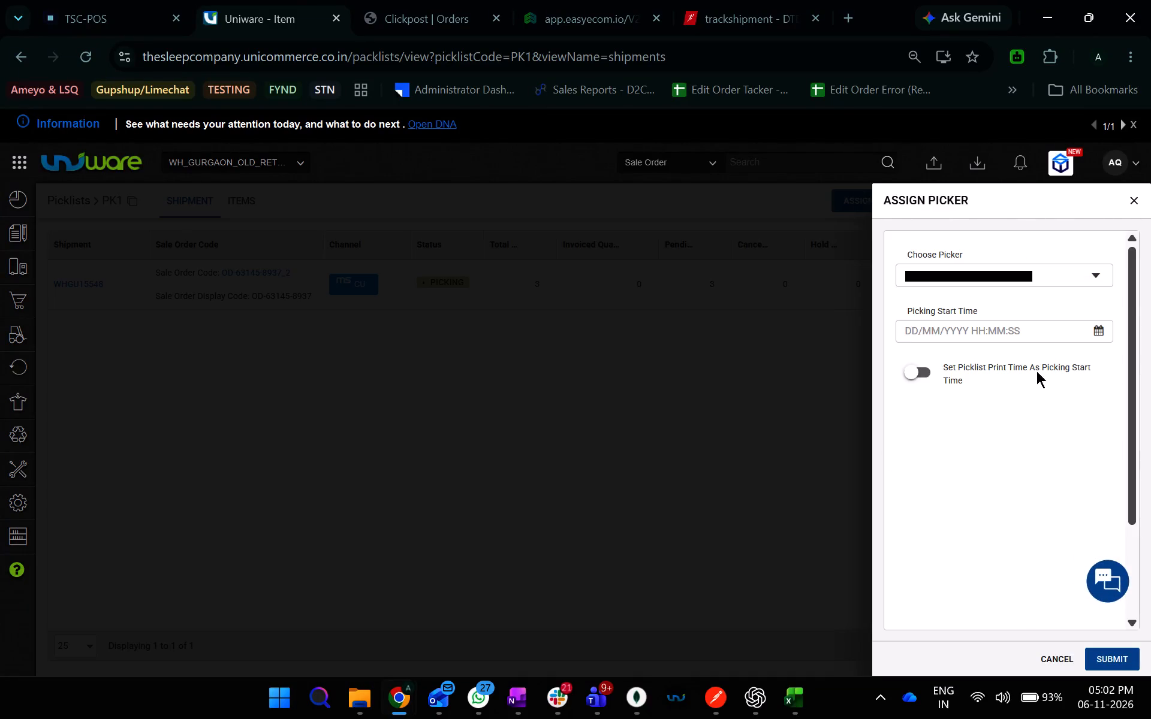
{"action": "left_click", "coordinate": [1119, 654]}
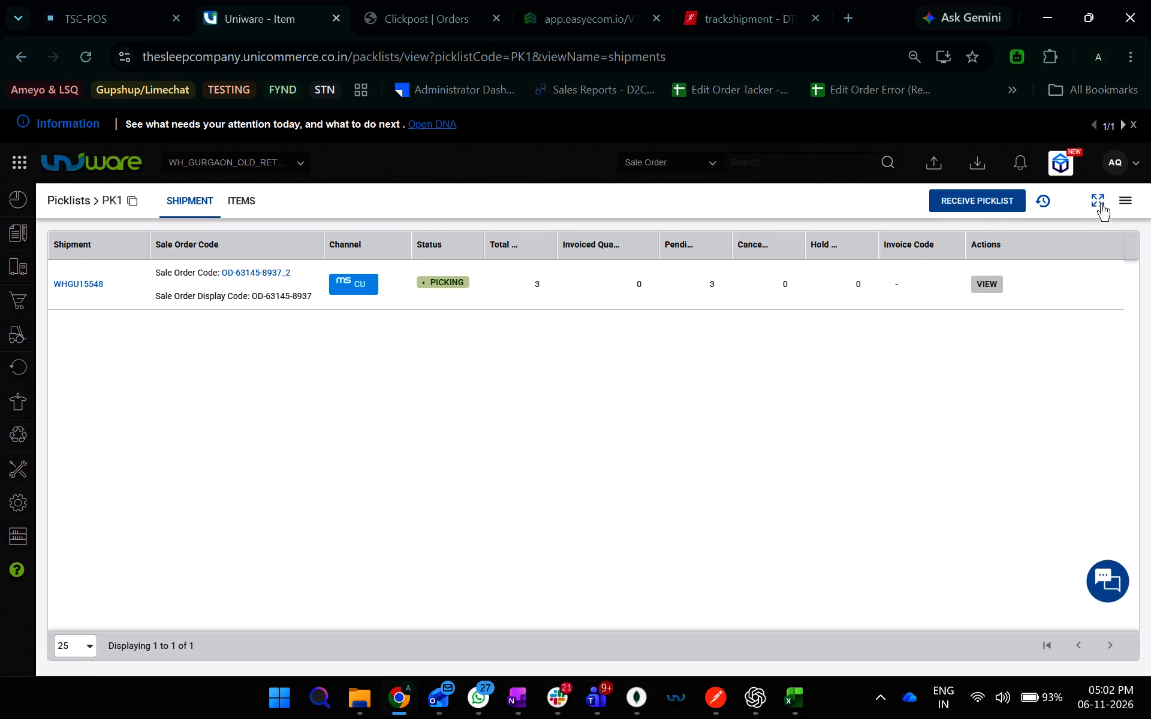
Receive picklist PK1 with the assigned picker kept and the picking start and end times left blank.
{"action": "left_click", "coordinate": [1119, 201]}
{"action": "left_click", "coordinate": [1119, 201]}
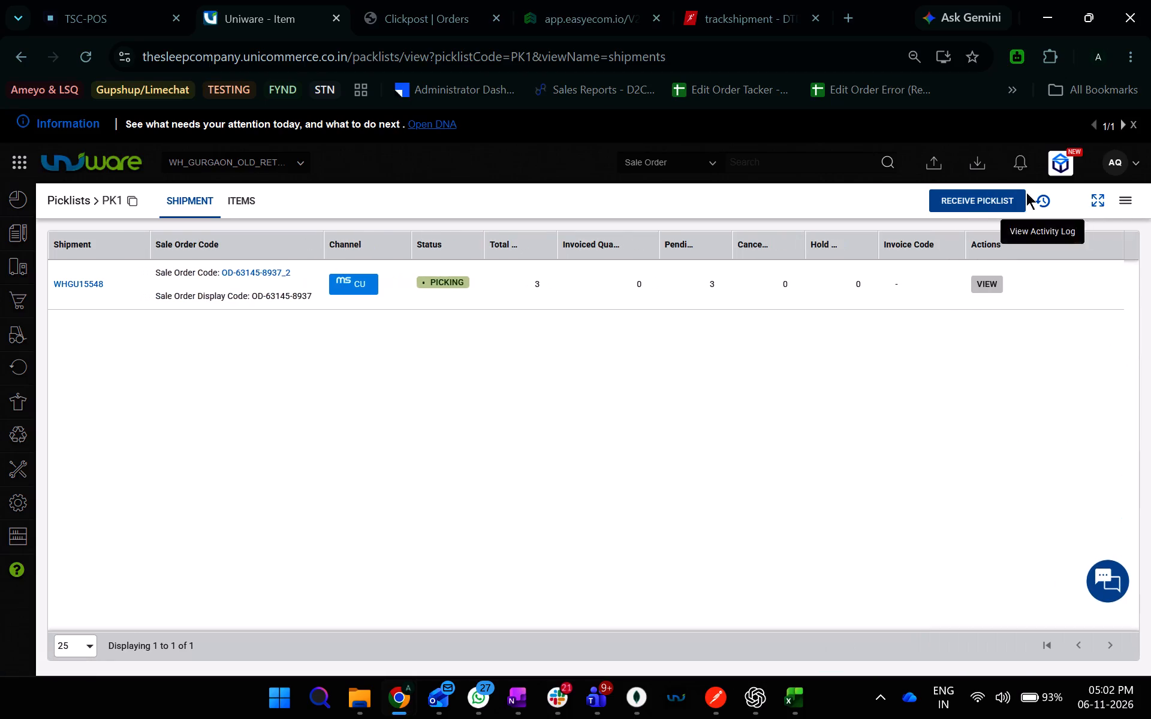
{"action": "left_click", "coordinate": [1011, 196]}
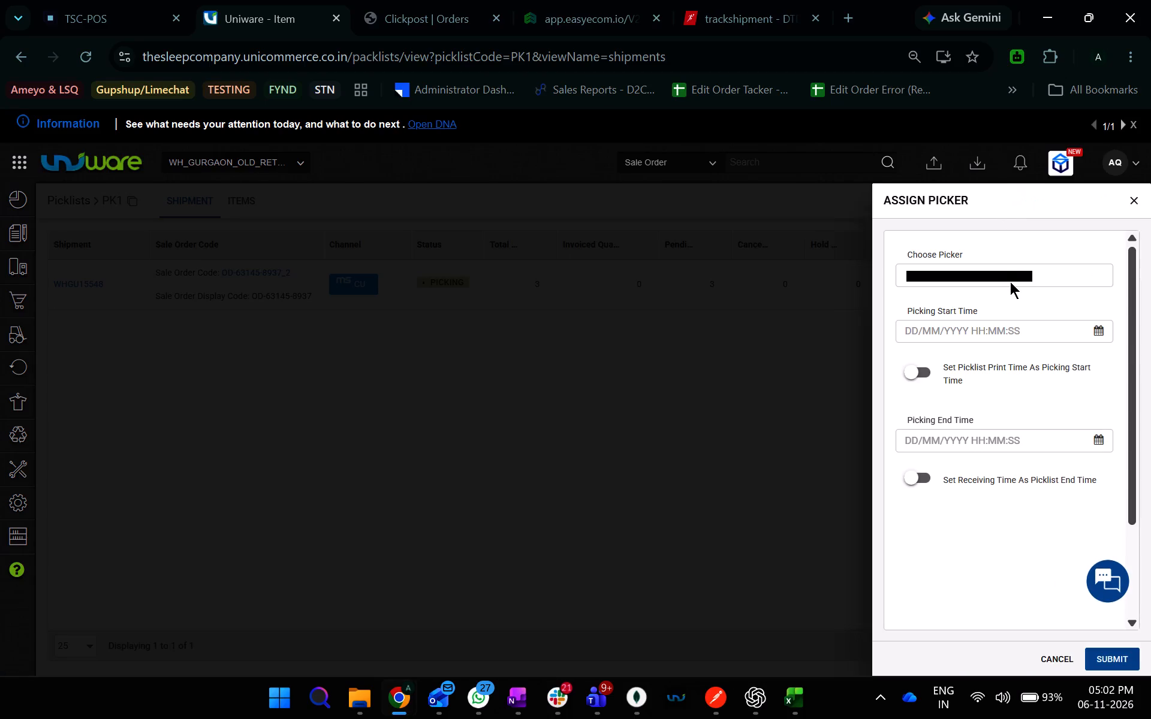
{"action": "left_click", "coordinate": [1010, 282]}
{"action": "left_click", "coordinate": [1117, 662]}
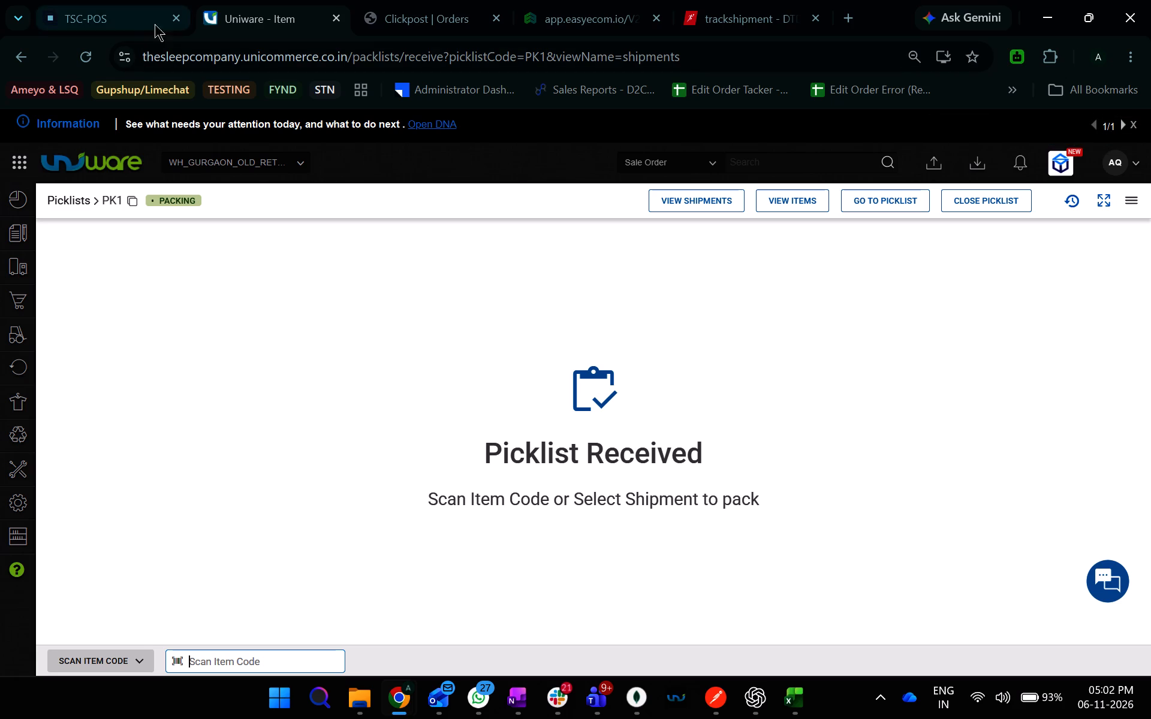
Duplicate the Uniware tab showing picklist PK1.
{"action": "right_click", "coordinate": [288, 22]}
{"action": "left_click", "coordinate": [379, 184]}
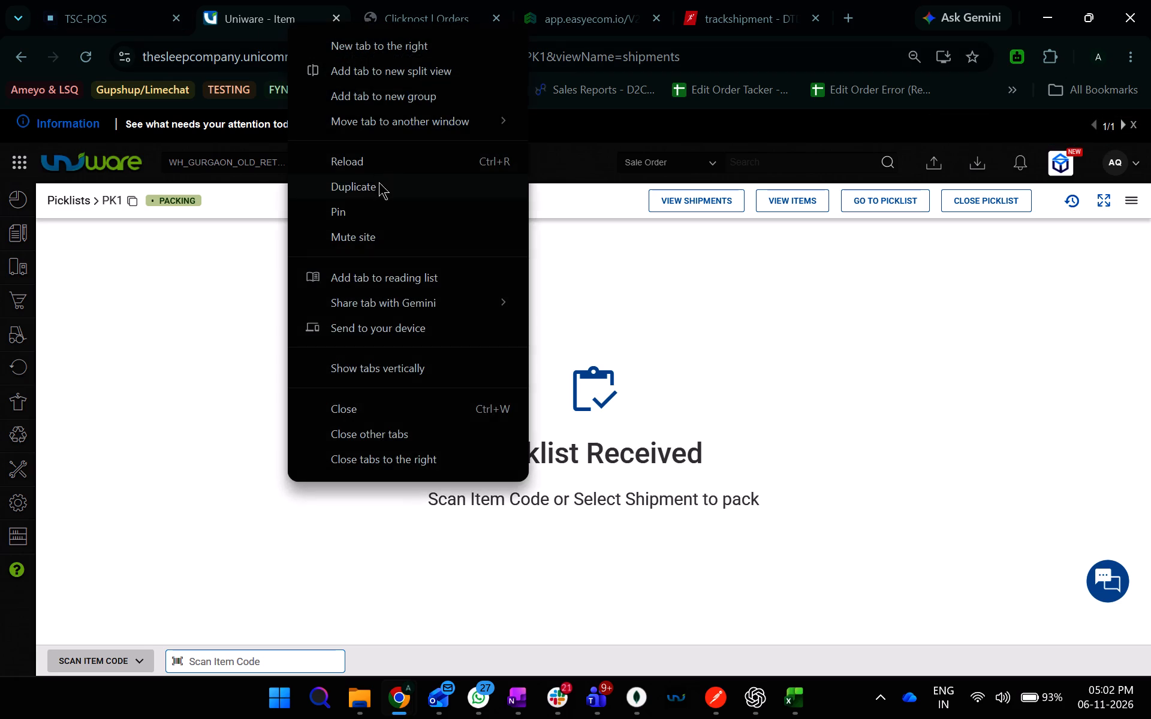
{"action": "left_click", "coordinate": [324, 611]}
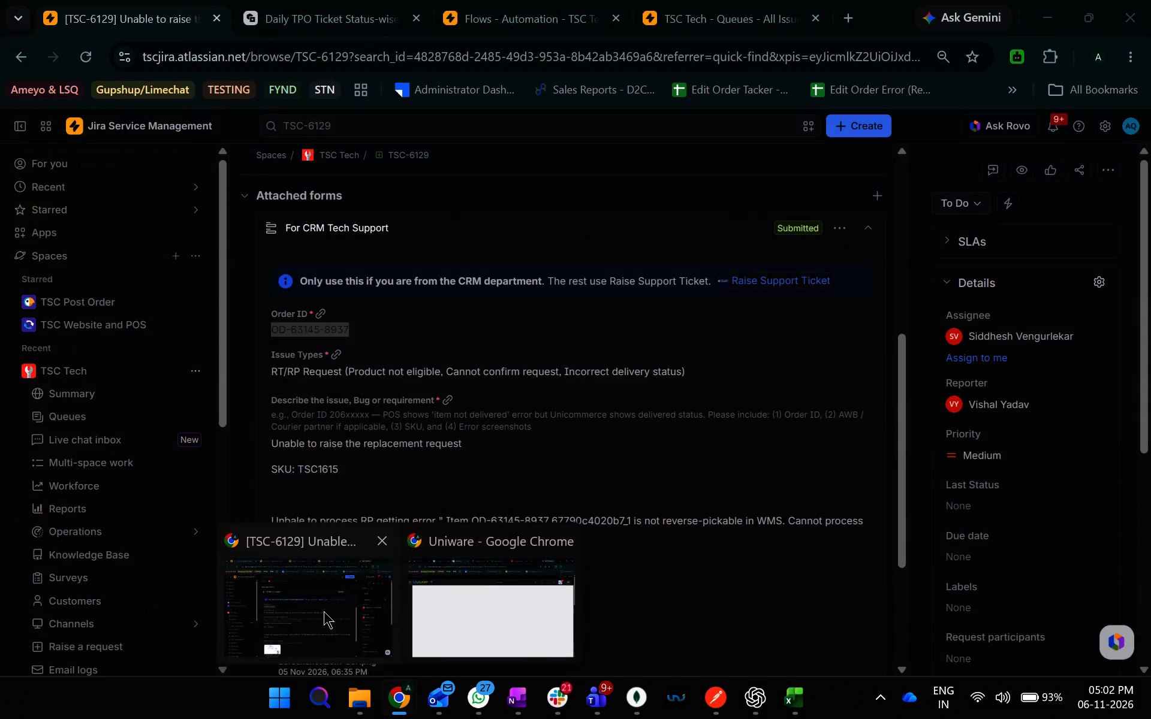
{"action": "key", "text": "ctrl+c"}
{"action": "key", "text": "ctrl+c"}
{"action": "key", "text": "alt+Tab"}
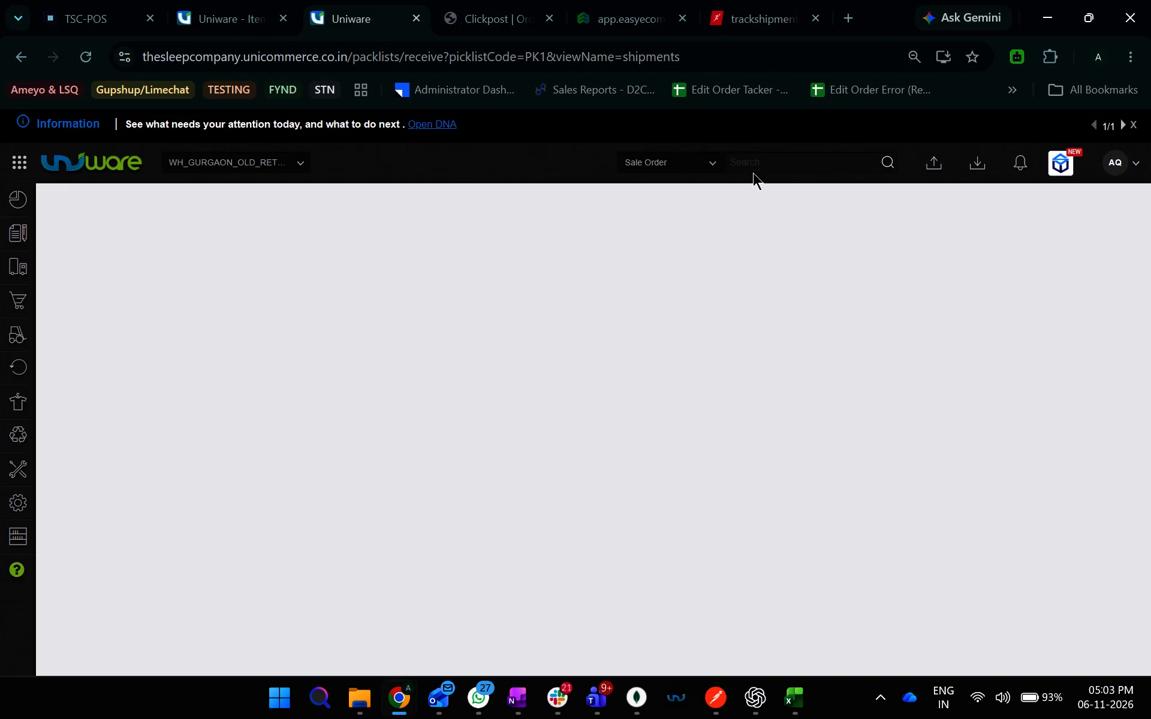
{"action": "left_click", "coordinate": [758, 165]}
{"action": "key", "text": "ctrl+v"}
{"action": "key", "text": "Return"}
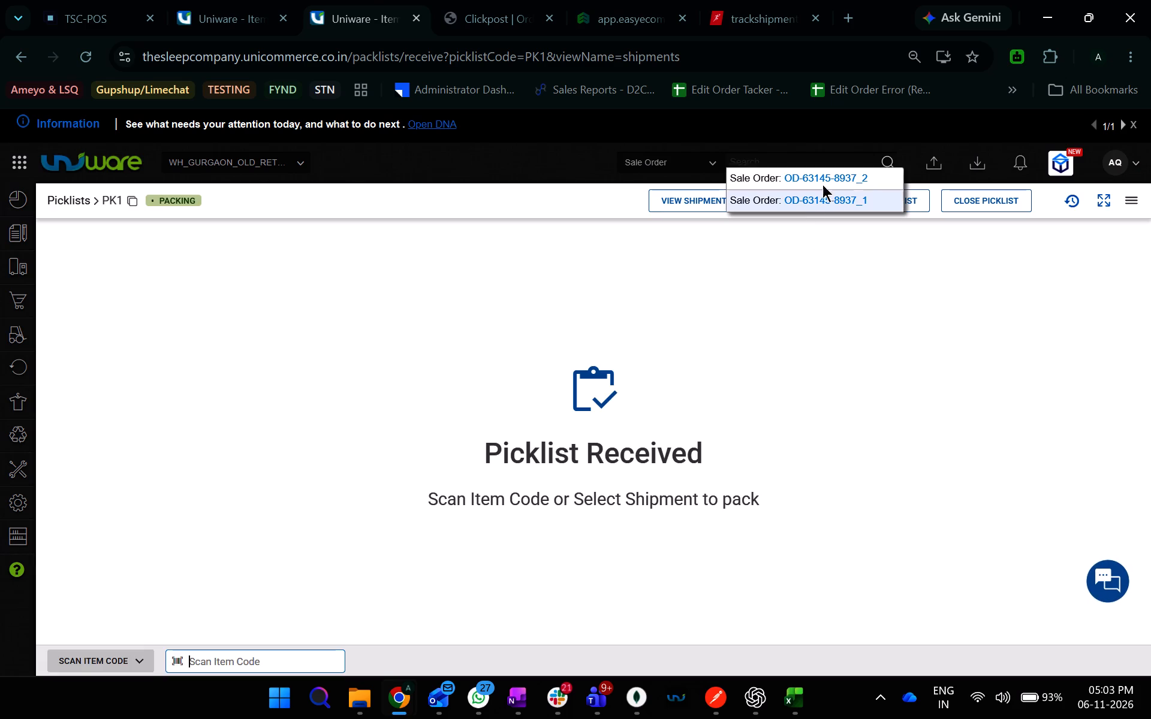
{"action": "left_click", "coordinate": [824, 176]}
{"action": "left_click_drag", "start_coordinate": [353, 4], "coordinate": [248, 0]}
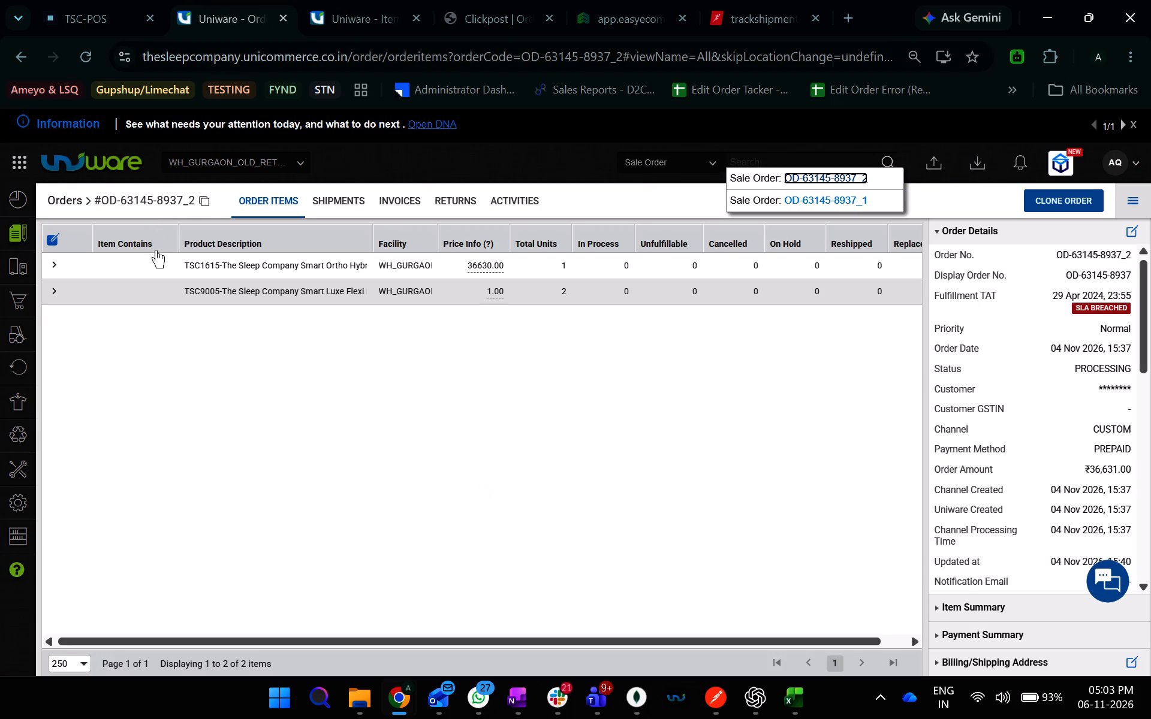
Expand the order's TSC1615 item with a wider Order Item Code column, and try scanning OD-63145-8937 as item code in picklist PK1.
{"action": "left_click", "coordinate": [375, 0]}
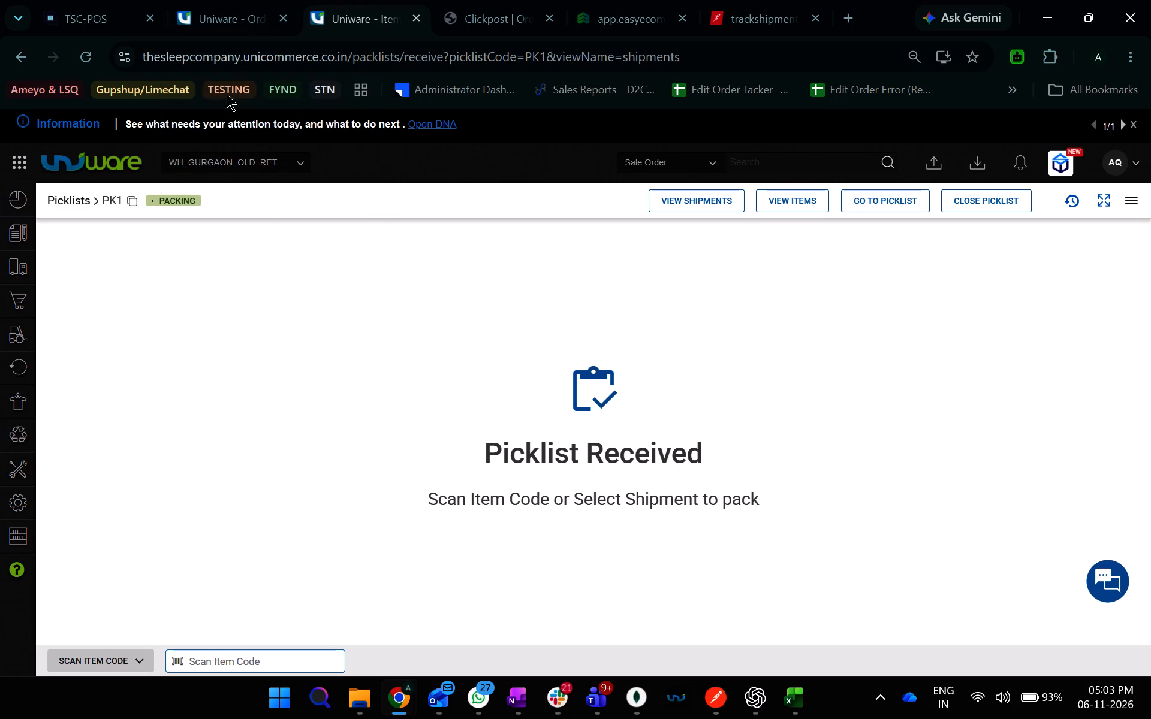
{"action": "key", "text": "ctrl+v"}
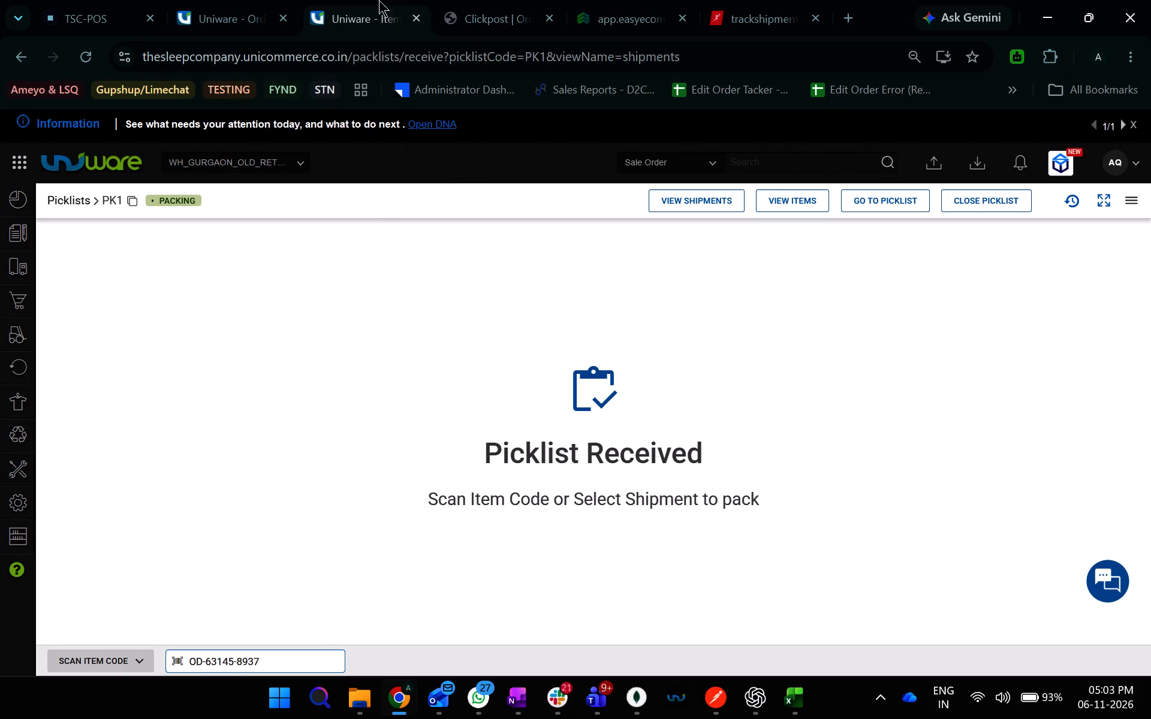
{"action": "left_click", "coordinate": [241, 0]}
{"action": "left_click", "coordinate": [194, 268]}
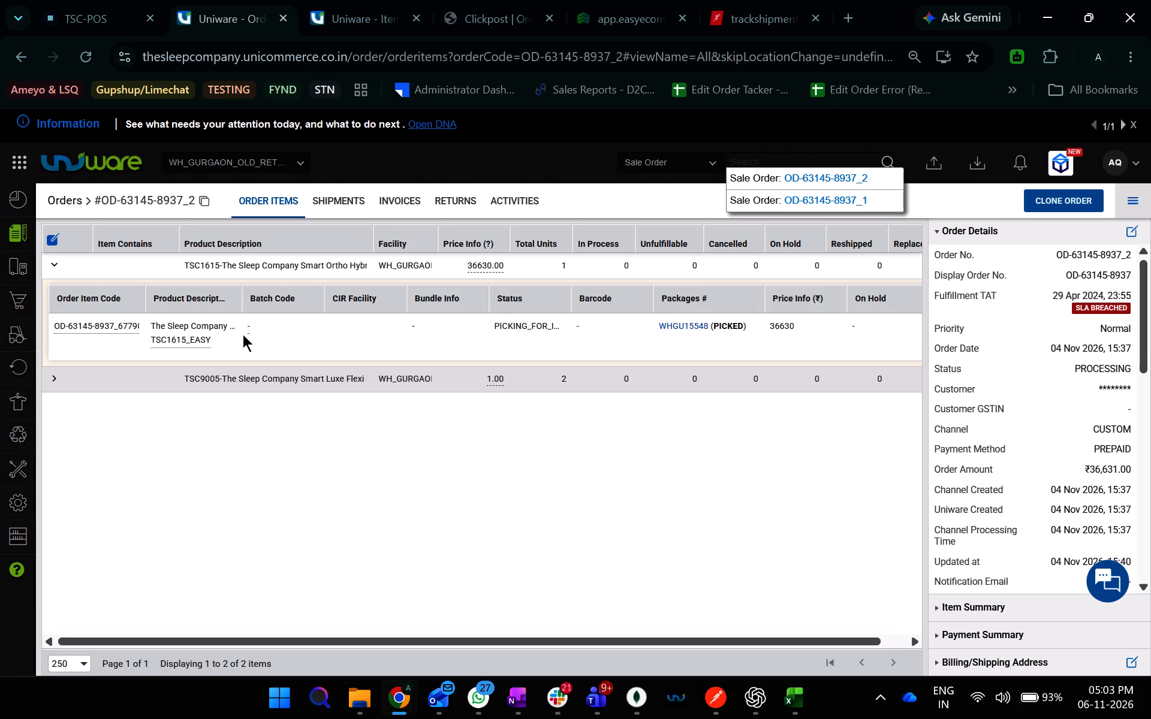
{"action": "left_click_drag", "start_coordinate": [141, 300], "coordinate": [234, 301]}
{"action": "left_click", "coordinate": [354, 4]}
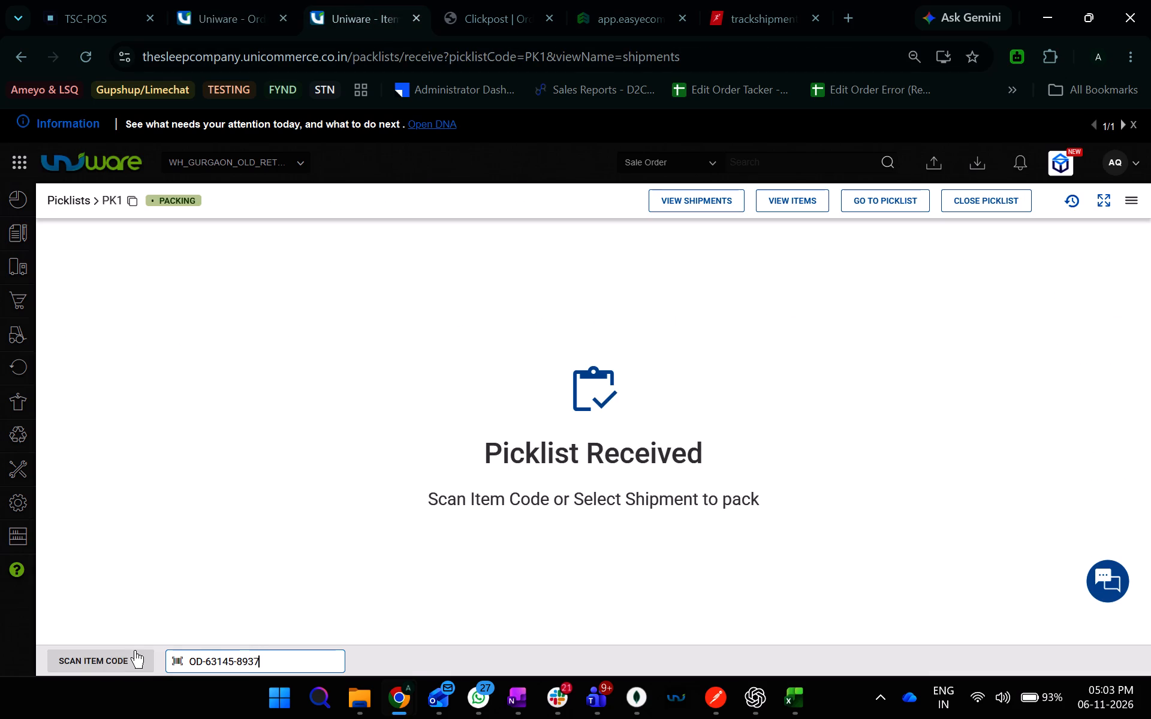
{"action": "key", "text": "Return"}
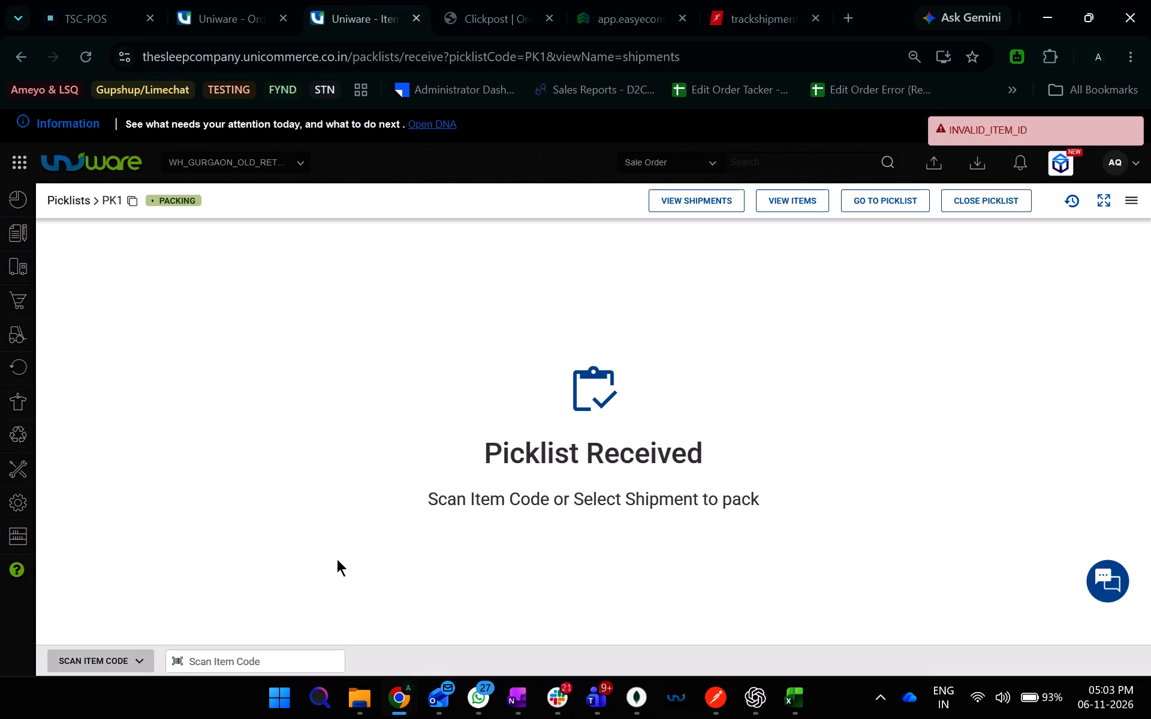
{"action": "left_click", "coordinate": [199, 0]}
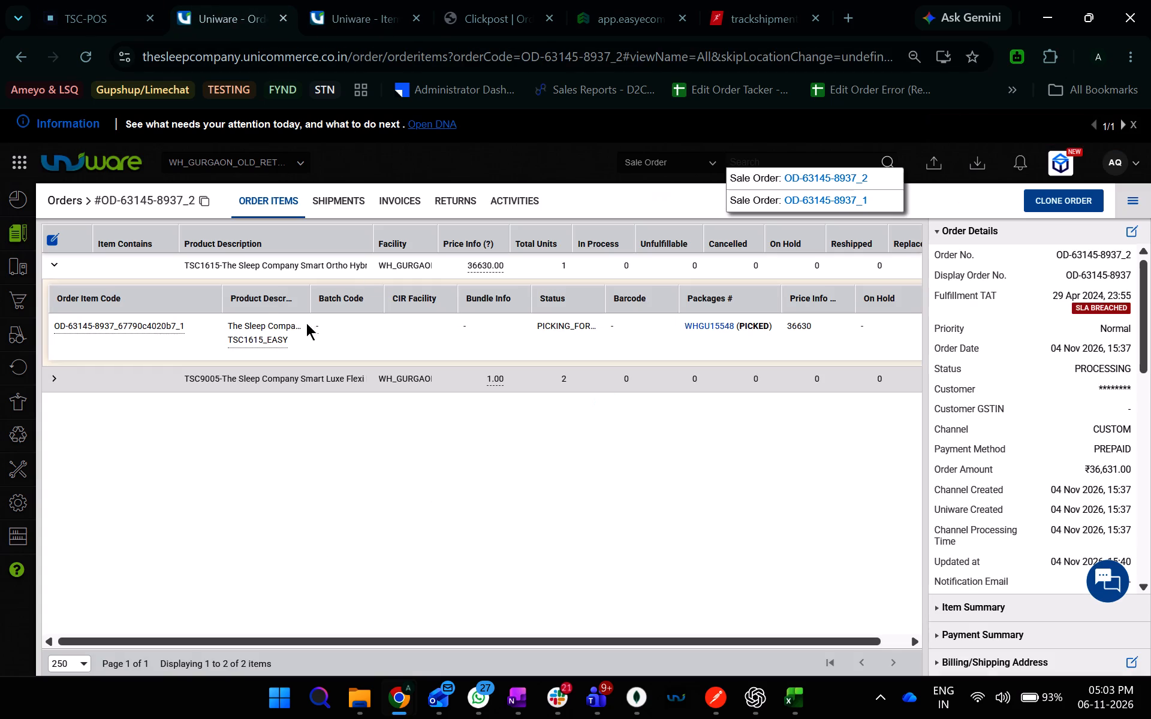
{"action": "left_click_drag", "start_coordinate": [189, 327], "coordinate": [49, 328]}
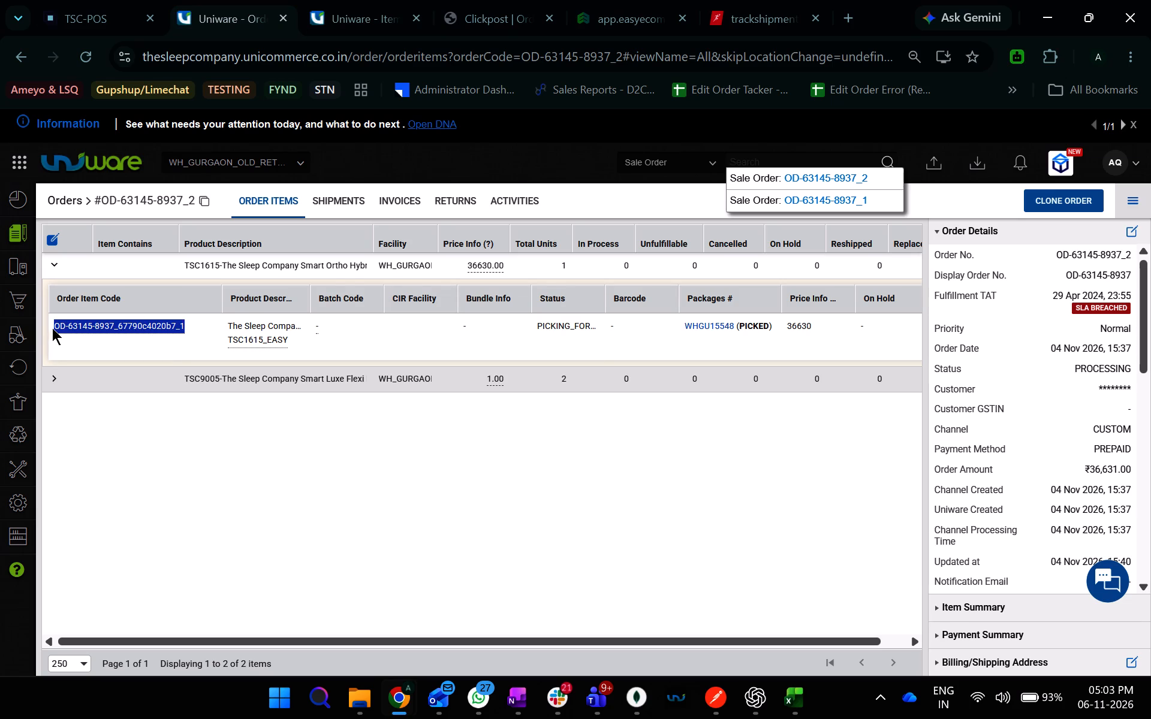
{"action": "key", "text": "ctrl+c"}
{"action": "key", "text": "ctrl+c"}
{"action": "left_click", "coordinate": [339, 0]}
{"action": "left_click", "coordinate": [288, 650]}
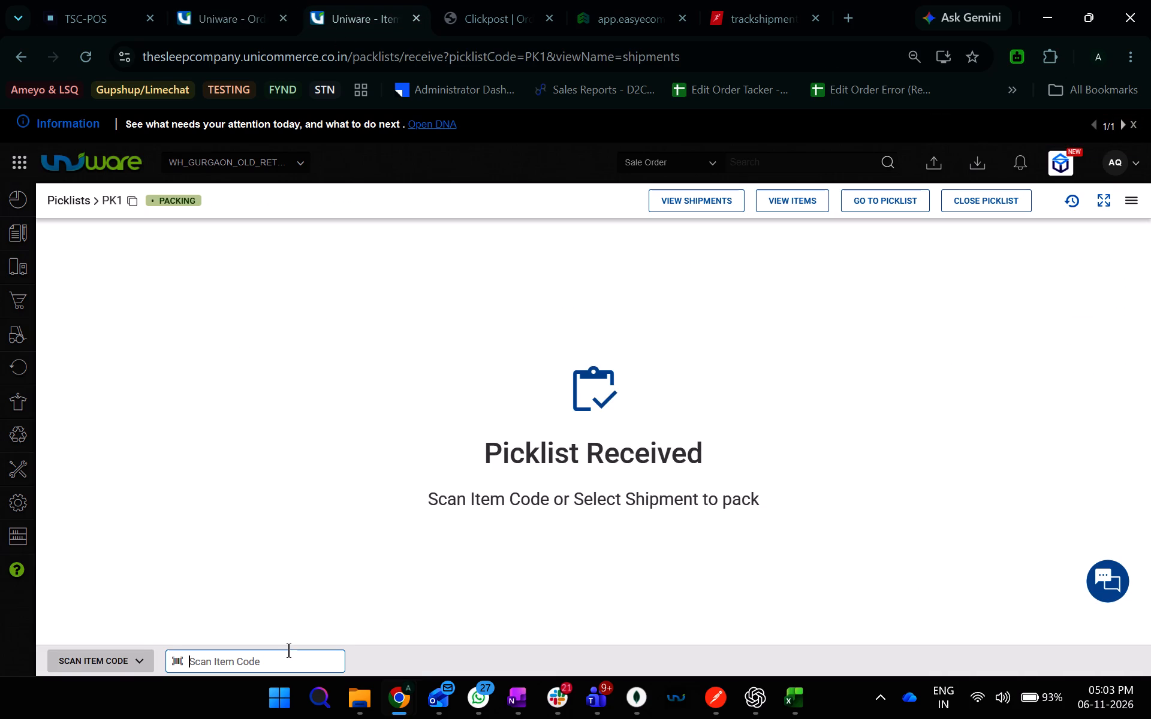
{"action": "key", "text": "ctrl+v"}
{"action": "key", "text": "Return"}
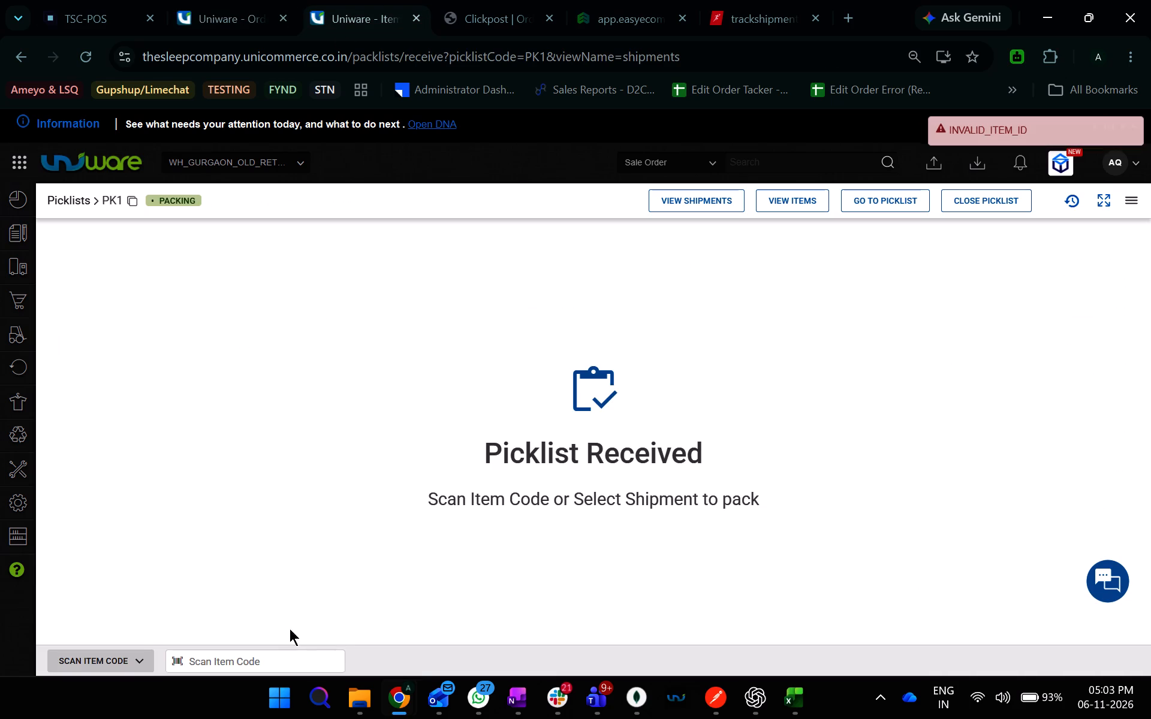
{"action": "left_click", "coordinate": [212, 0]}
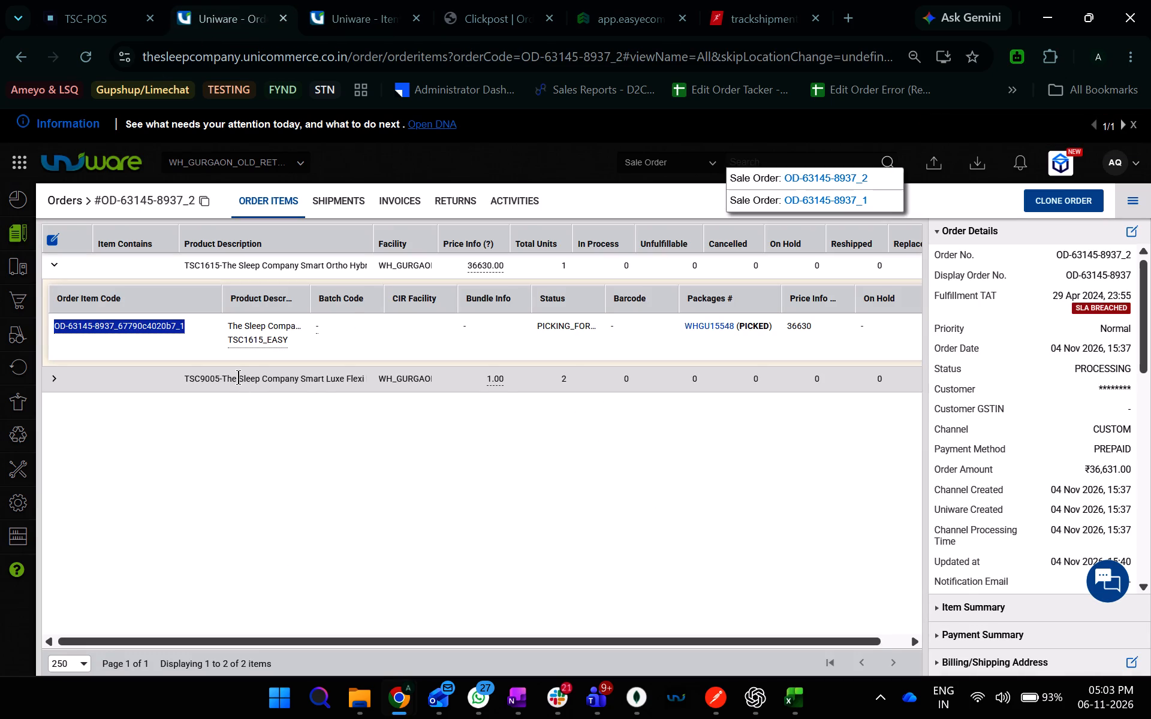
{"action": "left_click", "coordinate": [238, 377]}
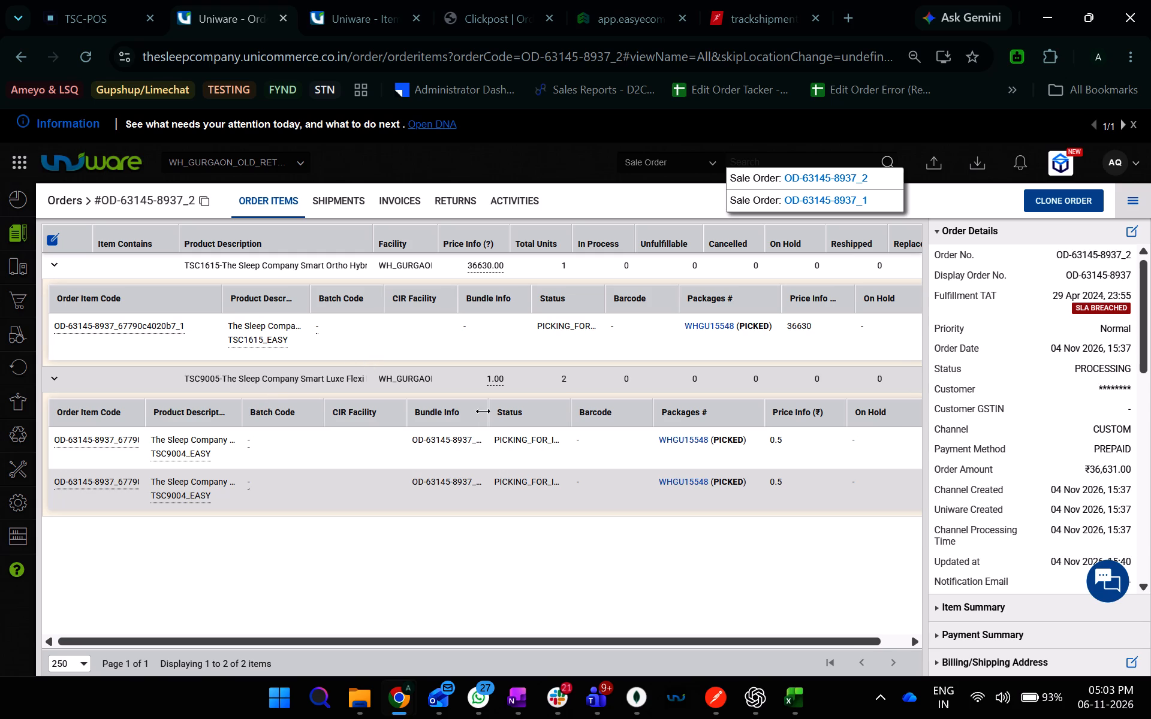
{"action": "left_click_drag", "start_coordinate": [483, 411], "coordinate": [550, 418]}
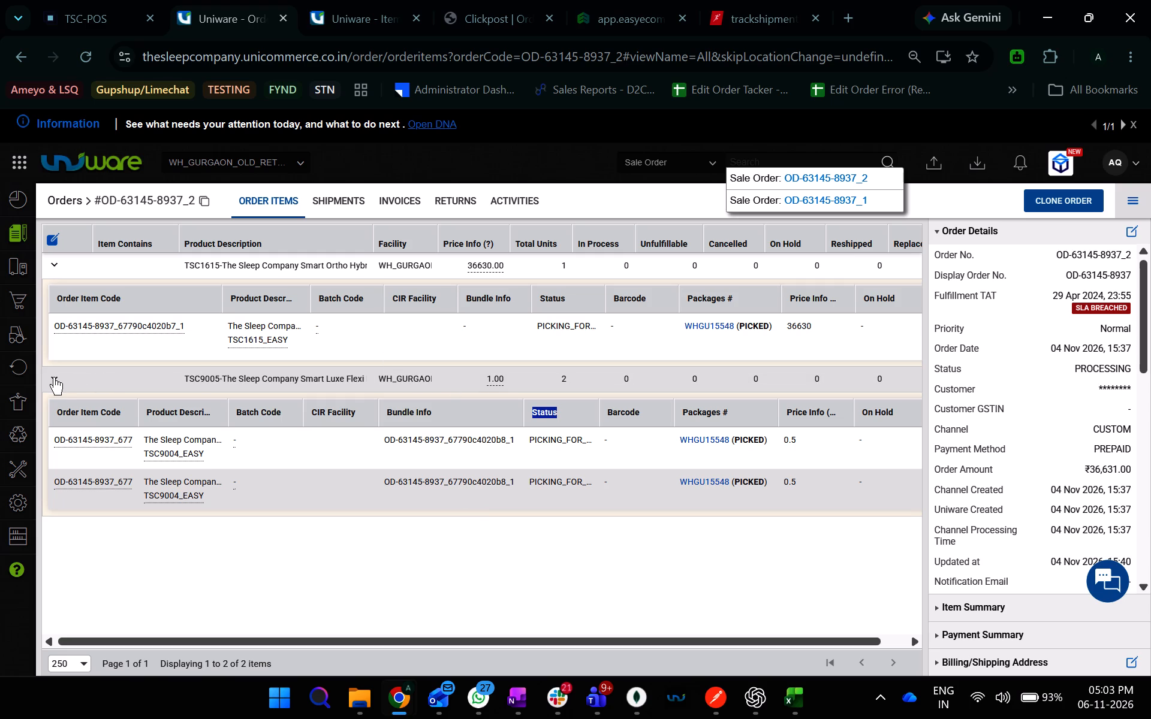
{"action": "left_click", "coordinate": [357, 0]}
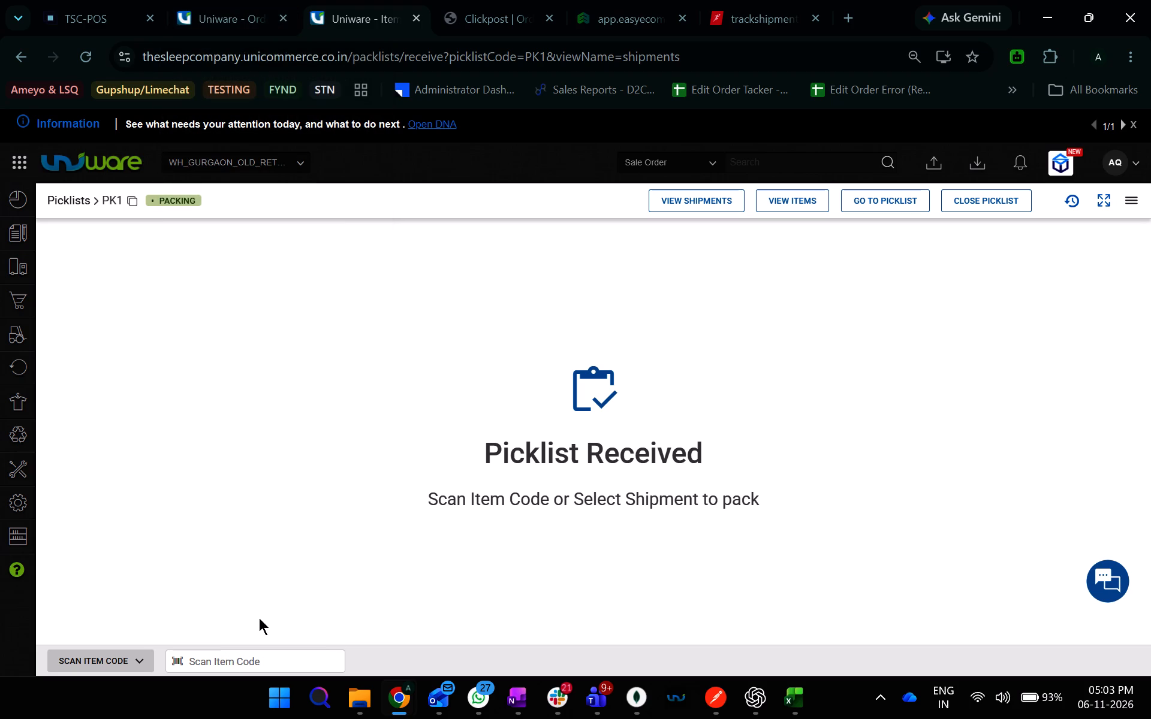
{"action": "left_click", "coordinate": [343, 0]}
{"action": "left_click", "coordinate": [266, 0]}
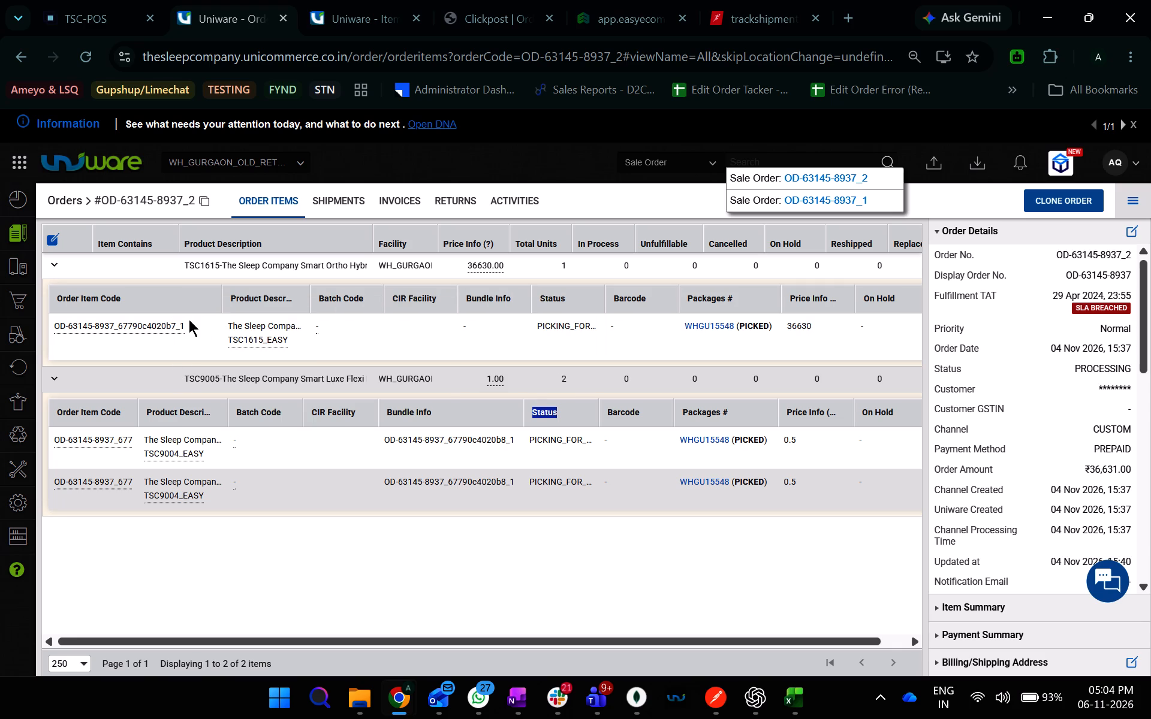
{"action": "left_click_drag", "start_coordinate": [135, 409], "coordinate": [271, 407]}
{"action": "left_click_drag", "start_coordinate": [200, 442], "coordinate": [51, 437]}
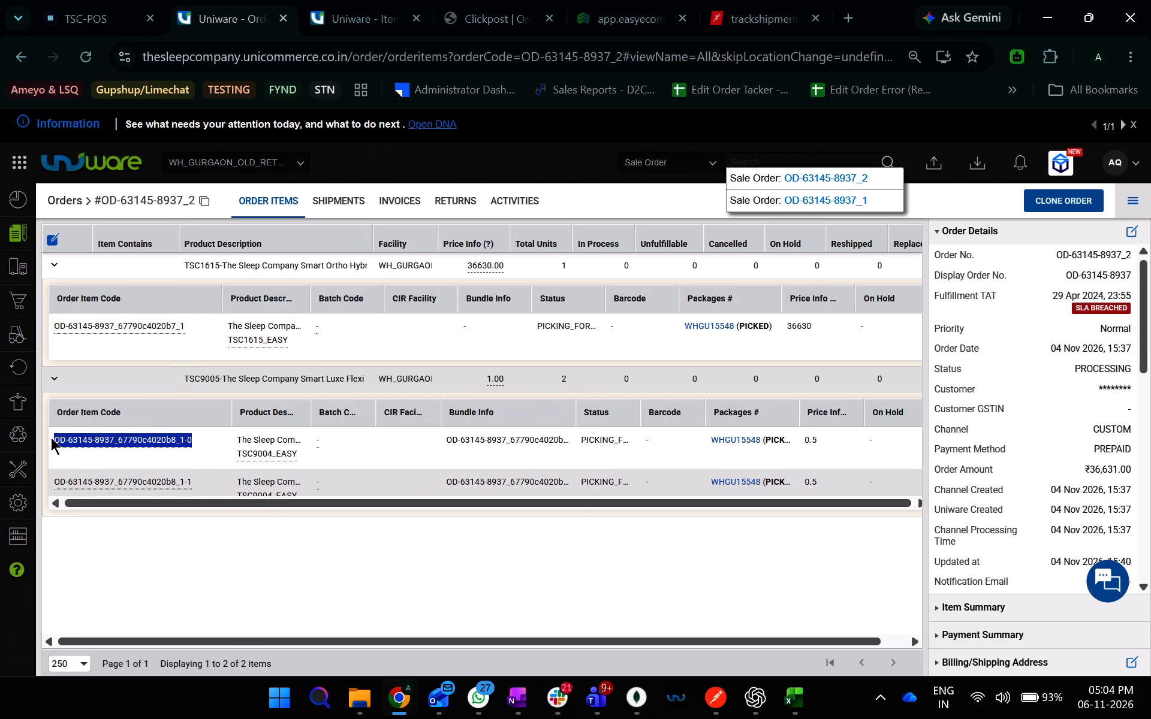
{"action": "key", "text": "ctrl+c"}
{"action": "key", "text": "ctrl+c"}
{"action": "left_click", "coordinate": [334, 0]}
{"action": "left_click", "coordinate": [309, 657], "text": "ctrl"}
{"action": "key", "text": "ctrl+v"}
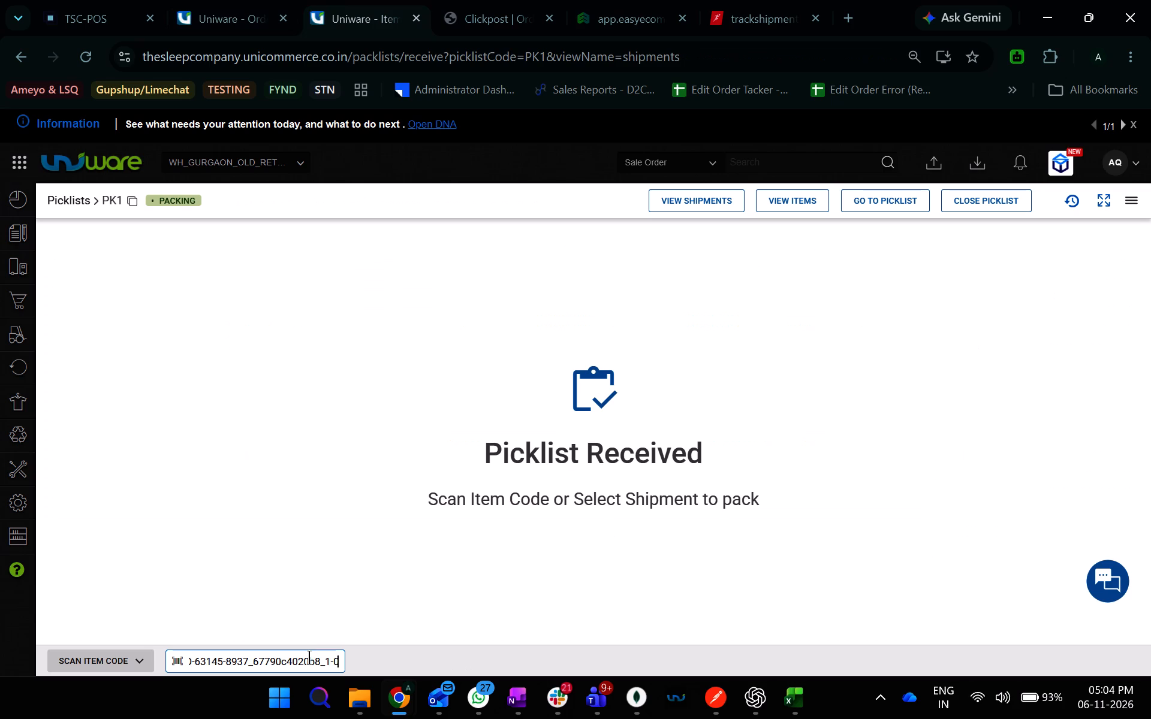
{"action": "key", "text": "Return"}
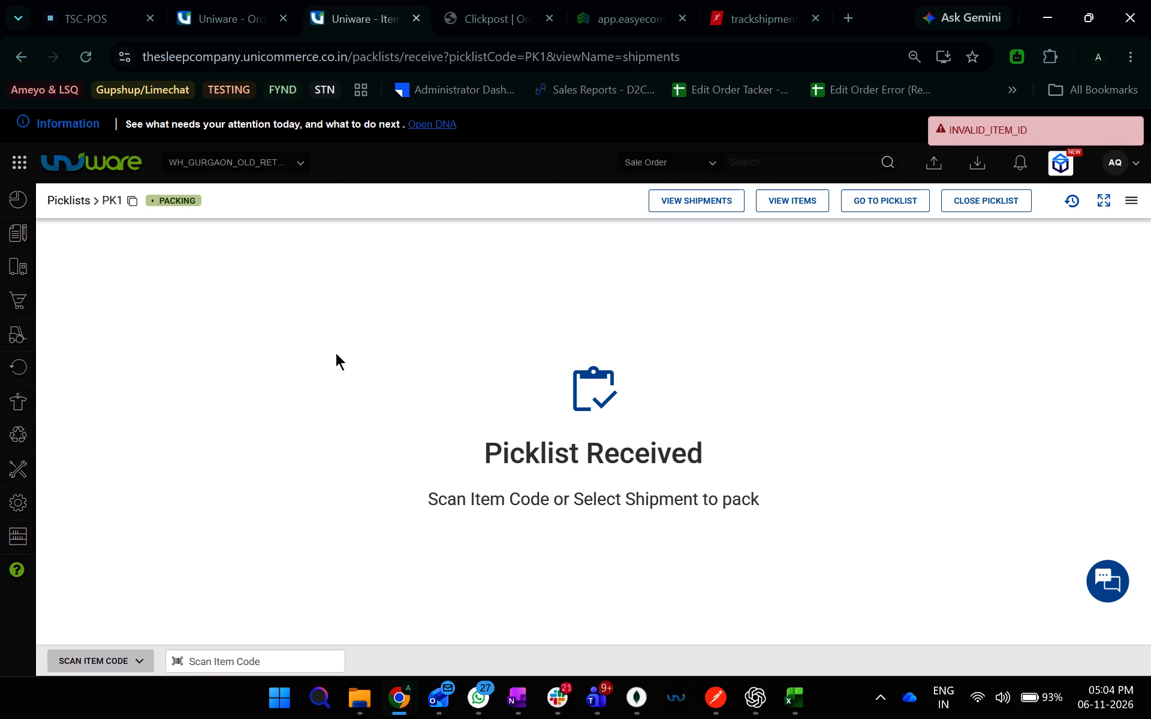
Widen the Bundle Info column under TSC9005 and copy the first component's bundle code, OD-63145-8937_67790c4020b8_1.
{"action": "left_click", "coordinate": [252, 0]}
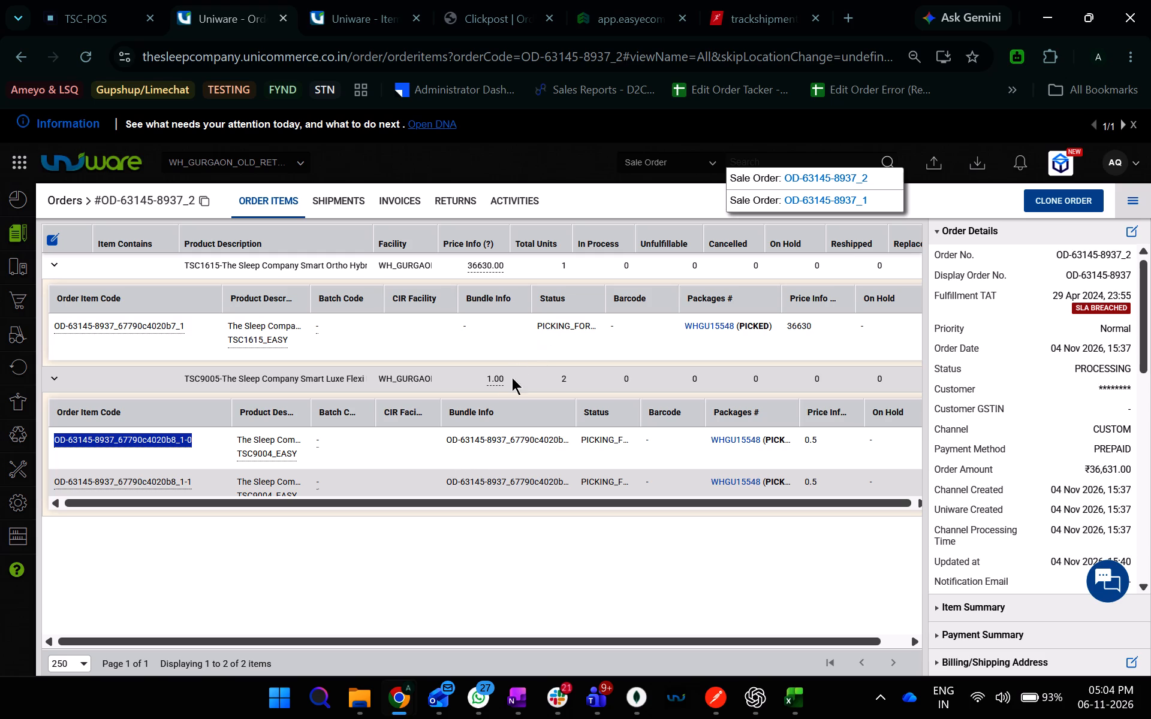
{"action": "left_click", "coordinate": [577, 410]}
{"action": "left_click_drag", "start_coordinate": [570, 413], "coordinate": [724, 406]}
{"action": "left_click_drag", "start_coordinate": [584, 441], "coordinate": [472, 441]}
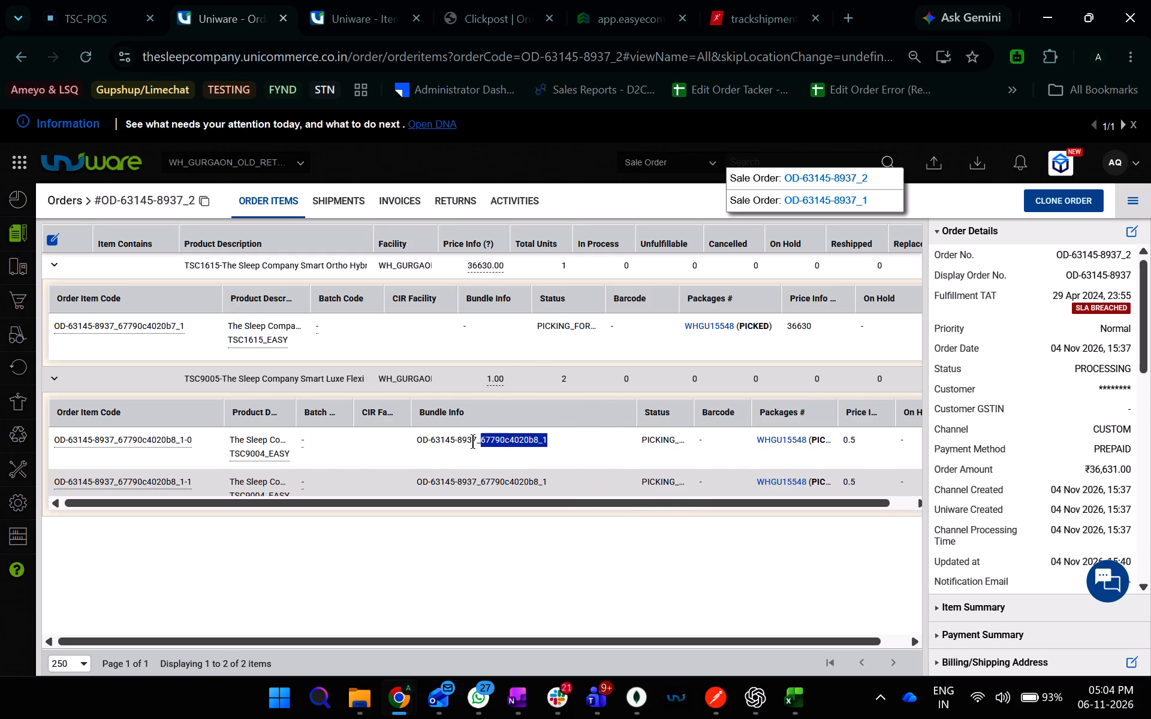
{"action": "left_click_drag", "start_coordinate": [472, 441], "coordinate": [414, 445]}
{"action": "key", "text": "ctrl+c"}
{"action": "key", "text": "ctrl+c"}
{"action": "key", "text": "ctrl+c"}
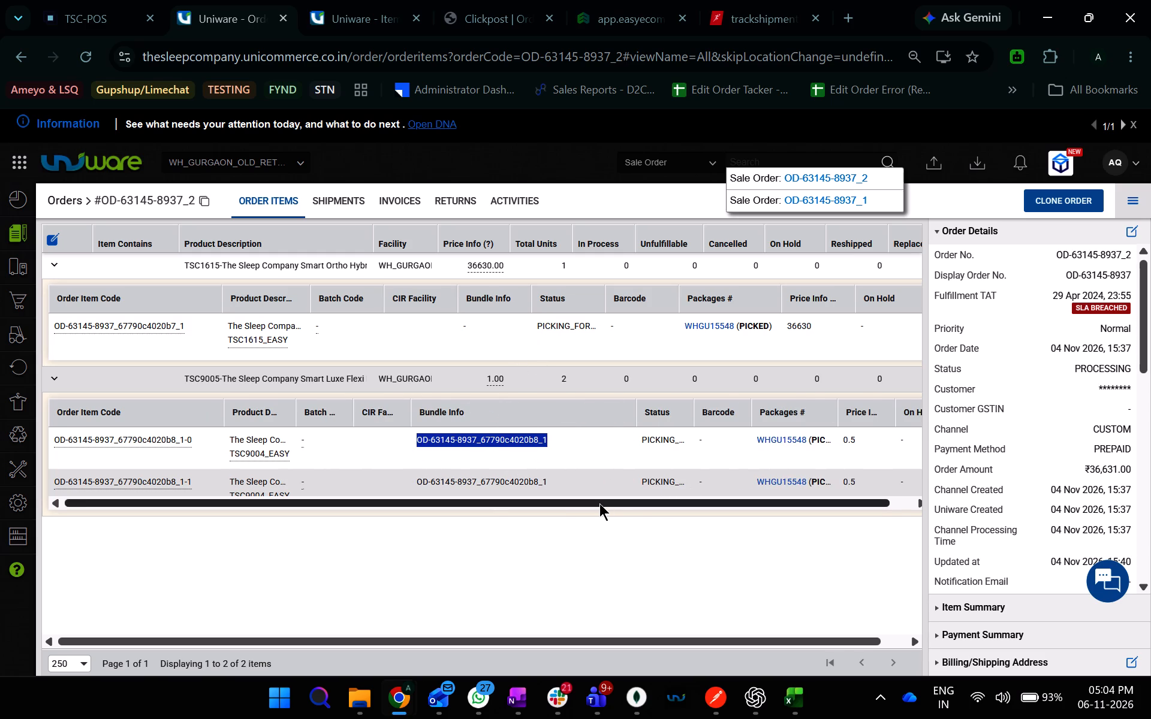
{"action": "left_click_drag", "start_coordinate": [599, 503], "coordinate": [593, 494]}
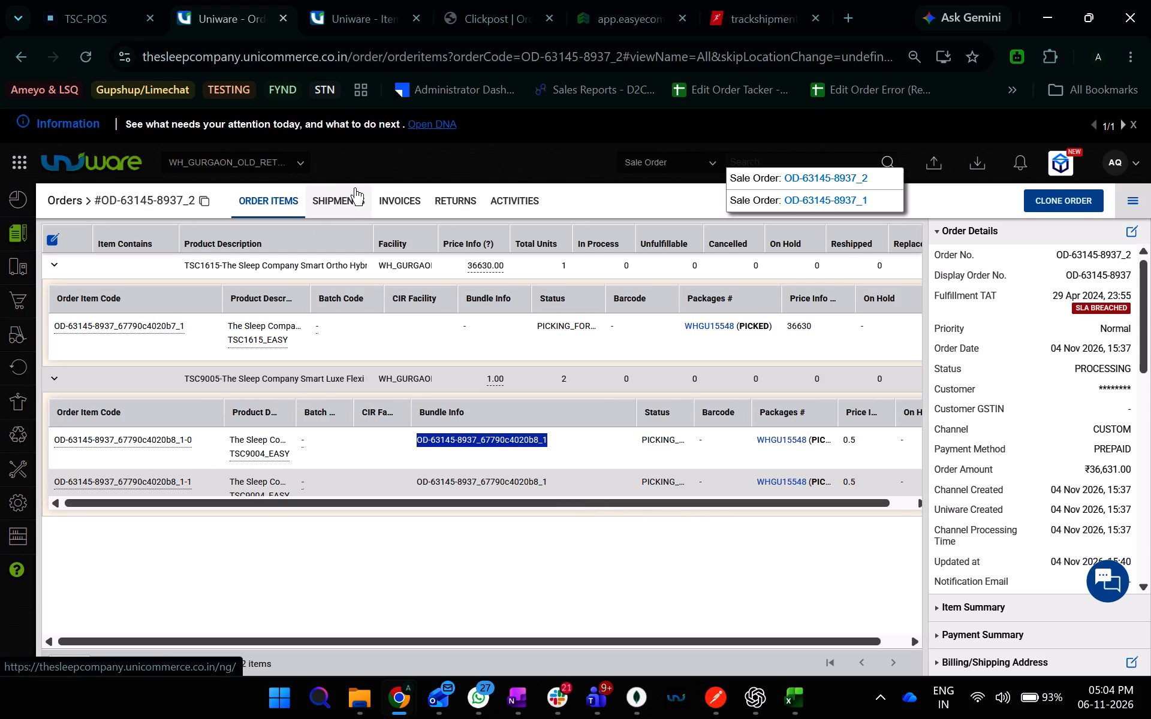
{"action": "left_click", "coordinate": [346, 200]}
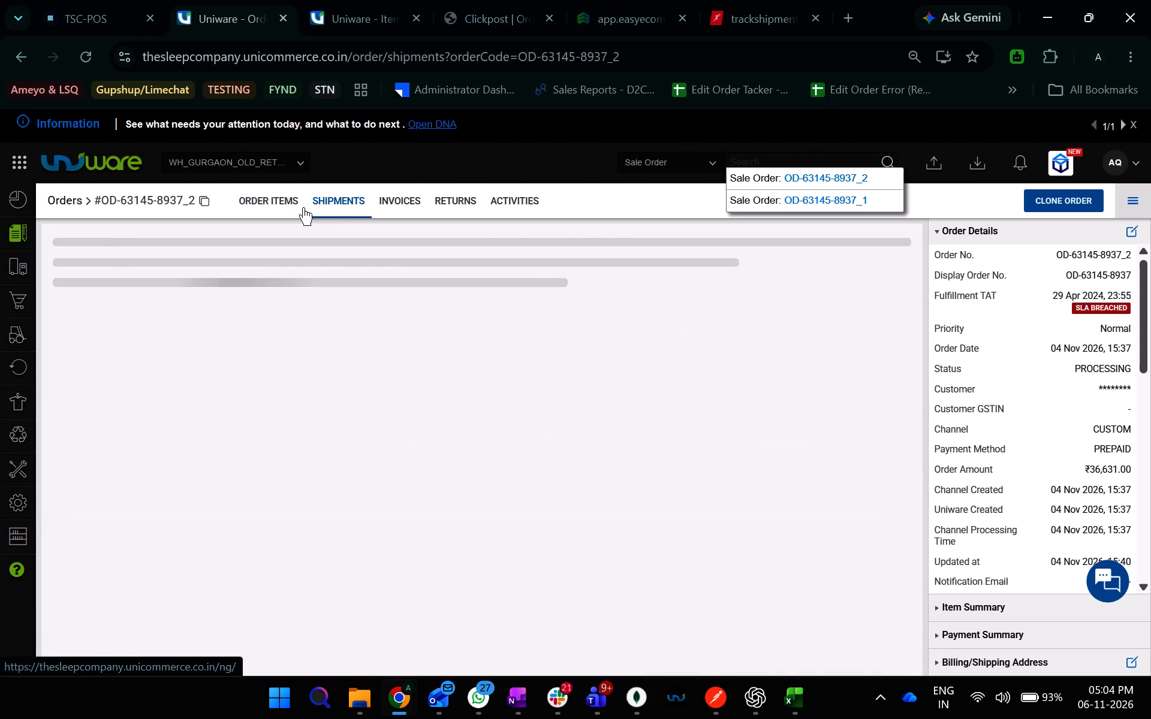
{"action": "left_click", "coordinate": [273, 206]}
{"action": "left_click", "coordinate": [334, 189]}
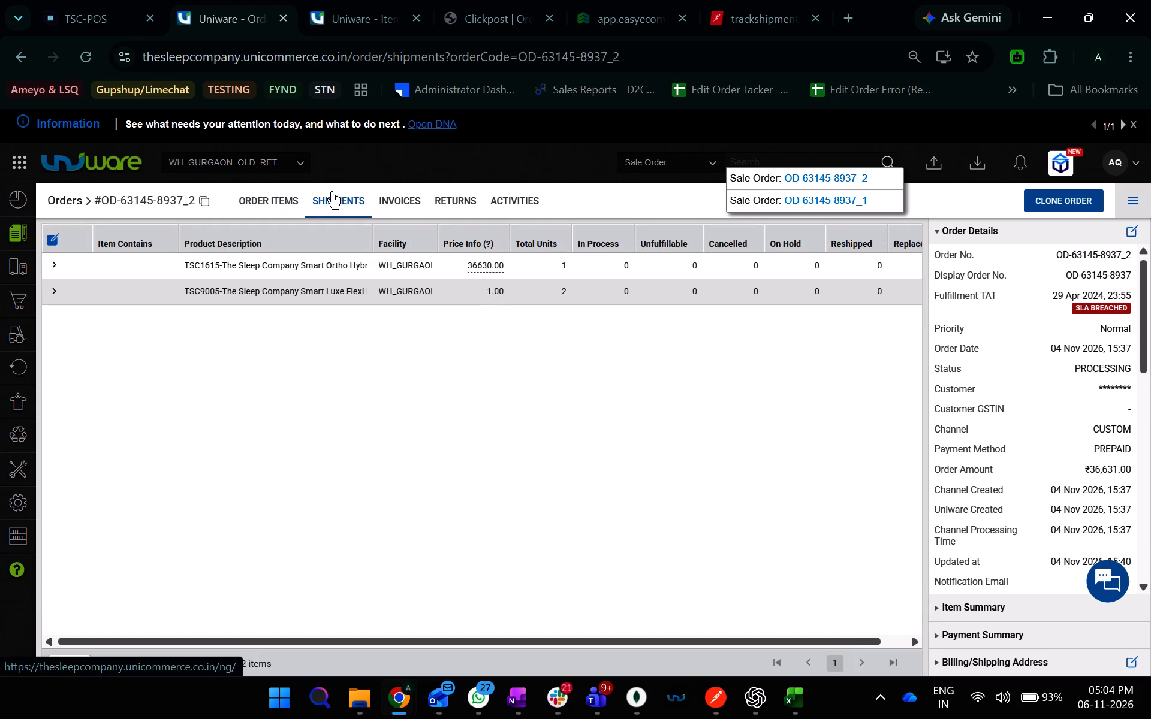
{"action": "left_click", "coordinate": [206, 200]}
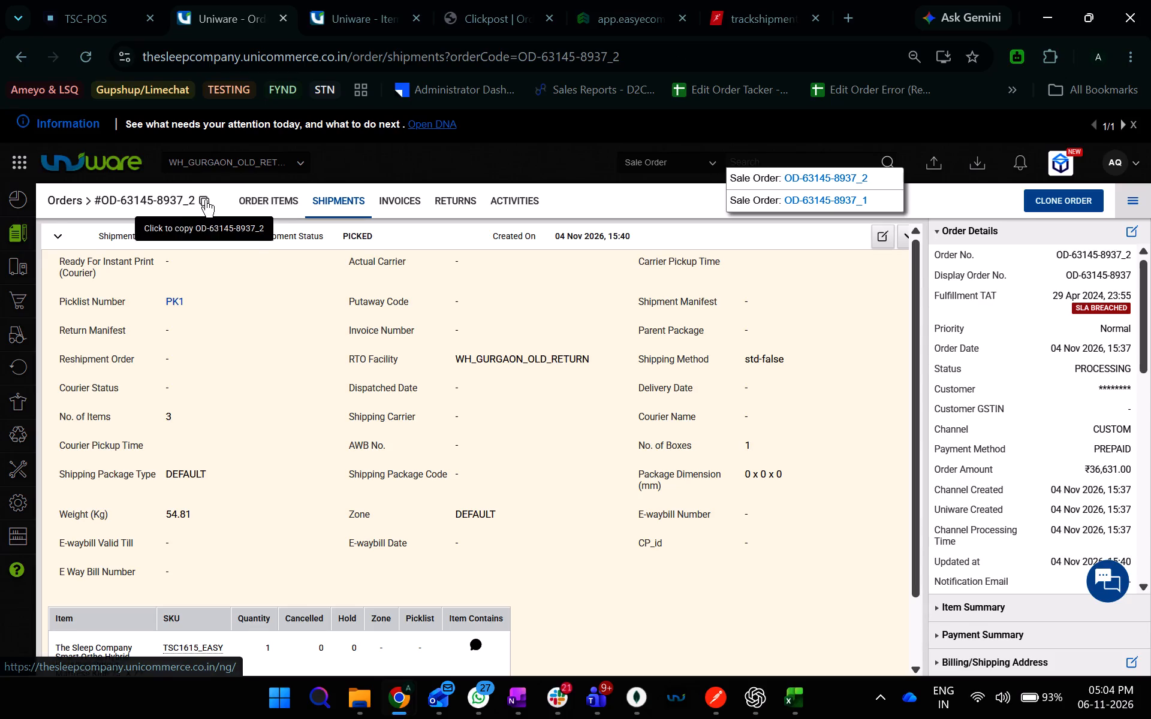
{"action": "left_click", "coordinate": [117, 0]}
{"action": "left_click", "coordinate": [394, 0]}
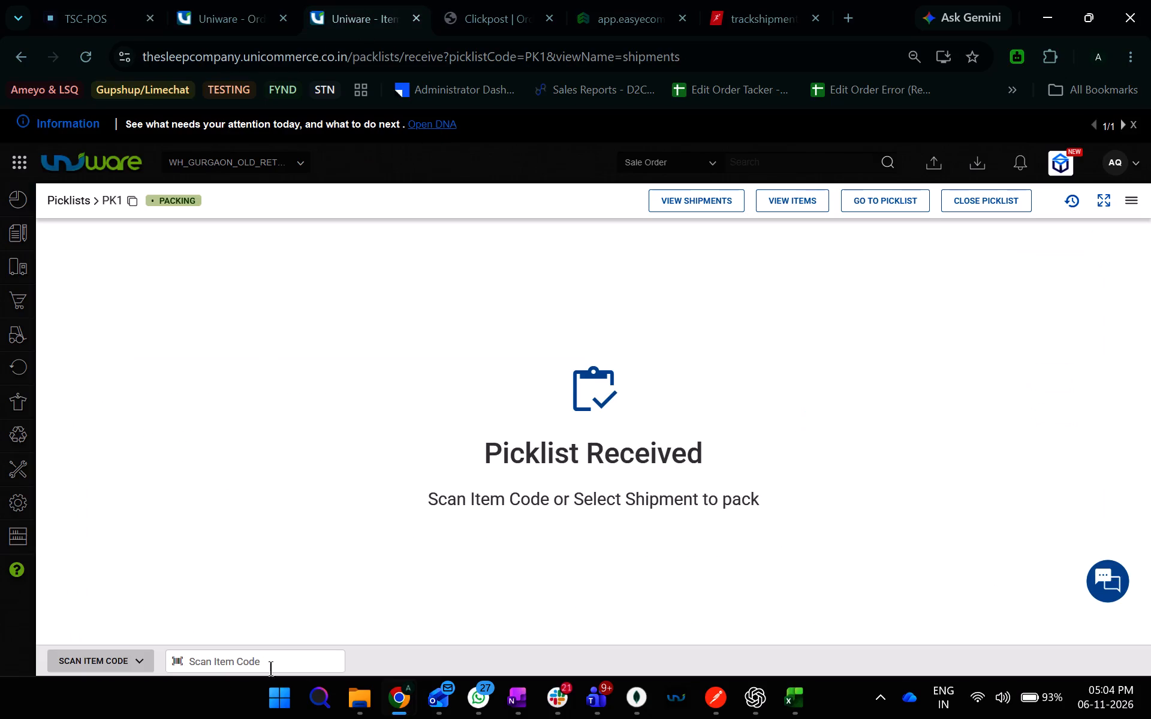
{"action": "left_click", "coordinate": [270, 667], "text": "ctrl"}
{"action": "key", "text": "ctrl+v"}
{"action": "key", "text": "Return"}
Review the not-started shipments of picklist PK1, and examine its items' SKU codes and quantity columns.
{"action": "left_click", "coordinate": [697, 200]}
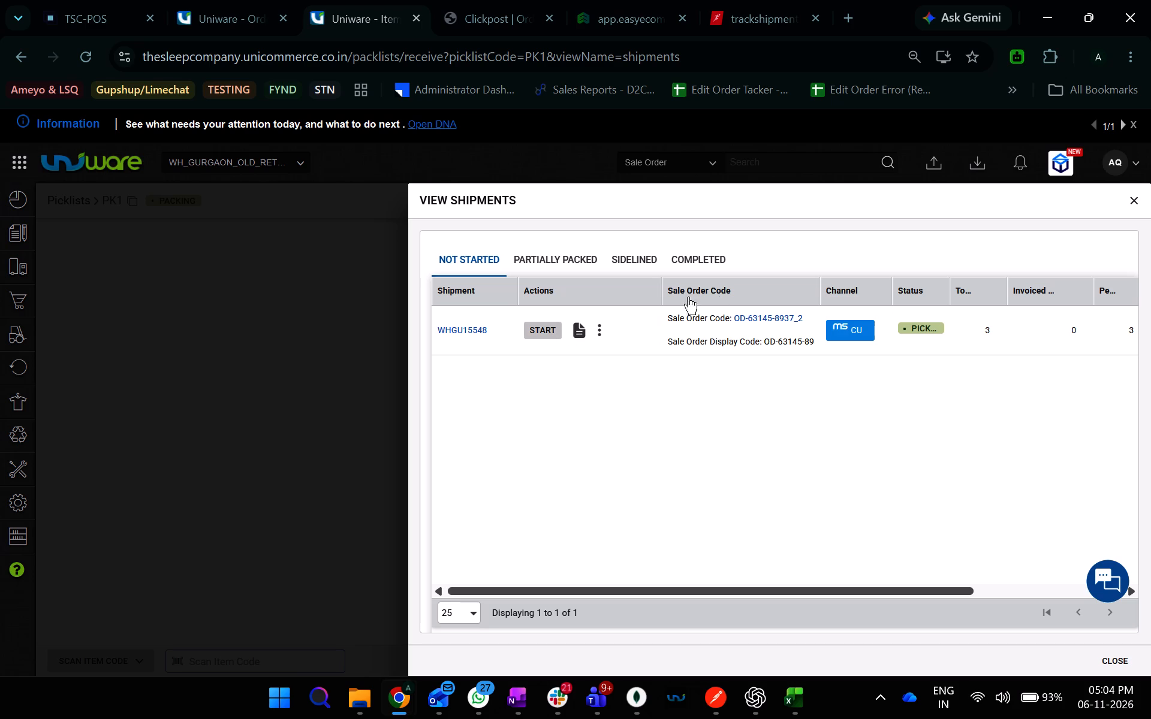
{"action": "left_click", "coordinate": [1133, 207]}
{"action": "left_click", "coordinate": [790, 195]}
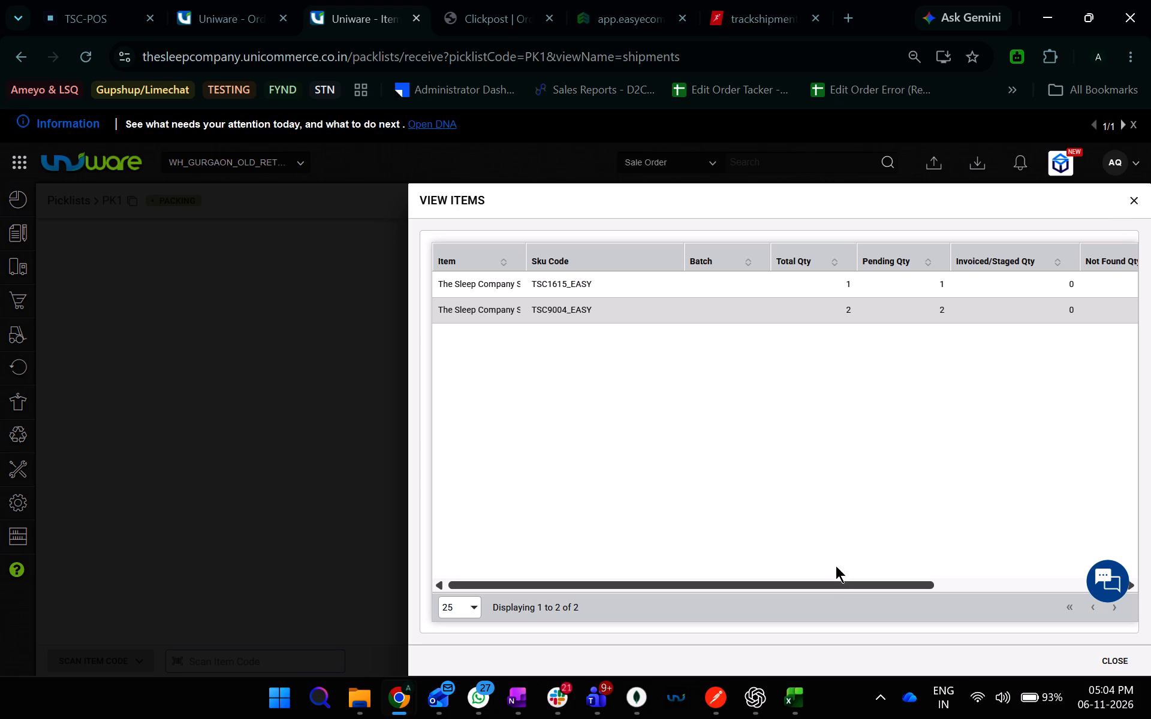
{"action": "left_click_drag", "start_coordinate": [831, 579], "coordinate": [1136, 545]}
{"action": "left_click", "coordinate": [1135, 199]}
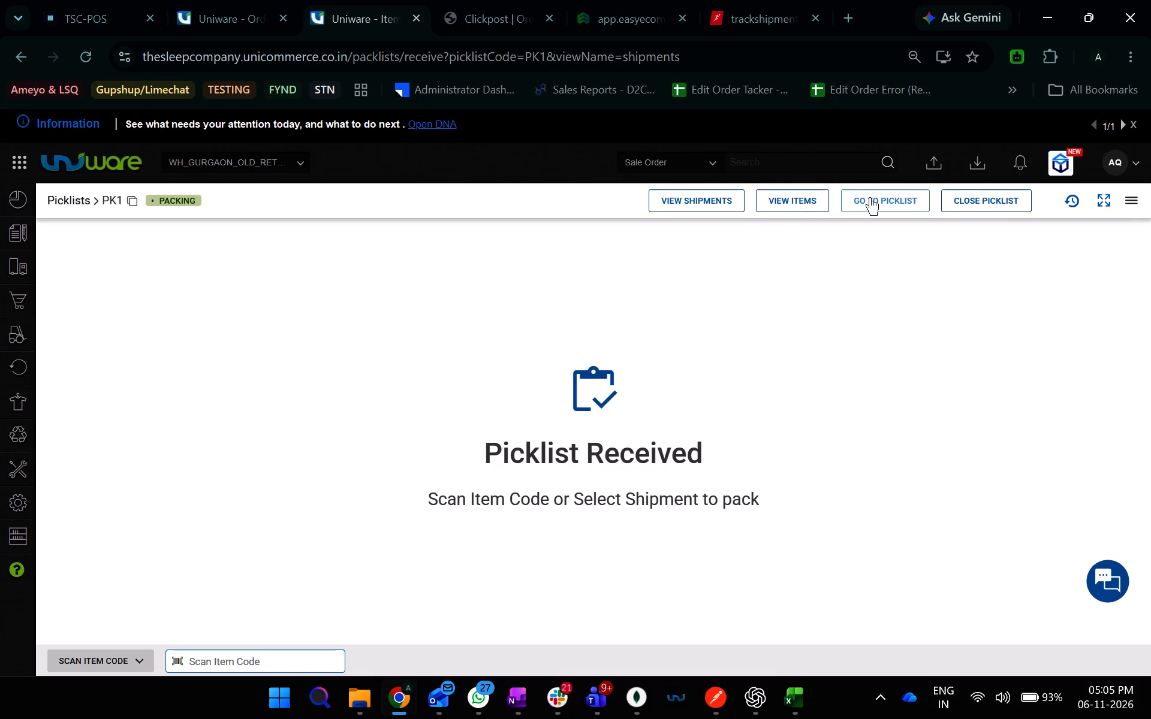
Start packing shipment WHGU15548 from picklist PK1's not-started shipments.
{"action": "left_click", "coordinate": [710, 198]}
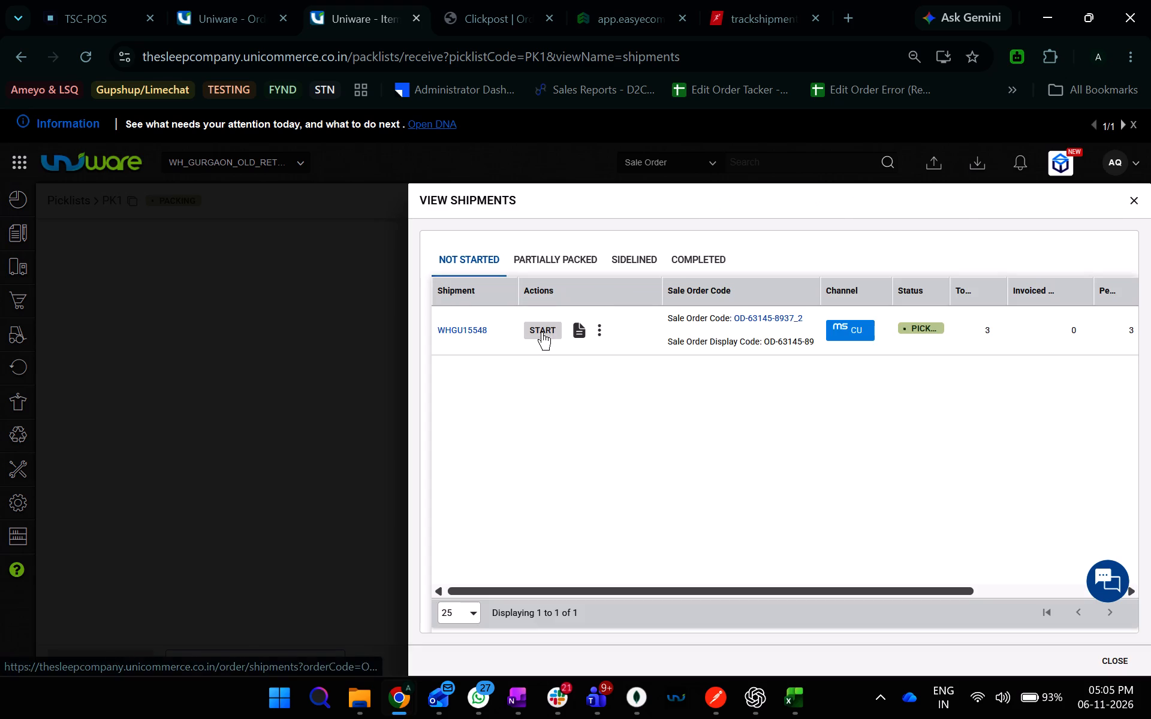
{"action": "left_click", "coordinate": [542, 332]}
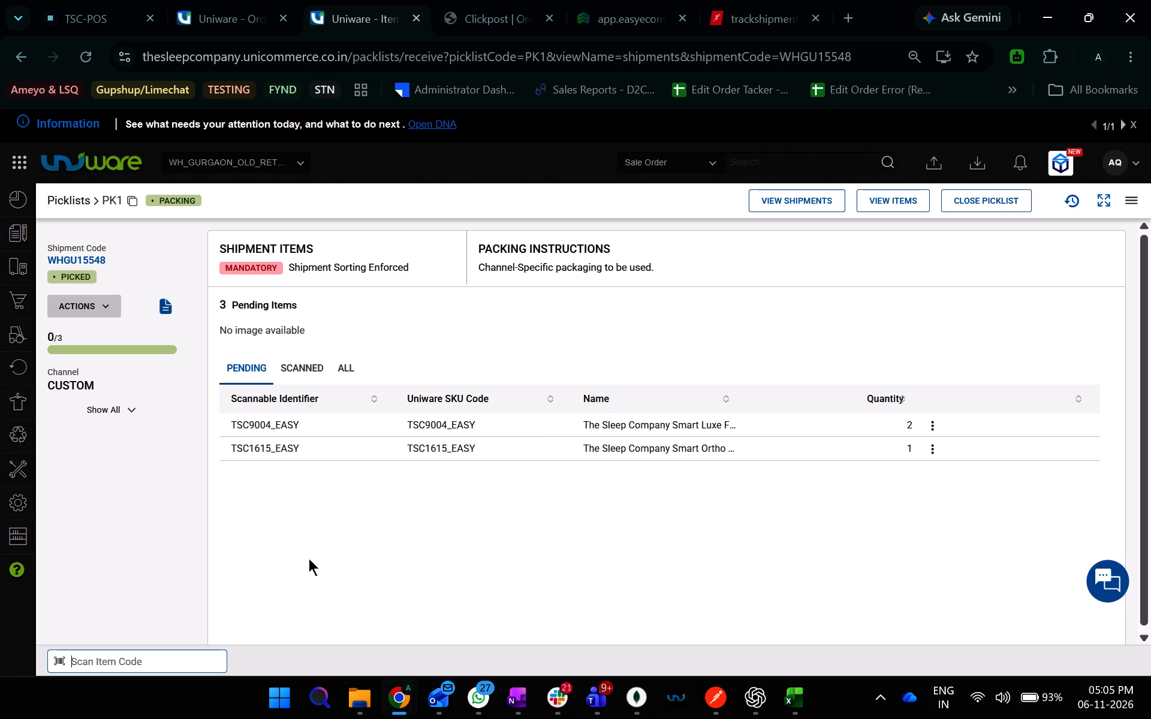
{"action": "left_click", "coordinate": [188, 0]}
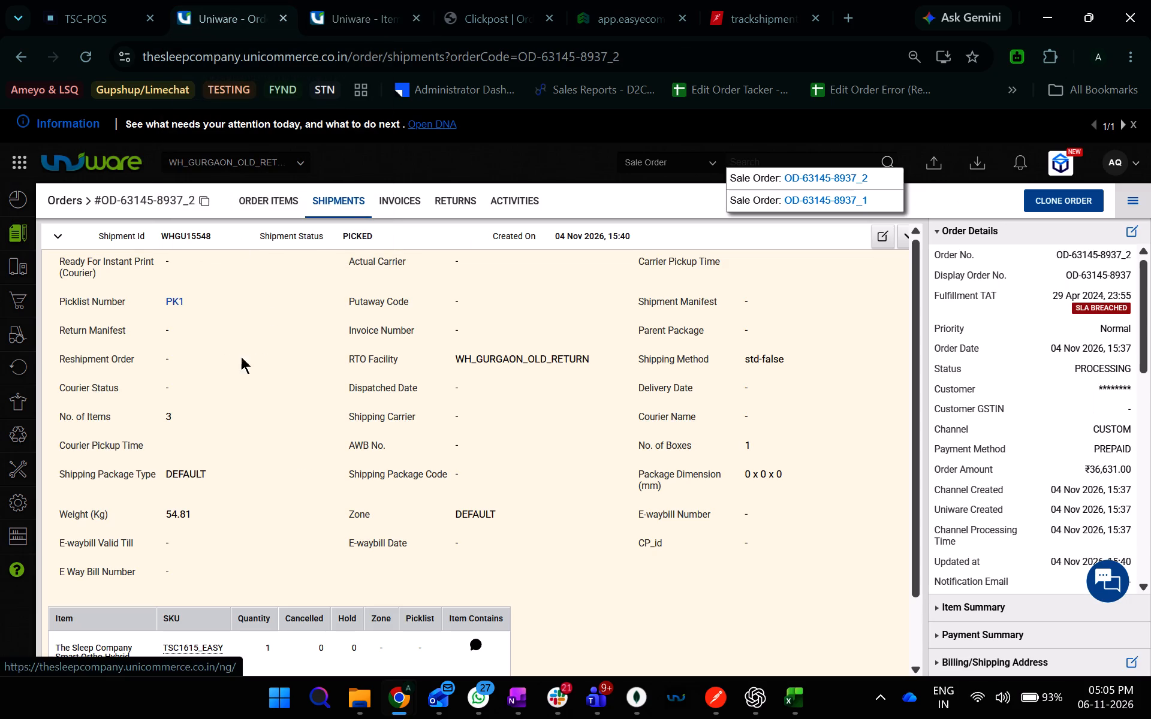
{"action": "left_click", "coordinate": [251, 192]}
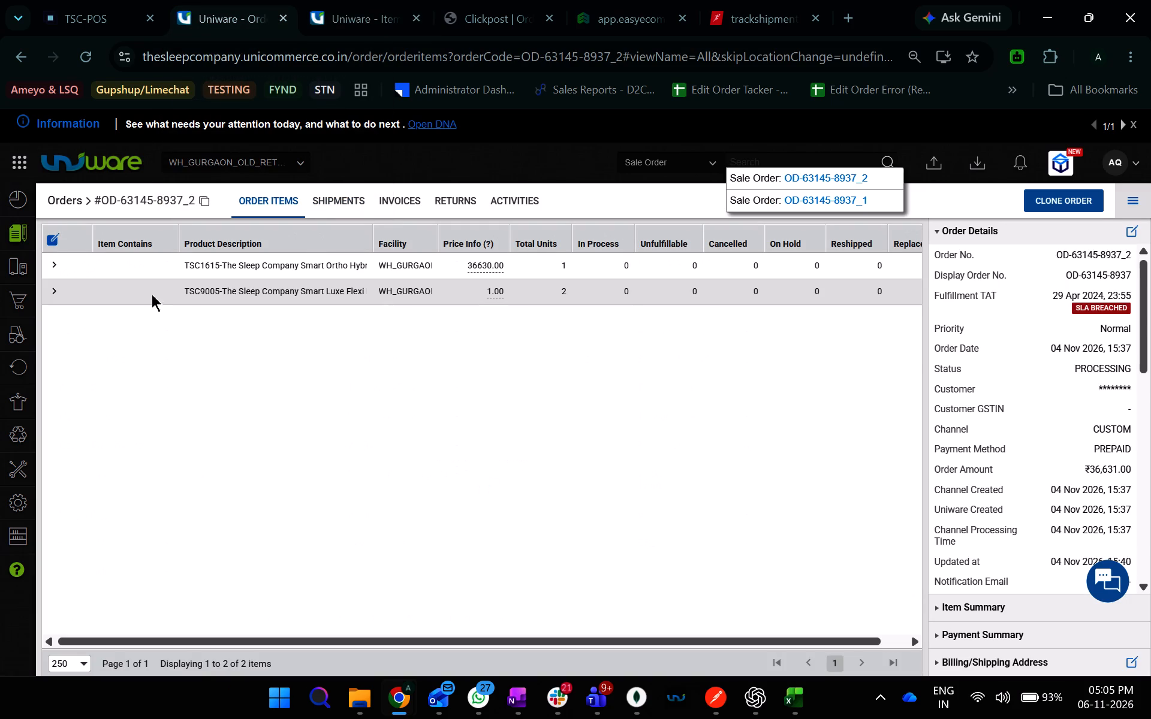
{"action": "left_click", "coordinate": [1020, 606]}
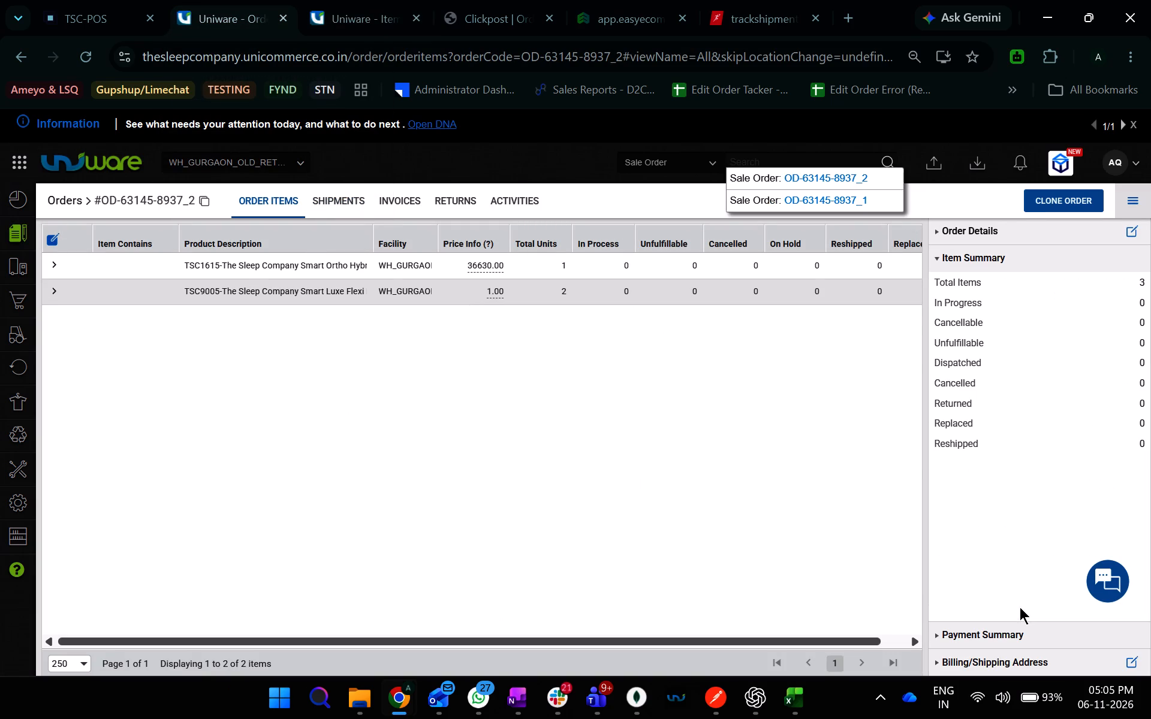
{"action": "left_click", "coordinate": [1008, 255]}
{"action": "left_click", "coordinate": [1008, 255]}
{"action": "left_click", "coordinate": [995, 234]}
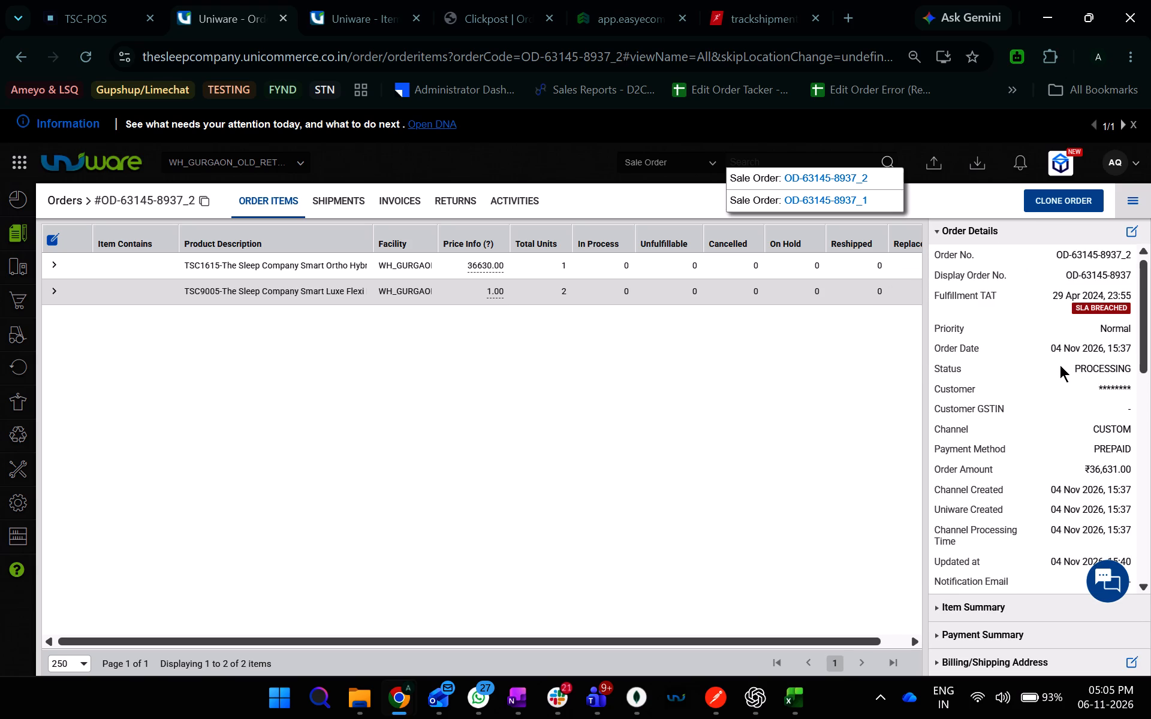
{"action": "scroll", "coordinate": [1062, 464], "scroll_direction": "down", "scroll_amount": 1}
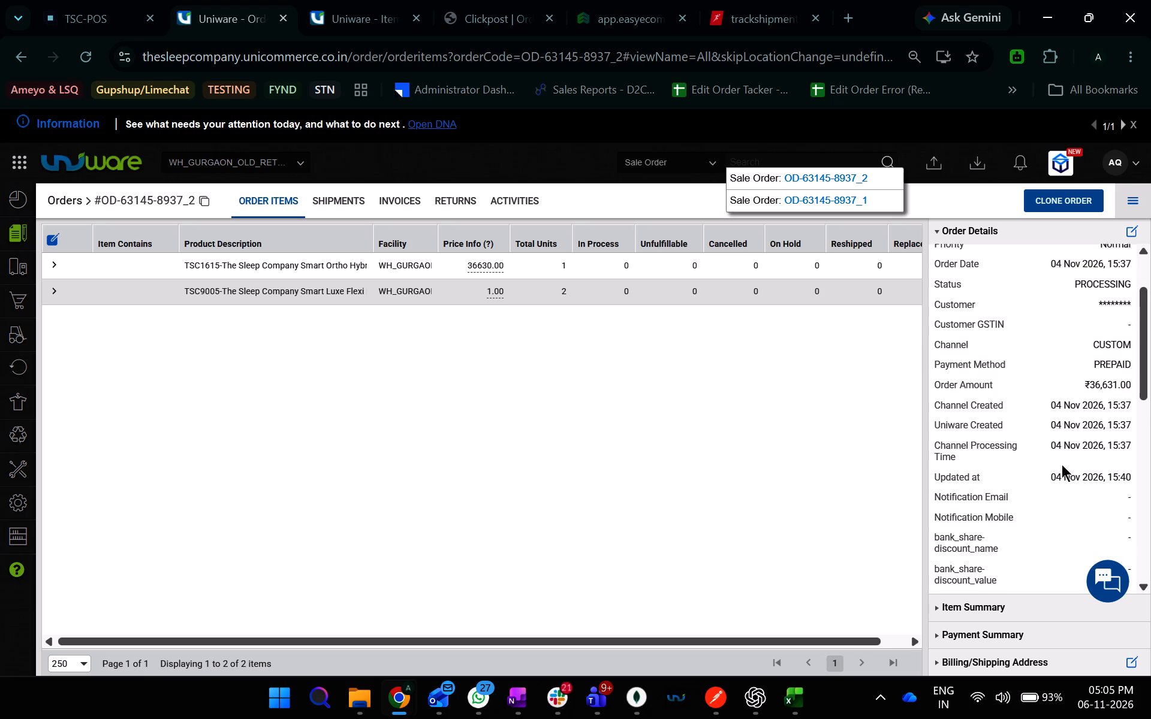
{"action": "scroll", "coordinate": [1062, 466], "scroll_direction": "down", "scroll_amount": 3}
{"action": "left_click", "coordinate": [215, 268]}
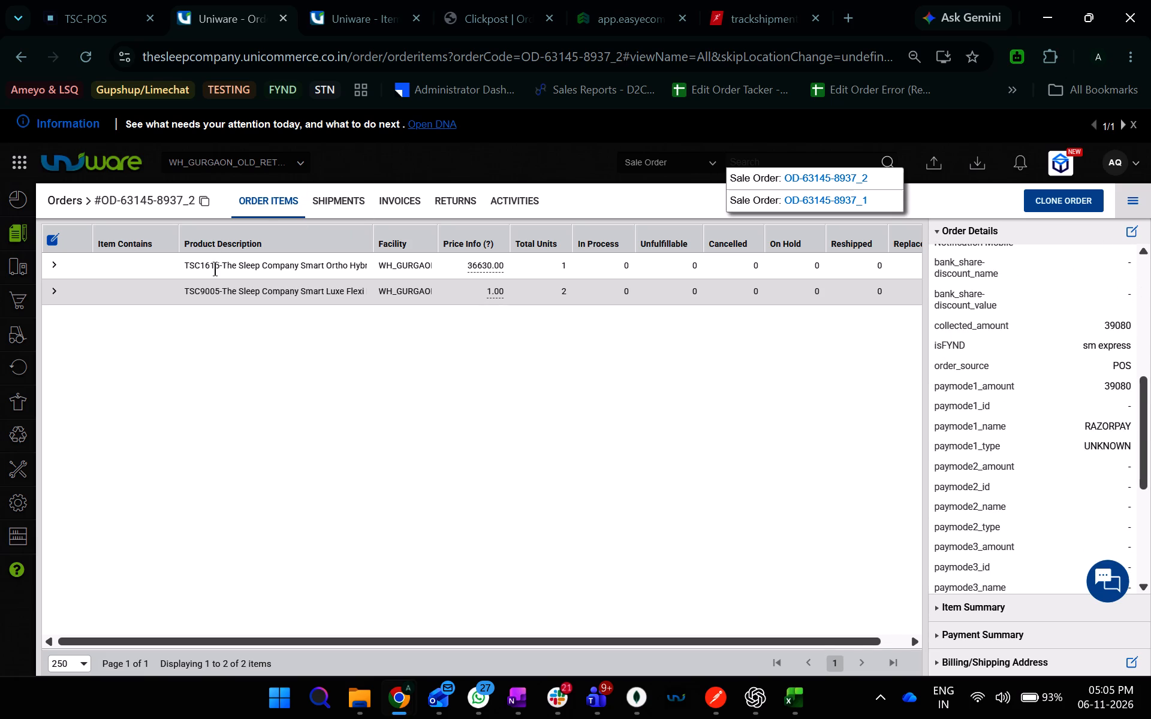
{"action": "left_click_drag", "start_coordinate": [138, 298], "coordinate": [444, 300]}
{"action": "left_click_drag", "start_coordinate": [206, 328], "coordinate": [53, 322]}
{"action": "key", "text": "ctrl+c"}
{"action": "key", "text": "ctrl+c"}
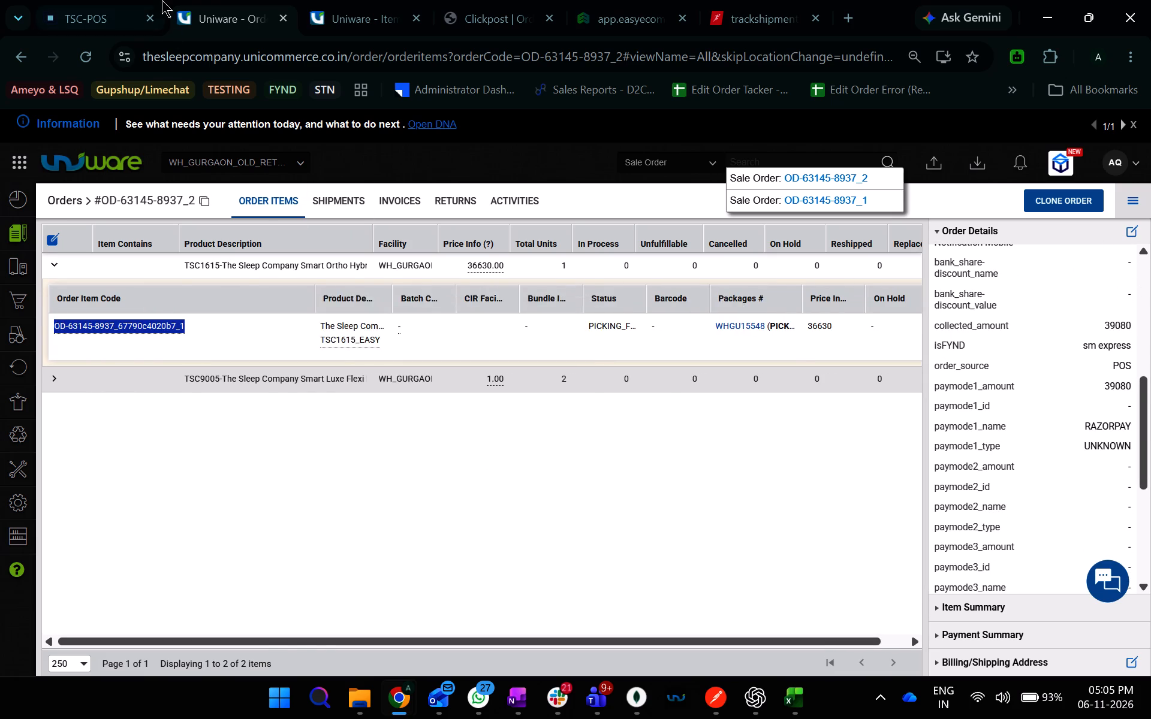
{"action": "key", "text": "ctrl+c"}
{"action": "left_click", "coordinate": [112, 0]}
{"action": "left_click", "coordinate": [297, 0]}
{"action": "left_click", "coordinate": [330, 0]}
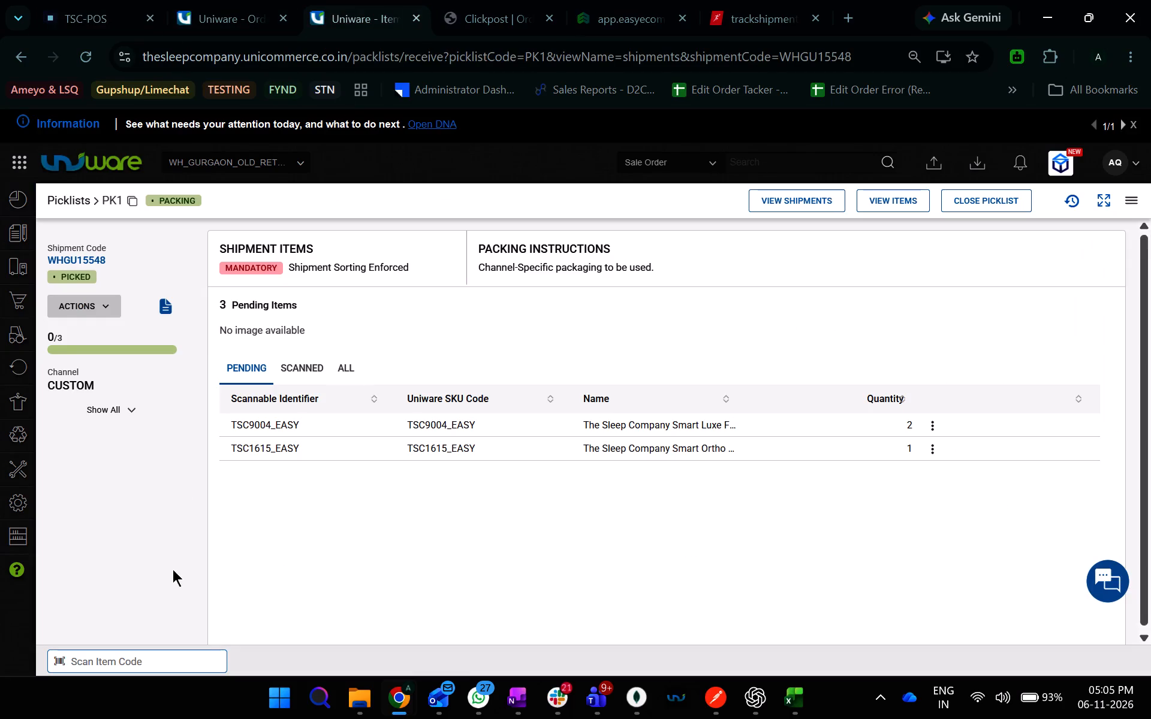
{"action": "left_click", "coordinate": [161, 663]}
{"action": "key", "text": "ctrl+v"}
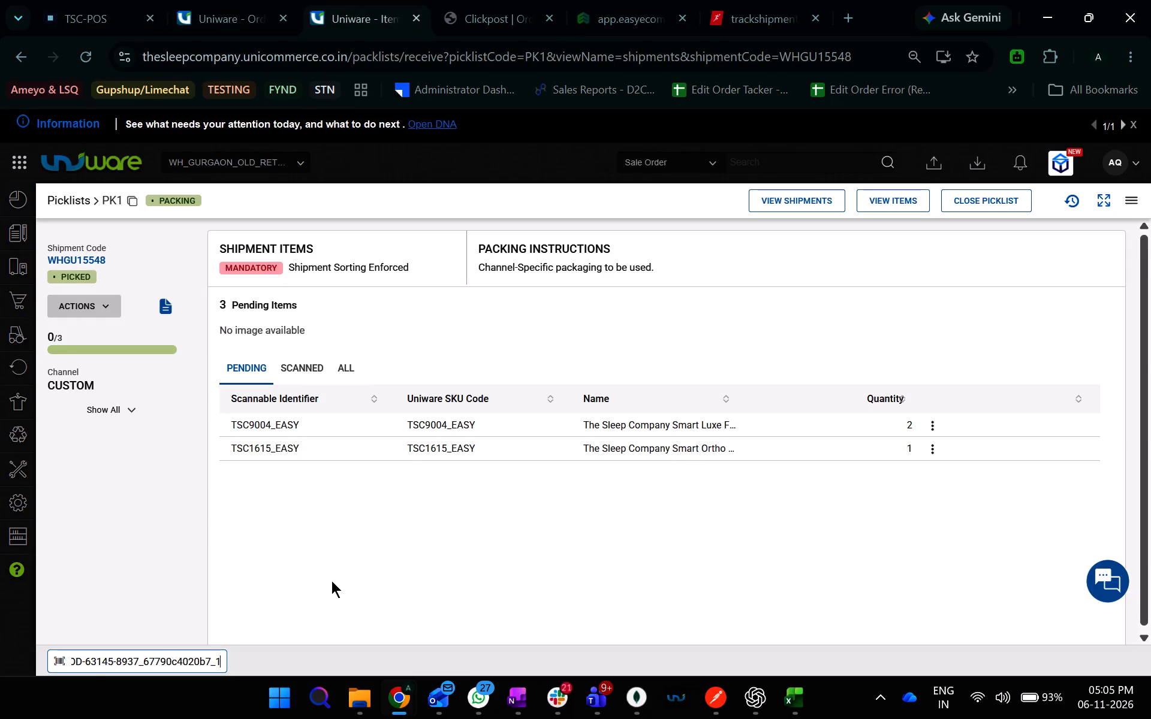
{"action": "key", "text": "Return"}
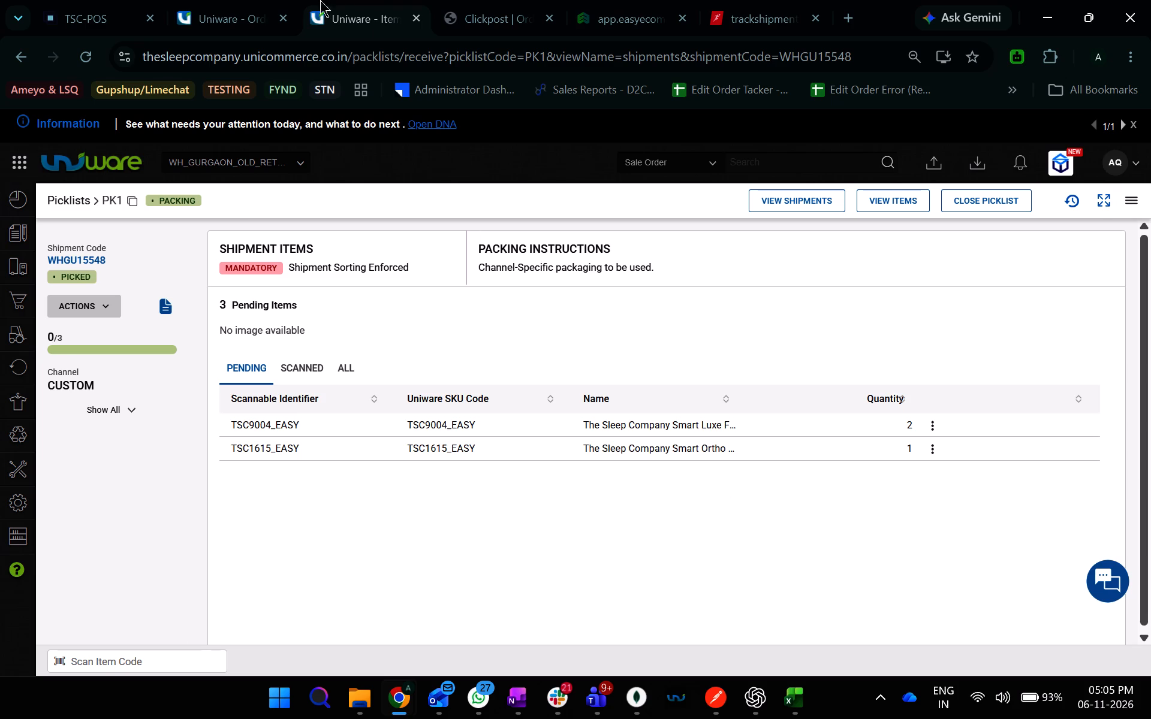
Search the computer for "unicommerce" and open the Warehouse Operations SOP – Unicommerce (WMS) document in Word.
{"action": "left_click", "coordinate": [289, 0]}
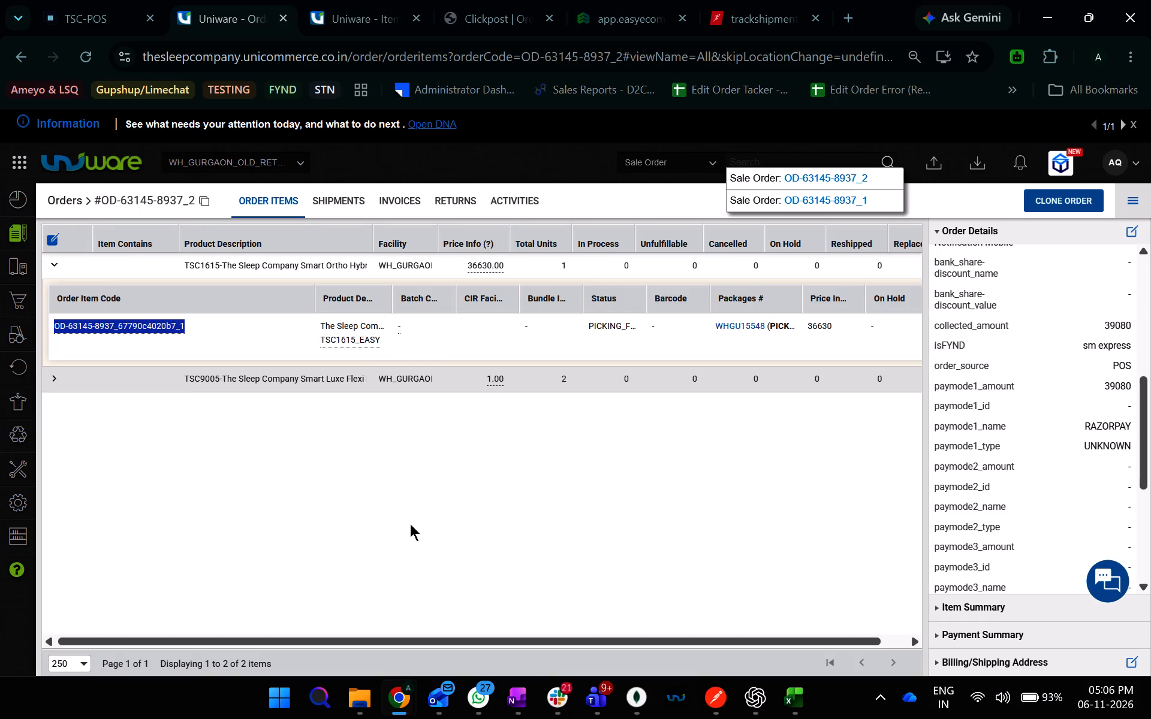
{"action": "left_click", "coordinate": [326, 706]}
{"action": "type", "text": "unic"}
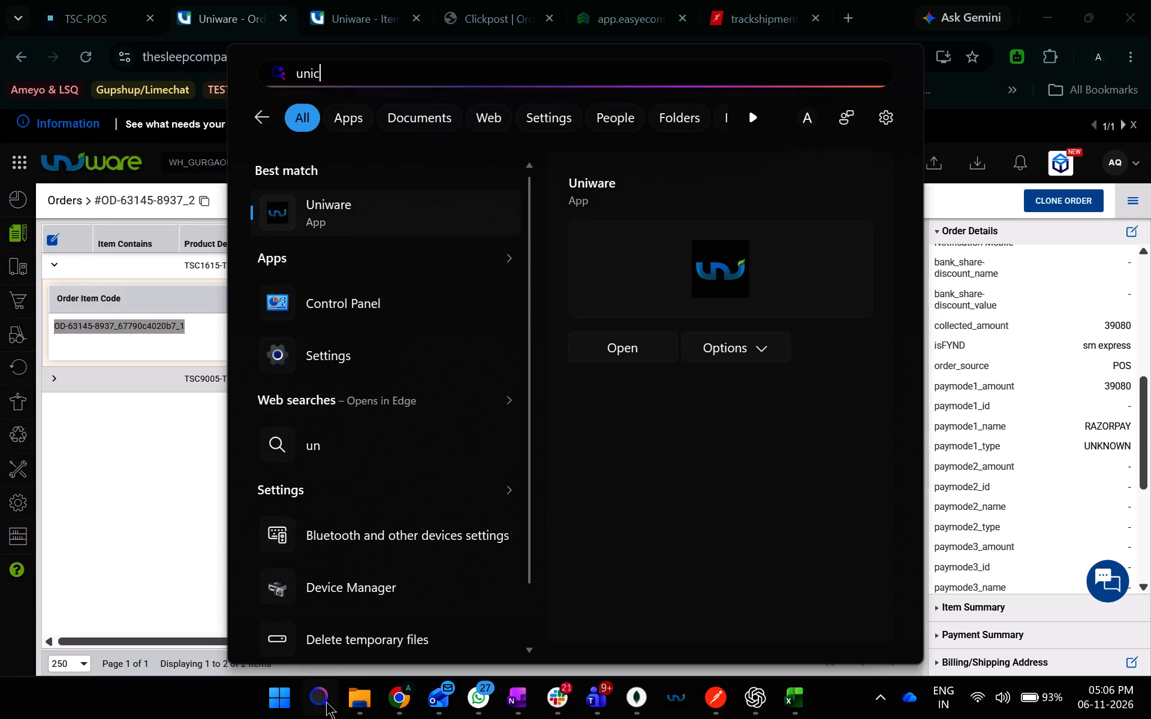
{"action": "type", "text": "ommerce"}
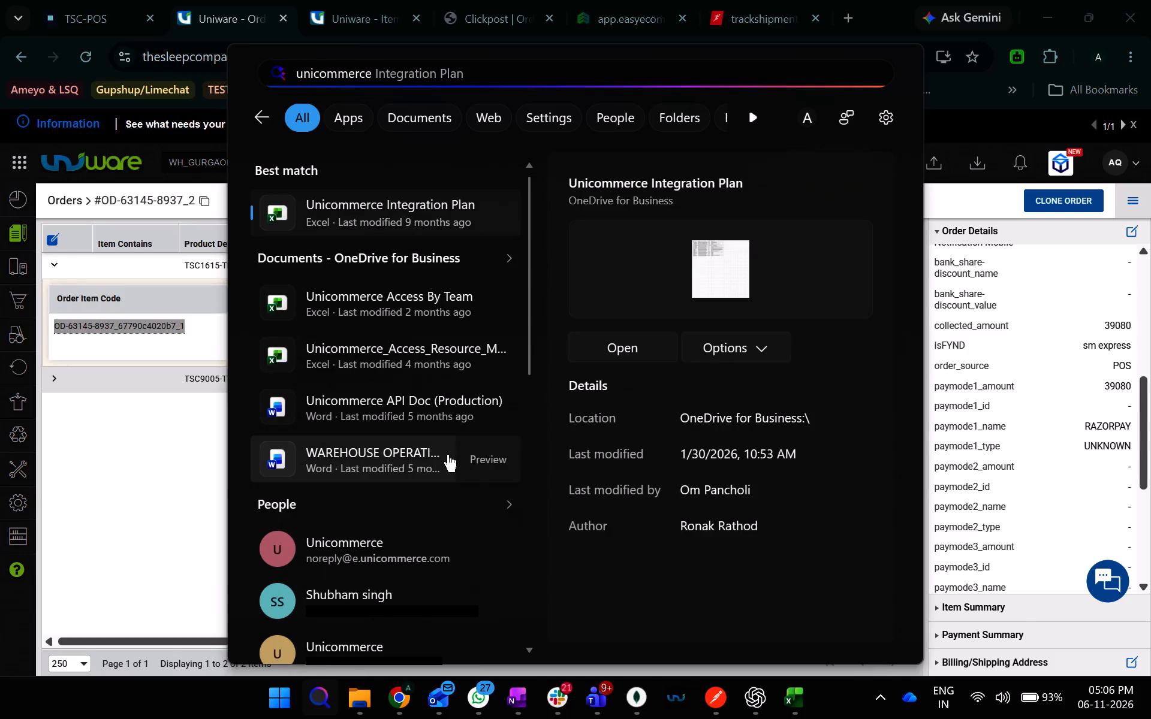
{"action": "left_click", "coordinate": [411, 458]}
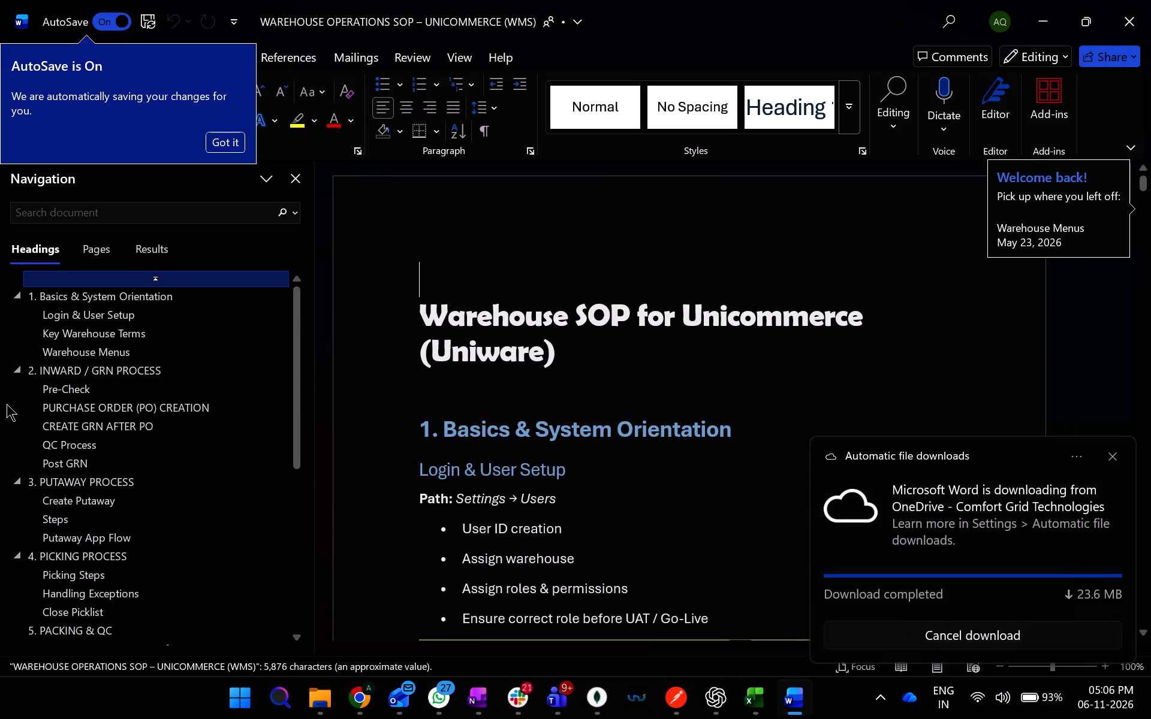
Examine the SOP's Packing & QC section and its Picking Steps for how to receive a picklist and scan items.
{"action": "scroll", "coordinate": [85, 501], "scroll_direction": "down", "scroll_amount": 1}
{"action": "scroll", "coordinate": [126, 559], "scroll_direction": "down", "scroll_amount": 1}
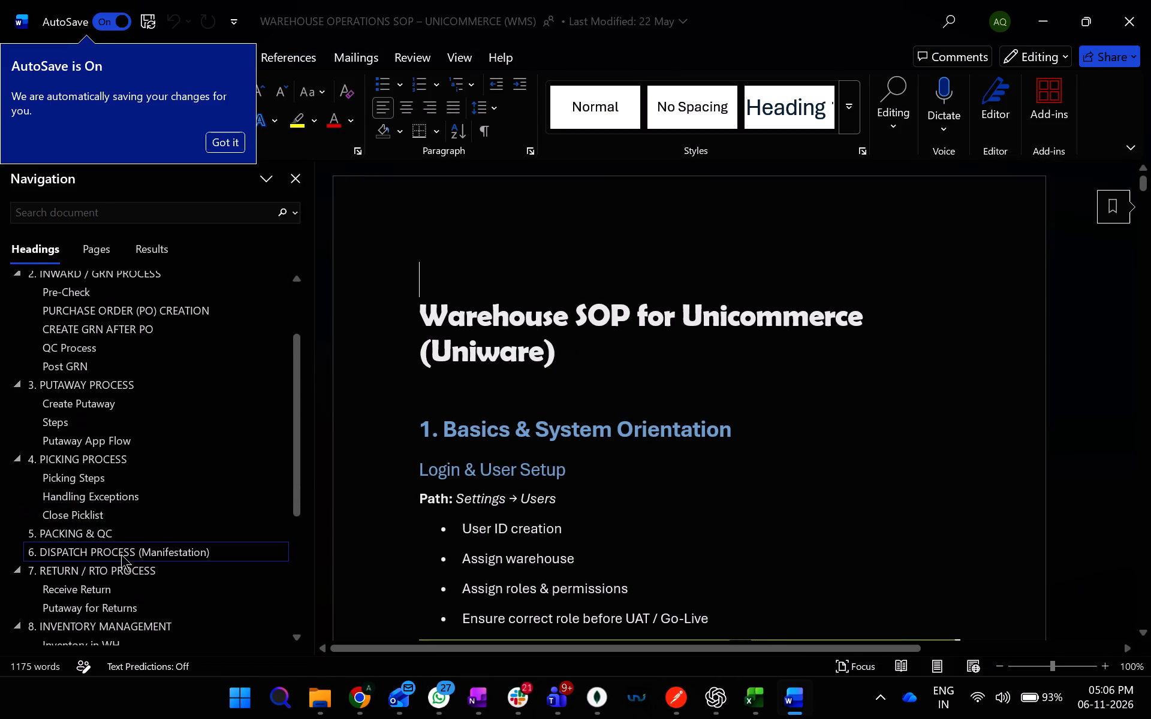
{"action": "left_click", "coordinate": [112, 536]}
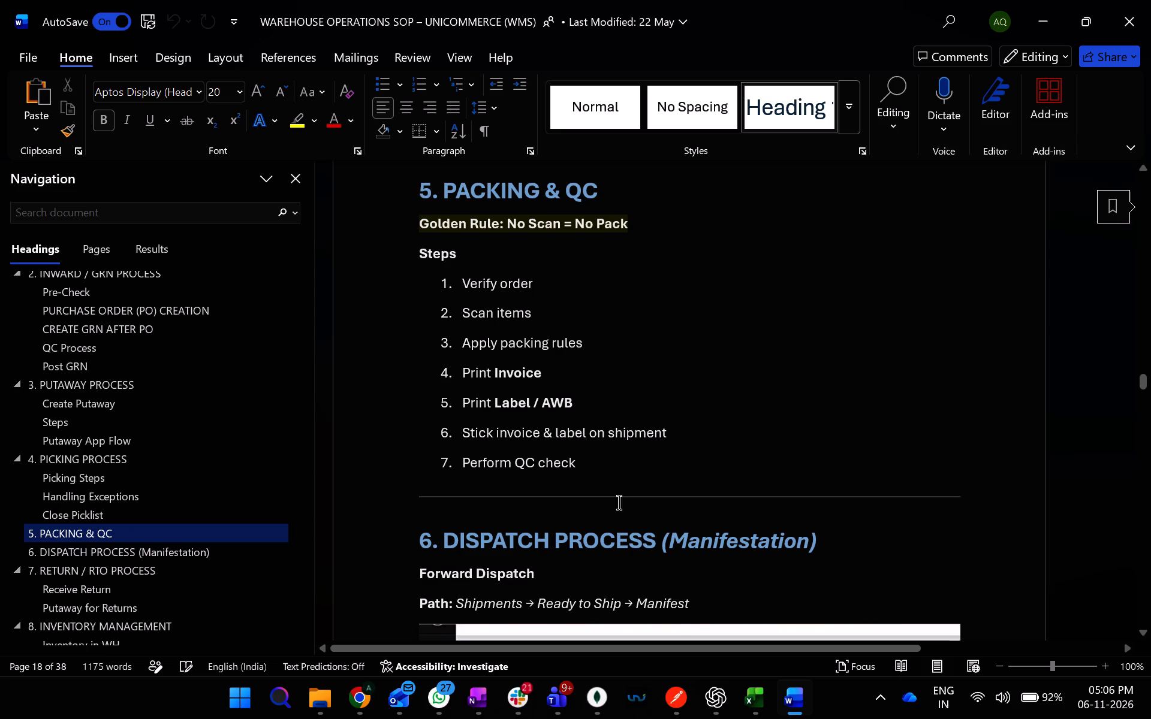
{"action": "scroll", "coordinate": [619, 502], "scroll_direction": "up", "scroll_amount": 3}
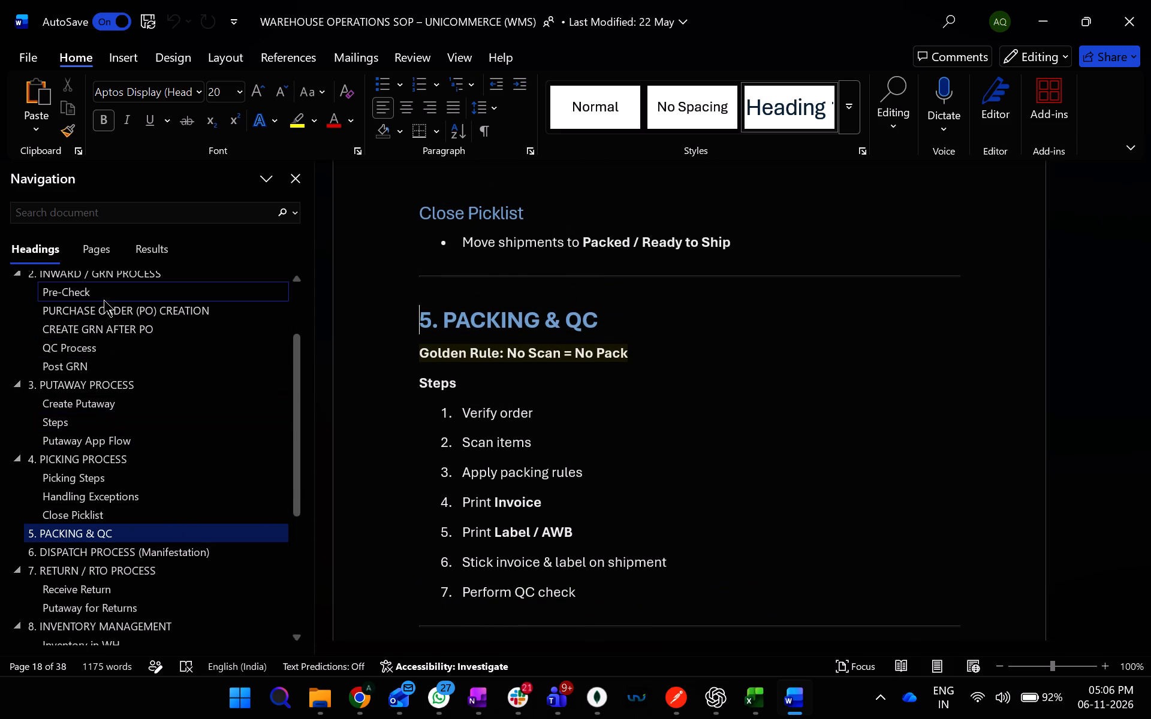
{"action": "left_click", "coordinate": [89, 484]}
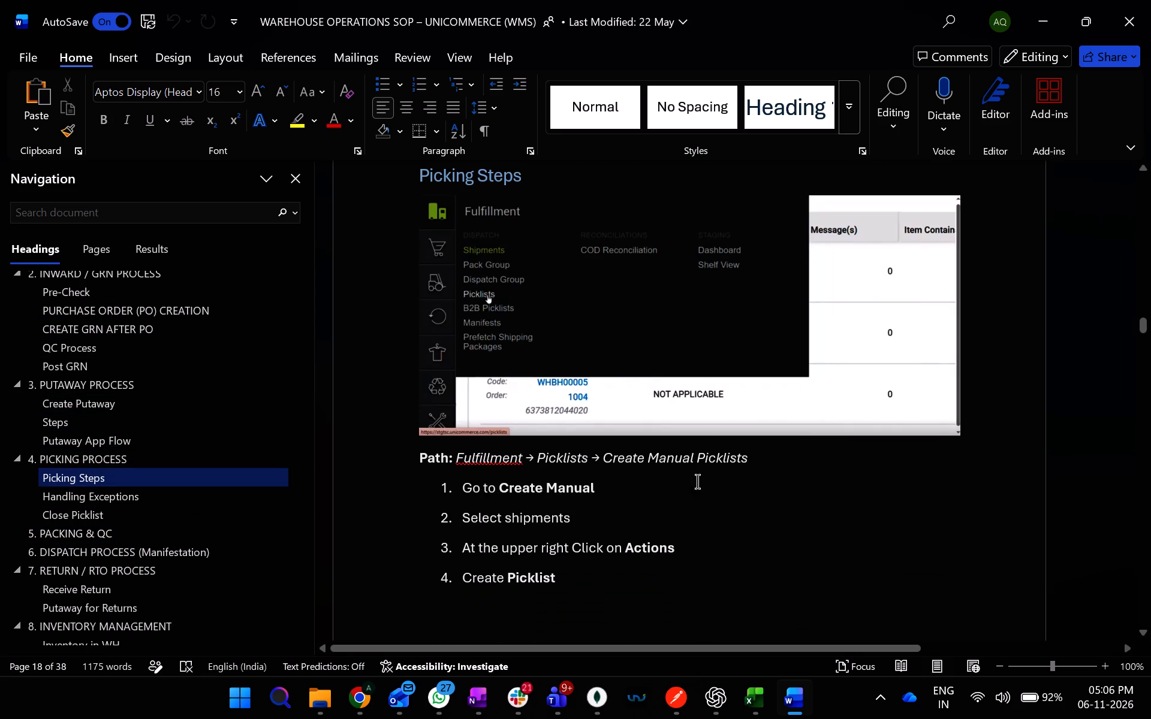
{"action": "scroll", "coordinate": [721, 513], "scroll_direction": "down", "scroll_amount": 17}
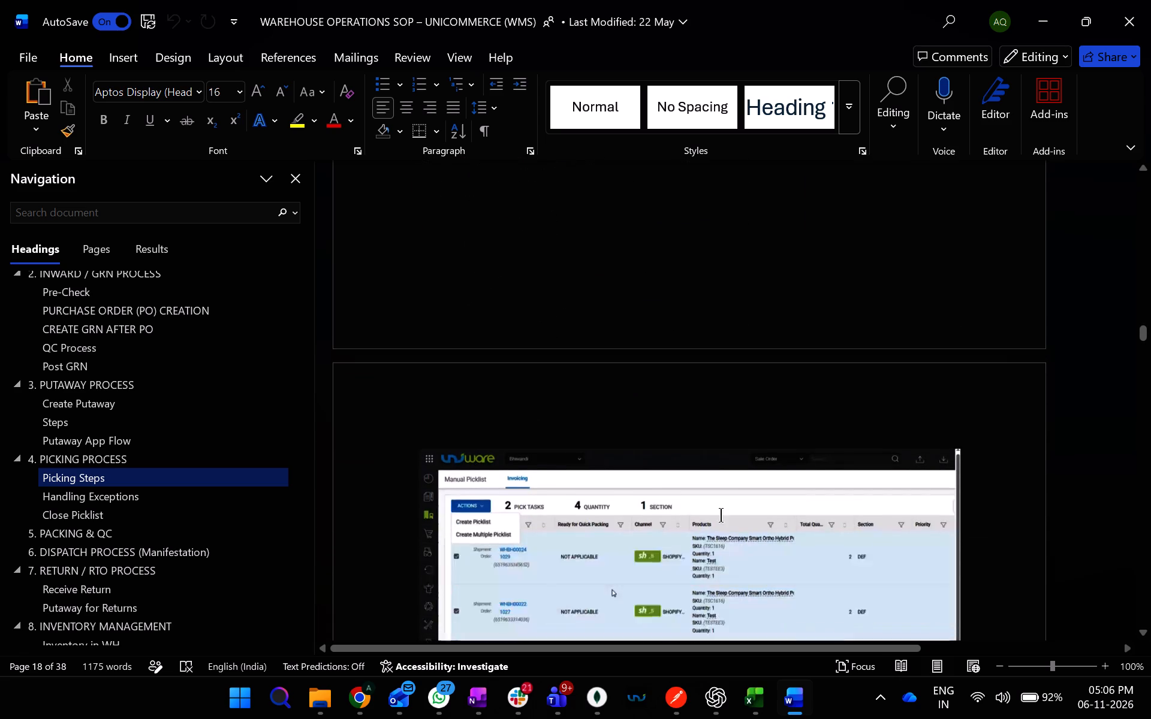
{"action": "scroll", "coordinate": [721, 515], "scroll_direction": "down", "scroll_amount": 6}
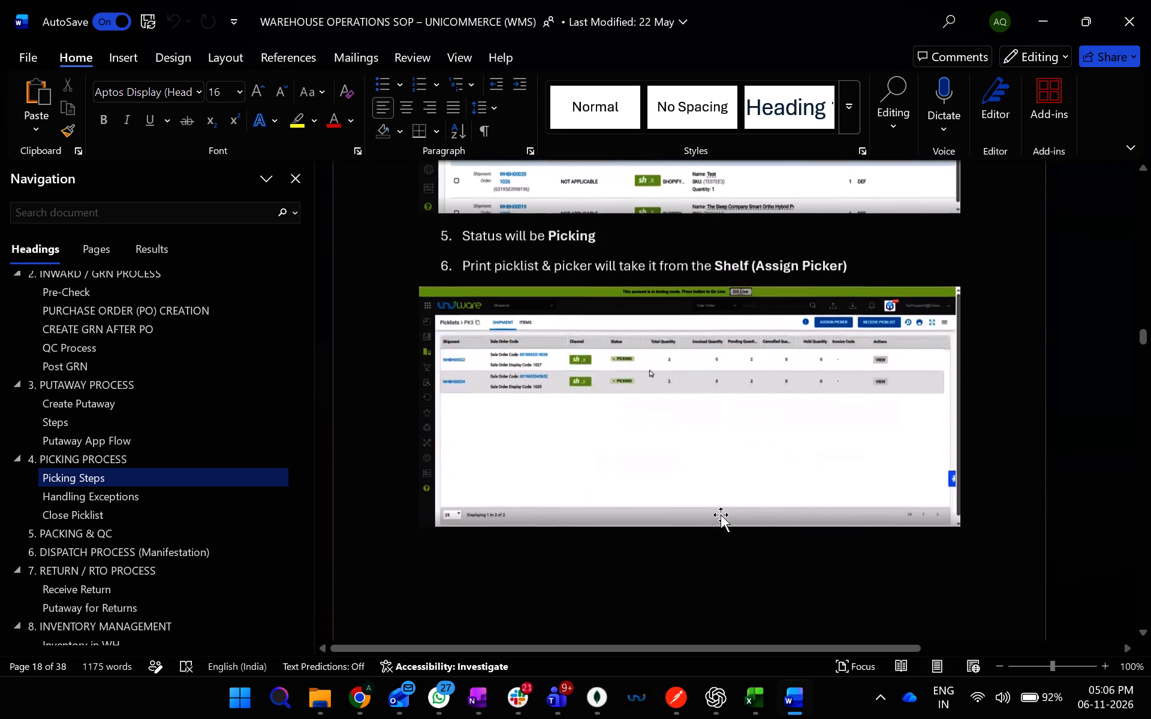
{"action": "scroll", "coordinate": [721, 515], "scroll_direction": "down", "scroll_amount": 18}
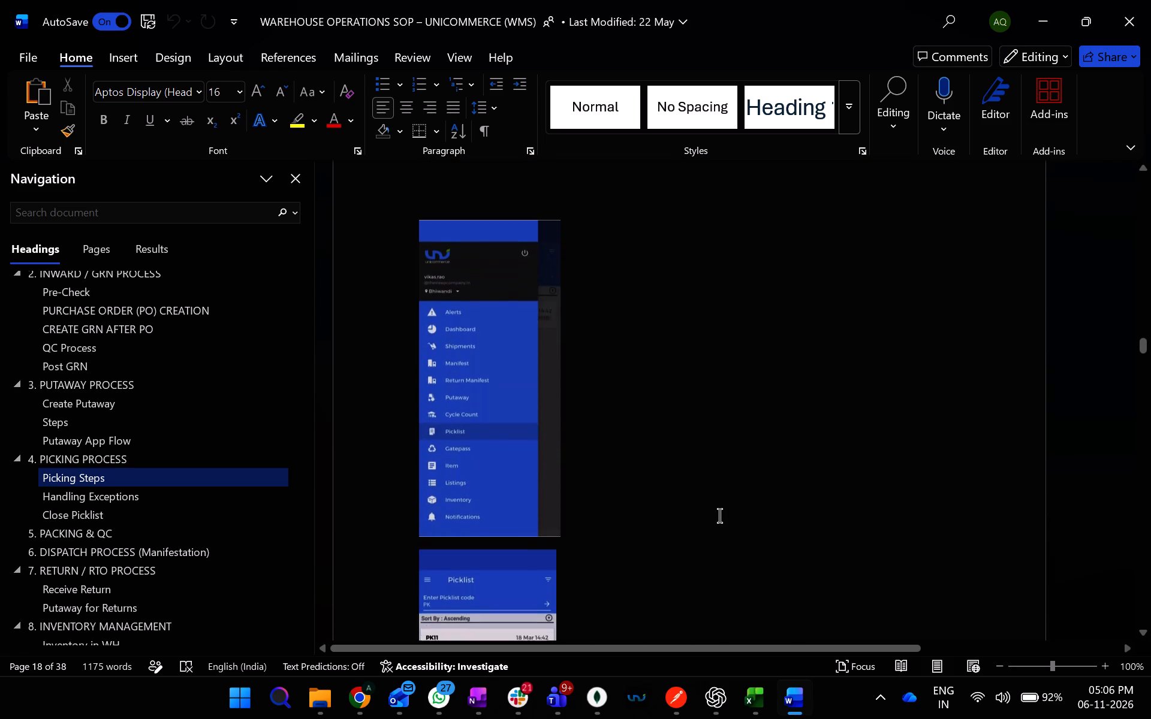
{"action": "scroll", "coordinate": [719, 515], "scroll_direction": "up", "scroll_amount": 4}
{"action": "scroll", "coordinate": [719, 515], "scroll_direction": "down", "scroll_amount": 11}
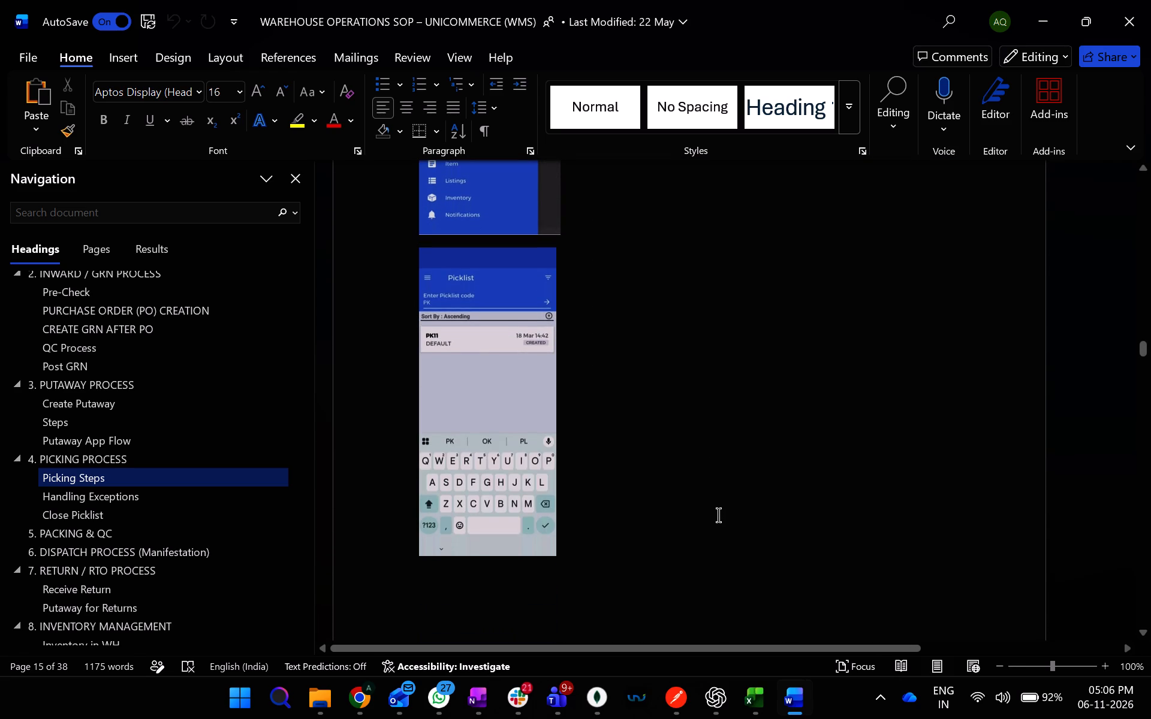
{"action": "scroll", "coordinate": [718, 515], "scroll_direction": "down", "scroll_amount": 18}
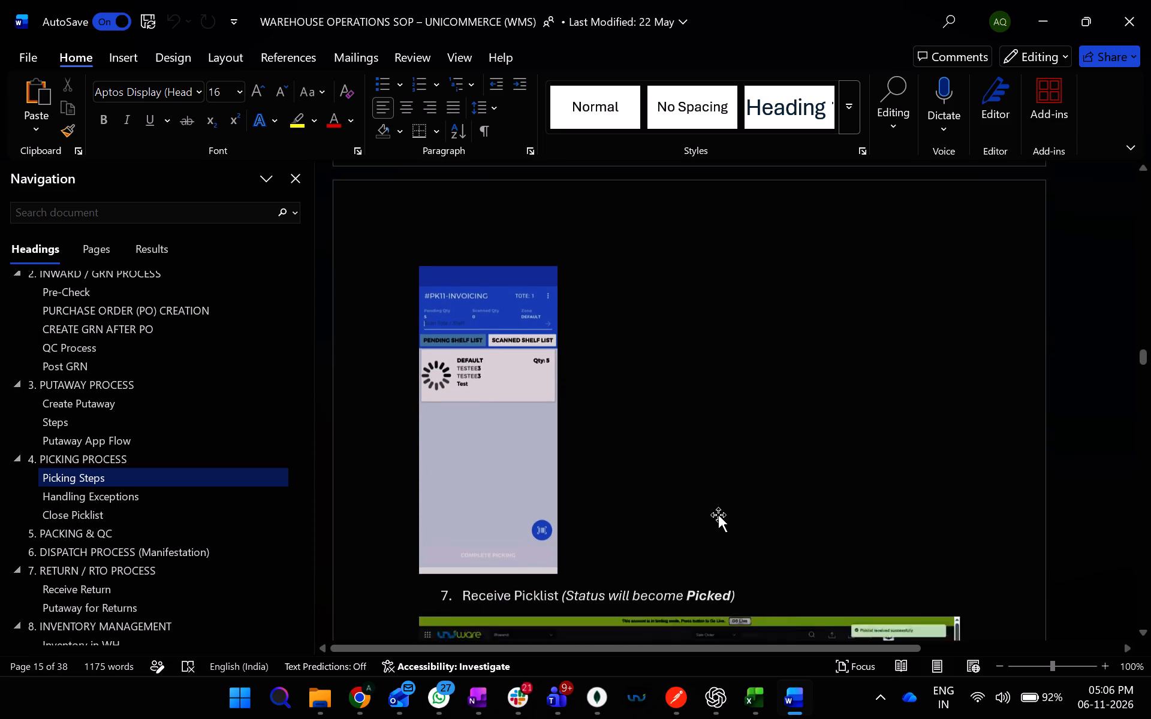
{"action": "scroll", "coordinate": [718, 515], "scroll_direction": "down", "scroll_amount": 4}
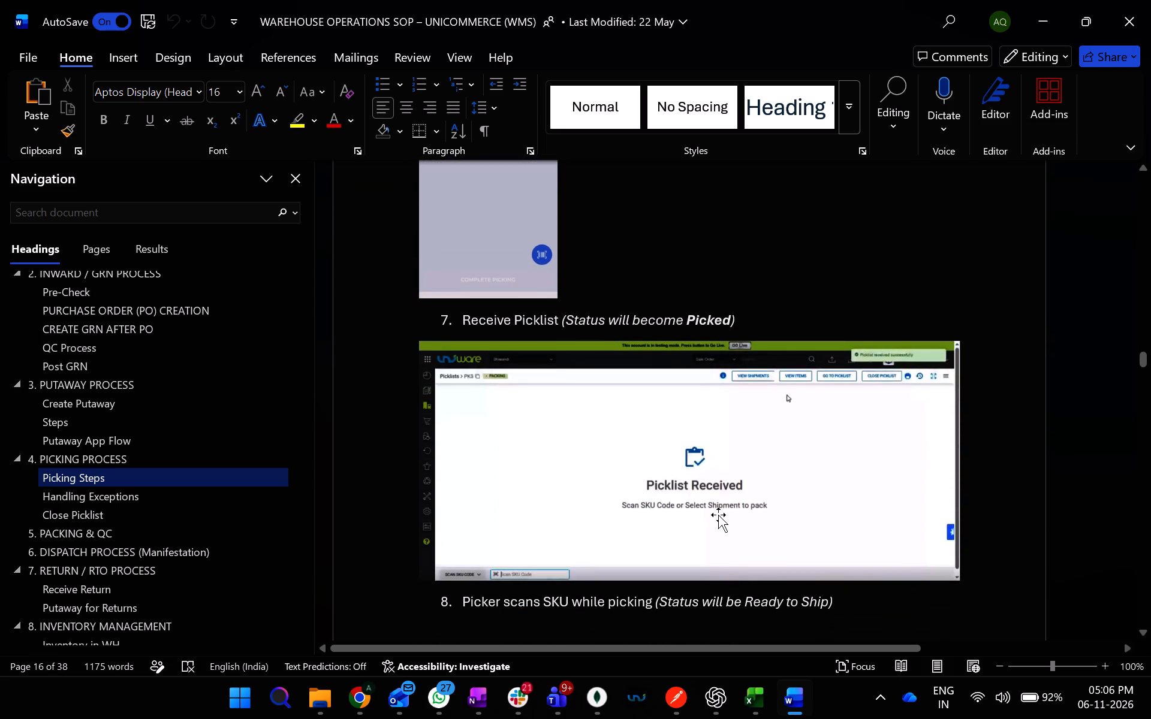
{"action": "scroll", "coordinate": [718, 515], "scroll_direction": "up", "scroll_amount": 2}
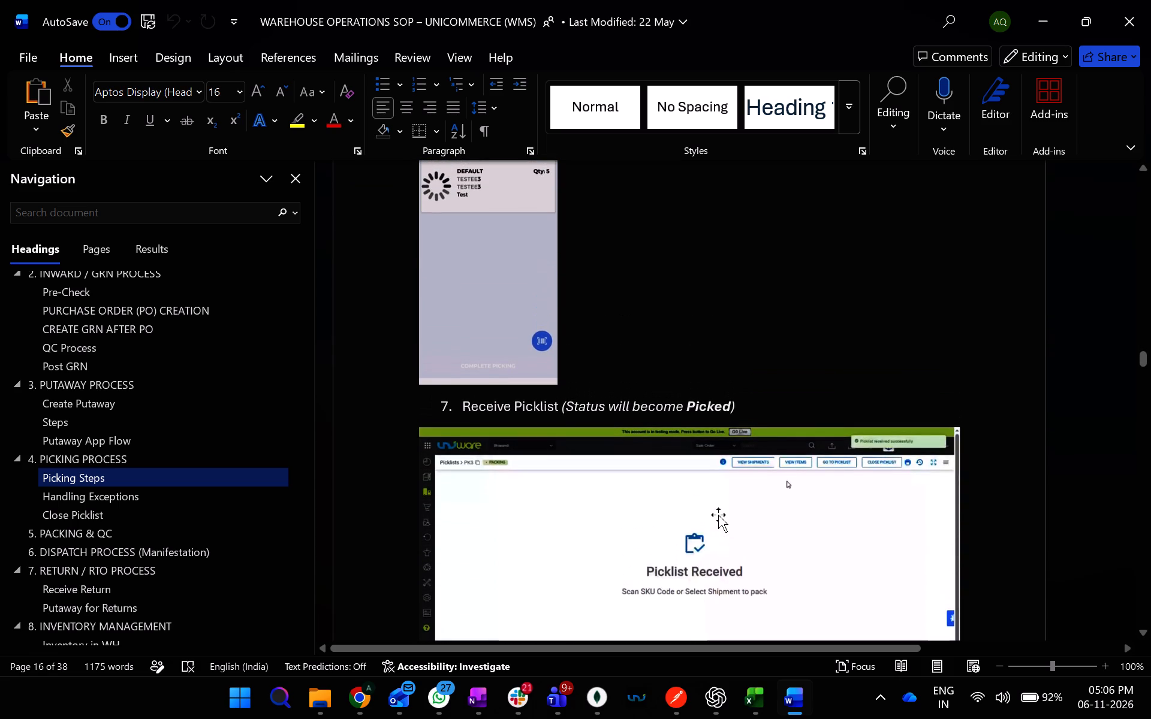
{"action": "scroll", "coordinate": [718, 515], "scroll_direction": "down", "scroll_amount": 1}
{"action": "scroll", "coordinate": [718, 515], "scroll_direction": "up", "scroll_amount": 2}
{"action": "scroll", "coordinate": [718, 515], "scroll_direction": "down", "scroll_amount": 5}
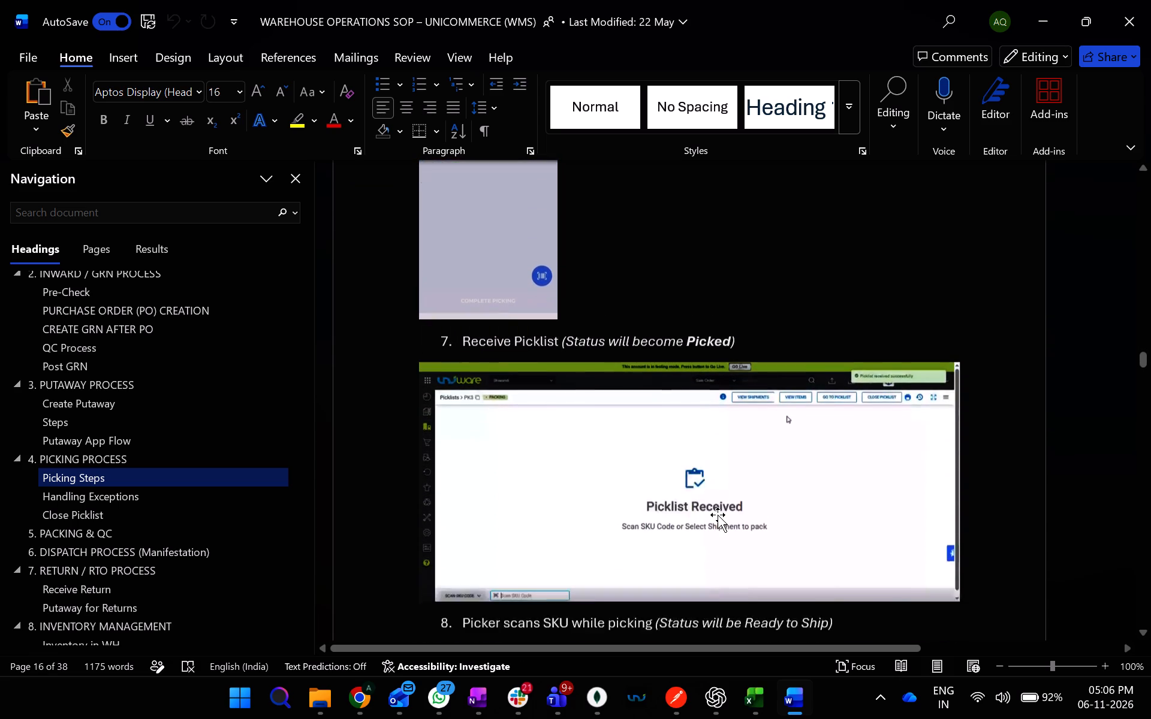
{"action": "scroll", "coordinate": [718, 515], "scroll_direction": "down", "scroll_amount": 1}
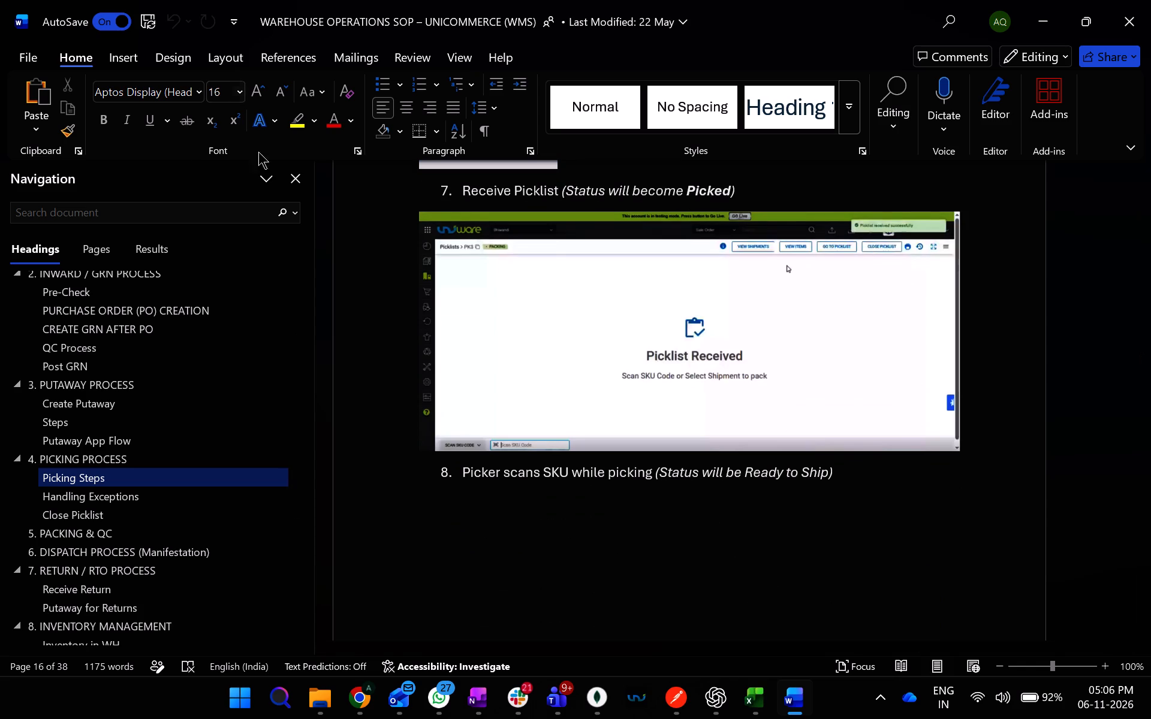
Switch back to Chrome and review picklist PK1's not-started, partially packed, sidelined and completed shipments, closing the shipment list.
{"action": "key", "text": "alt+Tab"}
{"action": "left_click", "coordinate": [393, 0]}
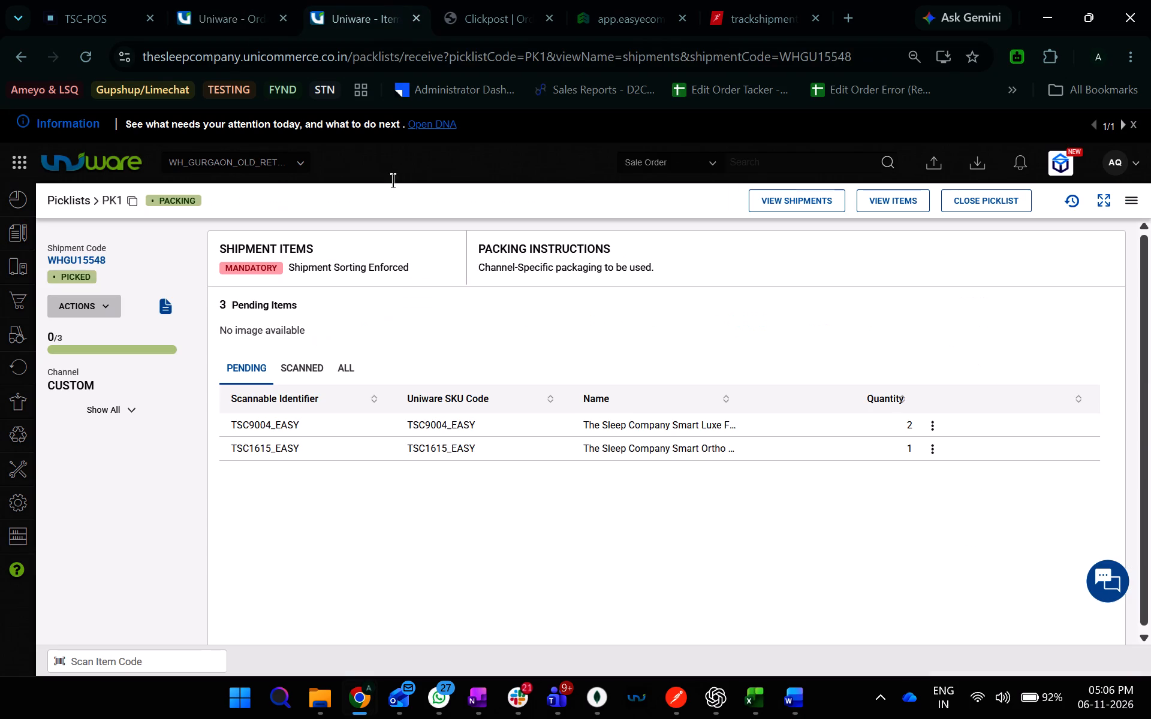
{"action": "left_click", "coordinate": [114, 195]}
{"action": "left_click", "coordinate": [818, 201]}
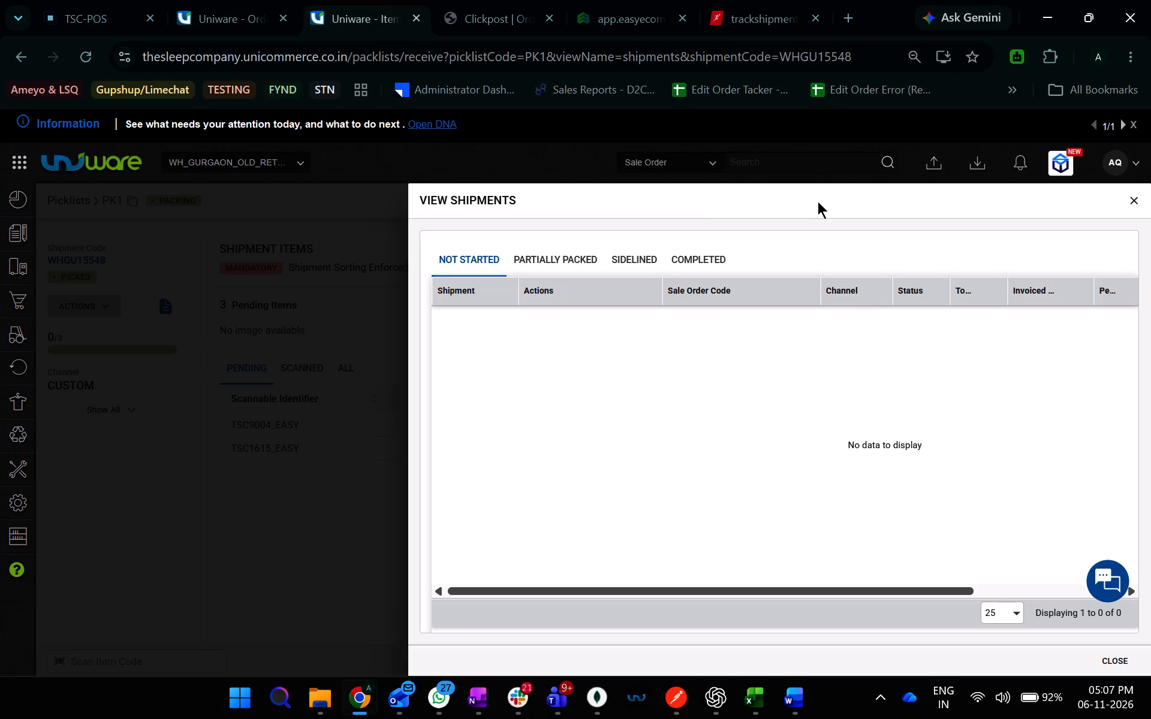
{"action": "left_click", "coordinate": [570, 259]}
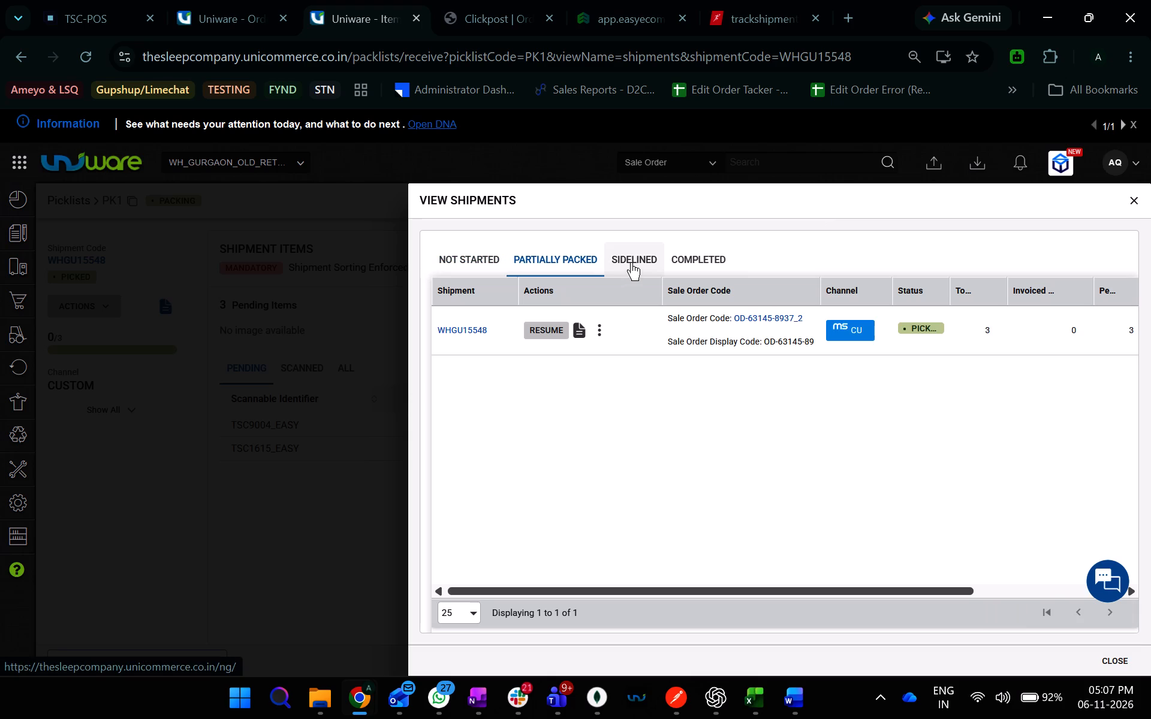
{"action": "left_click", "coordinate": [618, 261]}
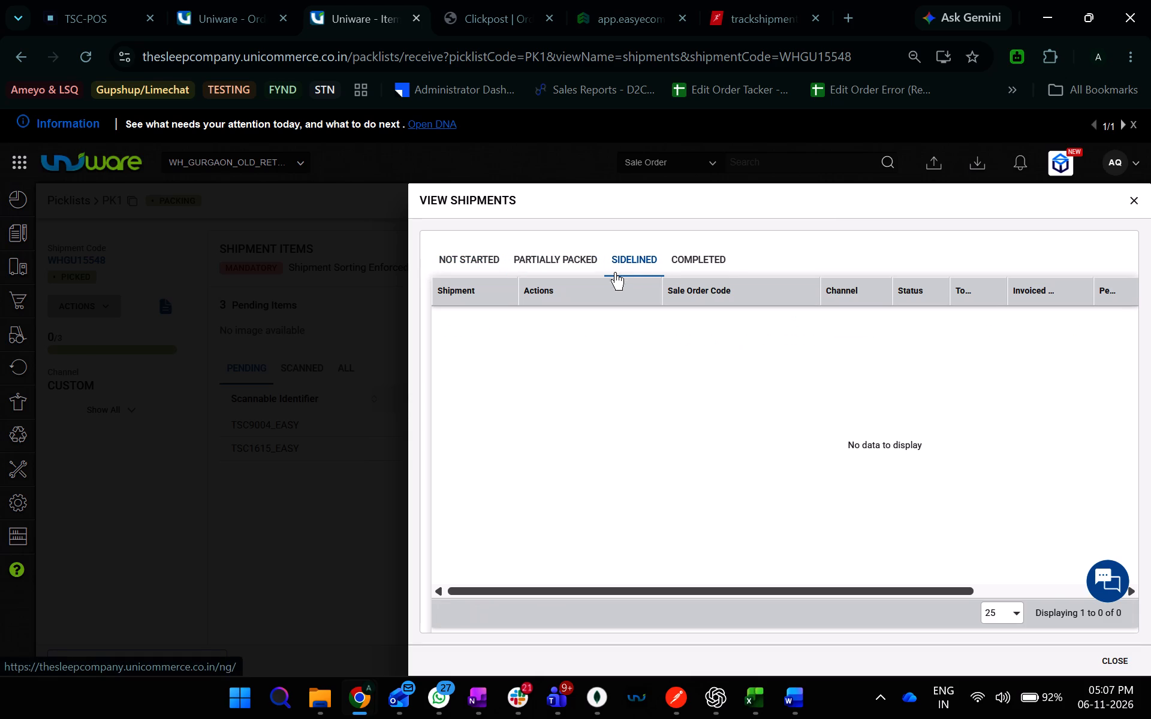
{"action": "left_click", "coordinate": [696, 255]}
{"action": "left_click", "coordinate": [1126, 204]}
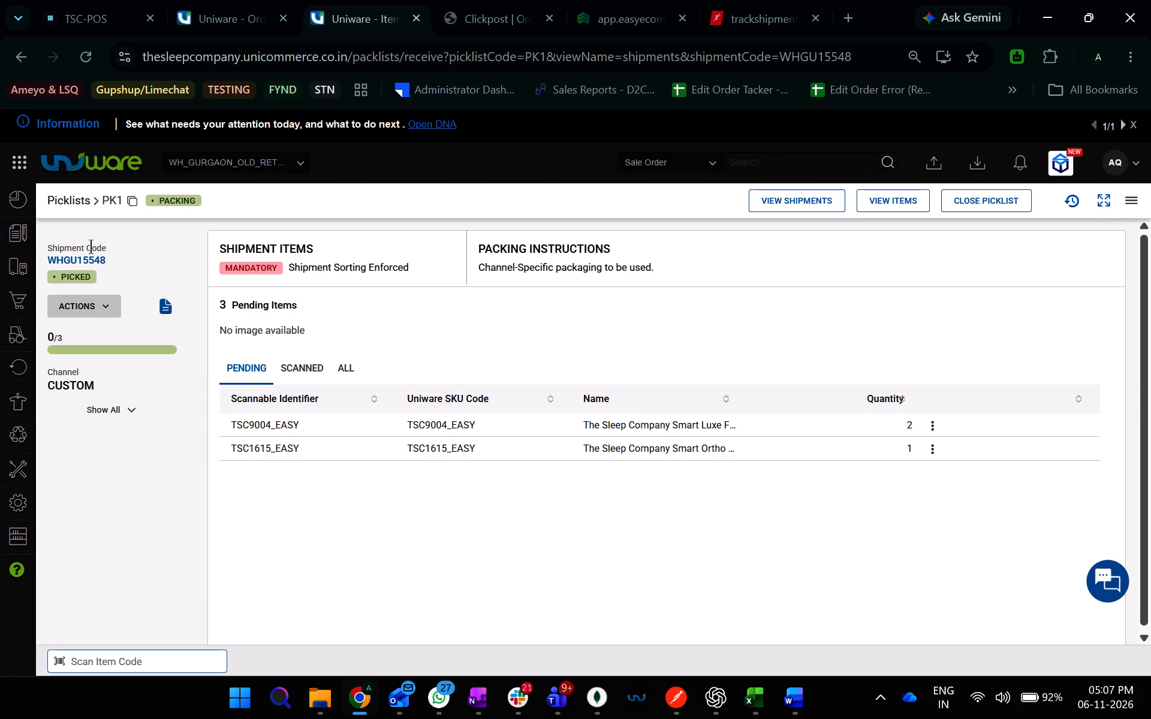
Return to the list of all picklists and resume packing picklist PK1, checking the order's shipments along the way.
{"action": "left_click", "coordinate": [129, 198]}
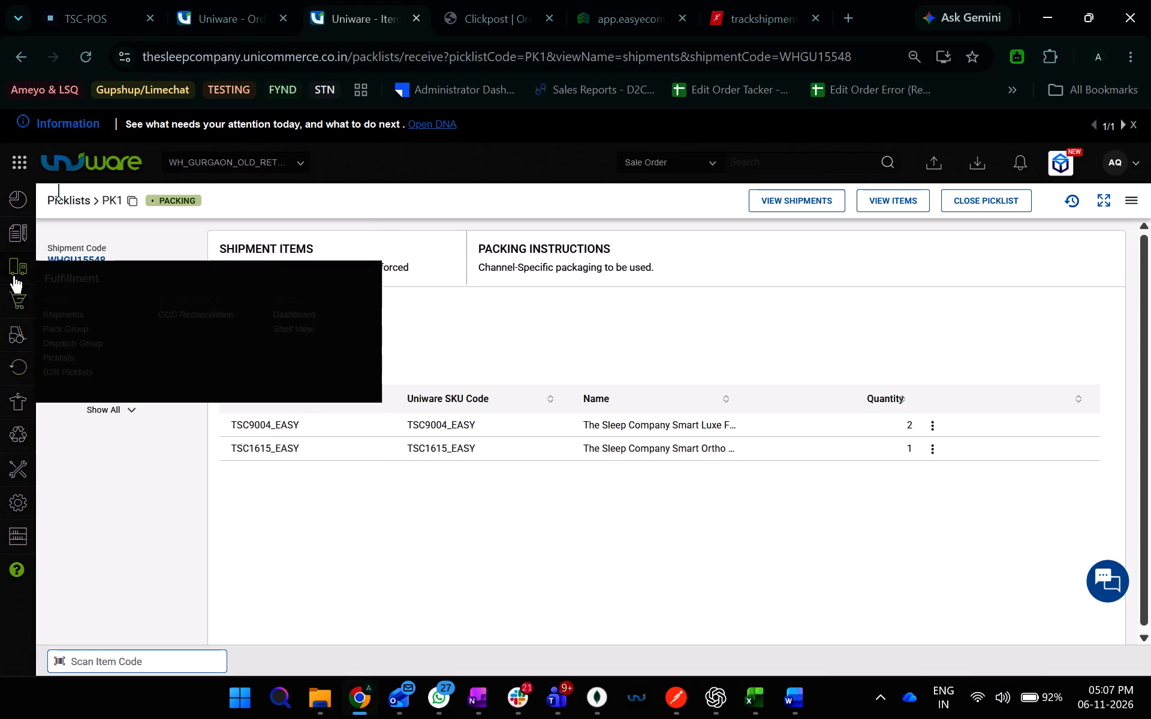
{"action": "left_click", "coordinate": [62, 346]}
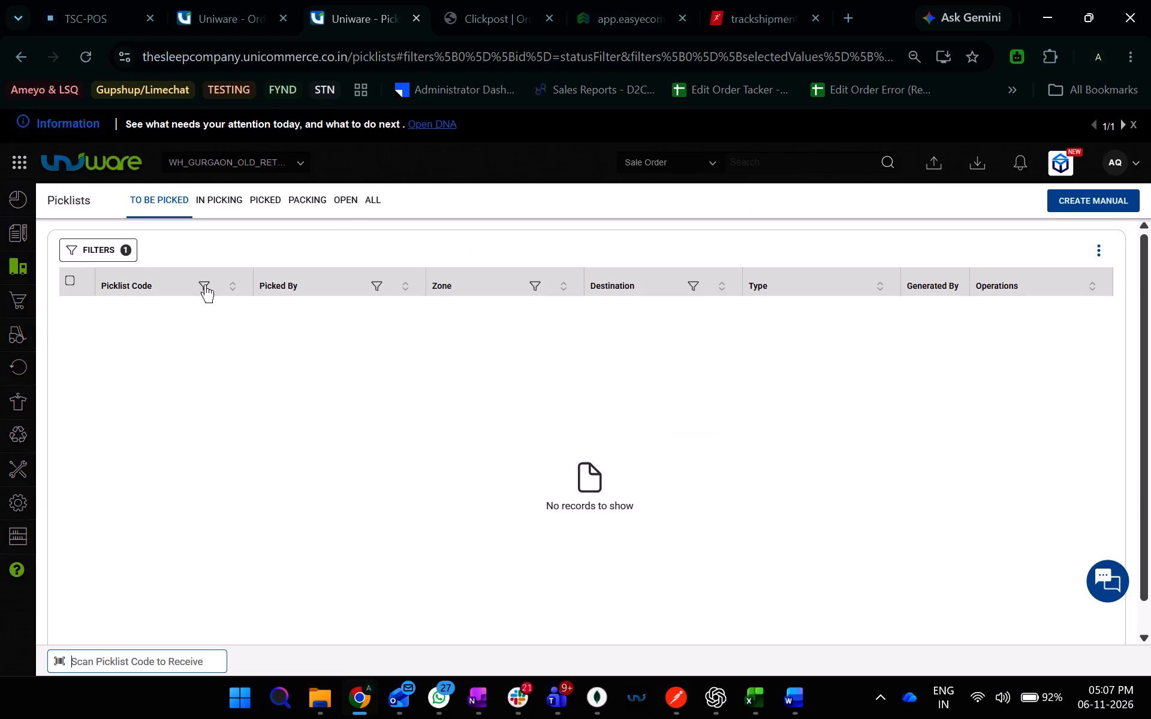
{"action": "left_click", "coordinate": [381, 200]}
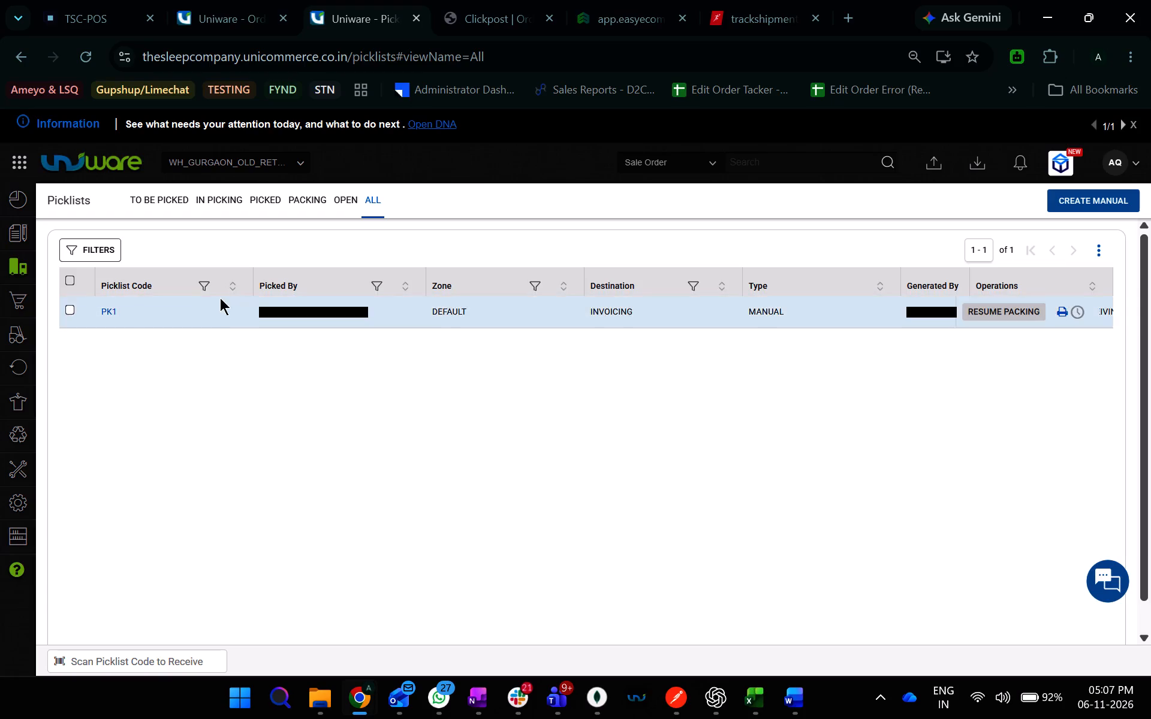
{"action": "left_click", "coordinate": [235, 0]}
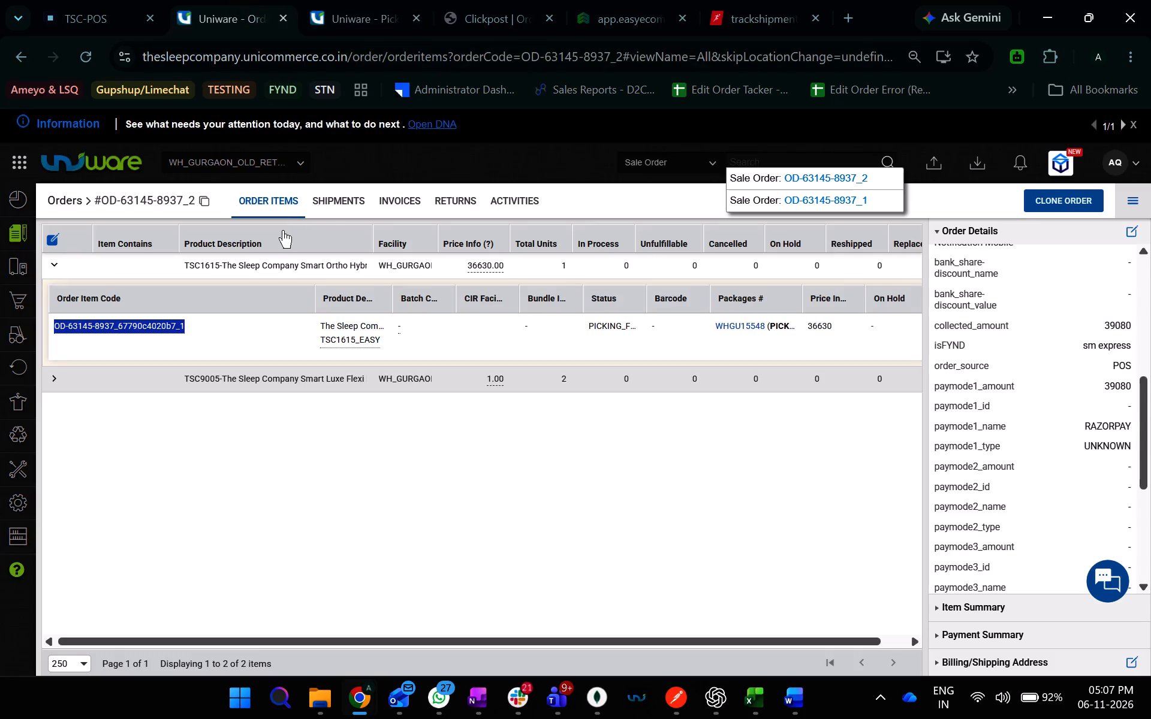
{"action": "left_click", "coordinate": [328, 203]}
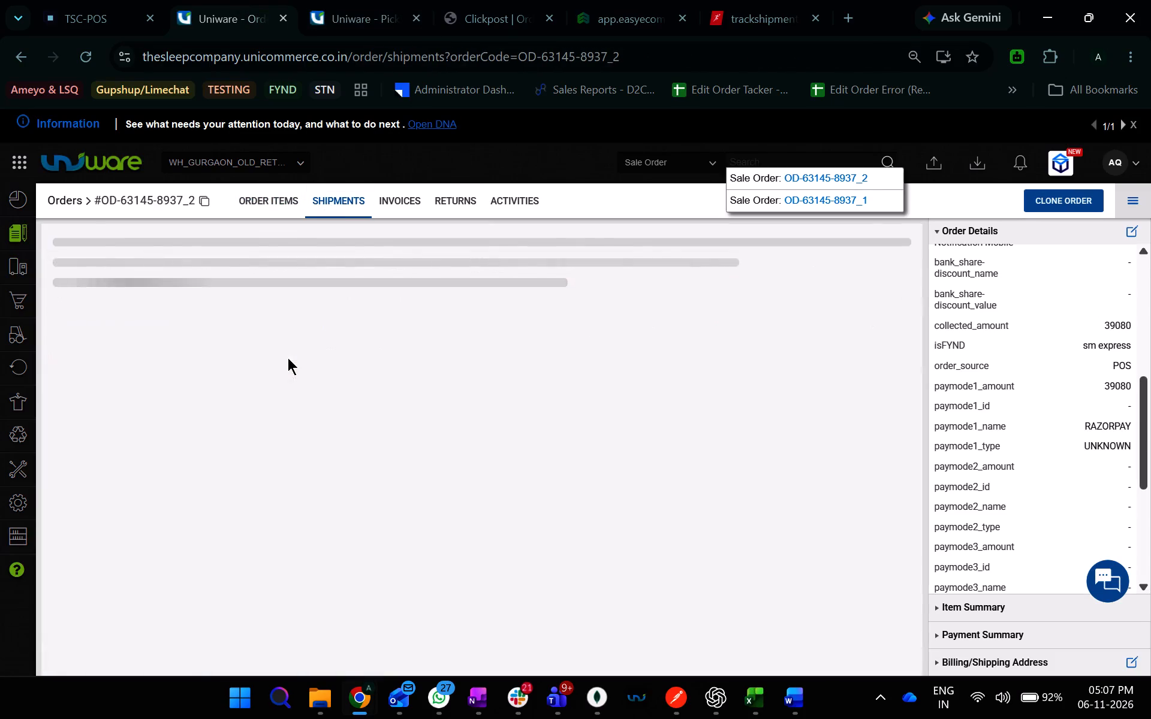
{"action": "left_click", "coordinate": [403, 0]}
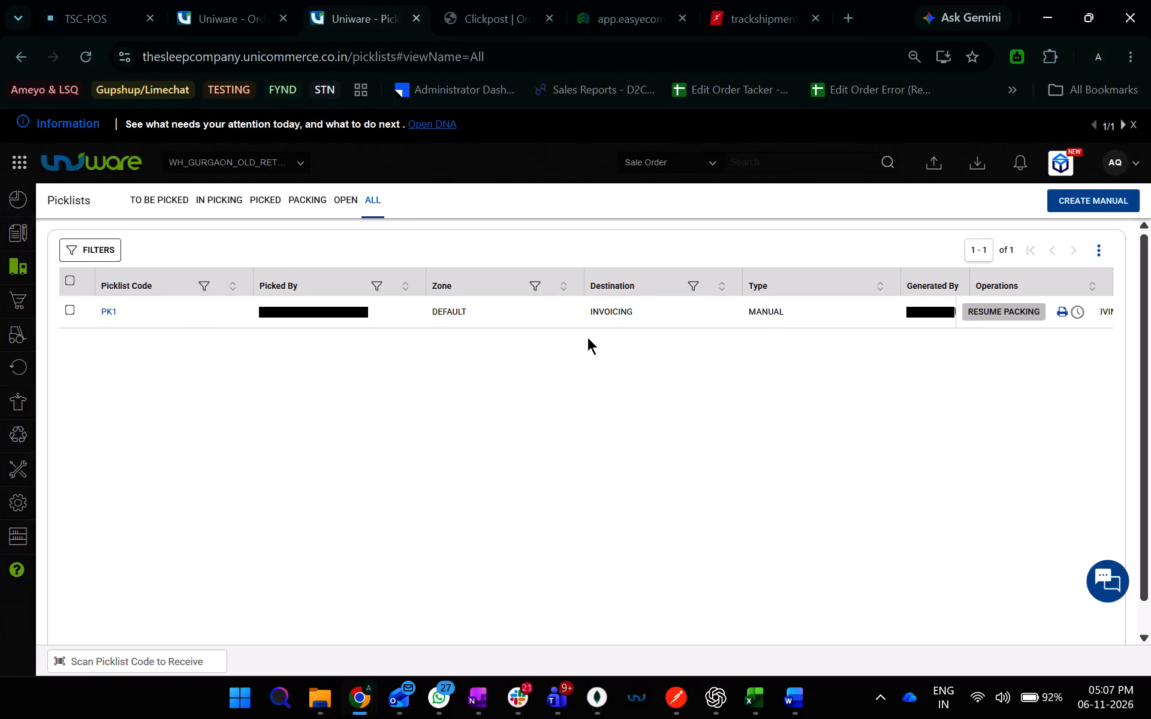
{"action": "left_click", "coordinate": [1023, 310]}
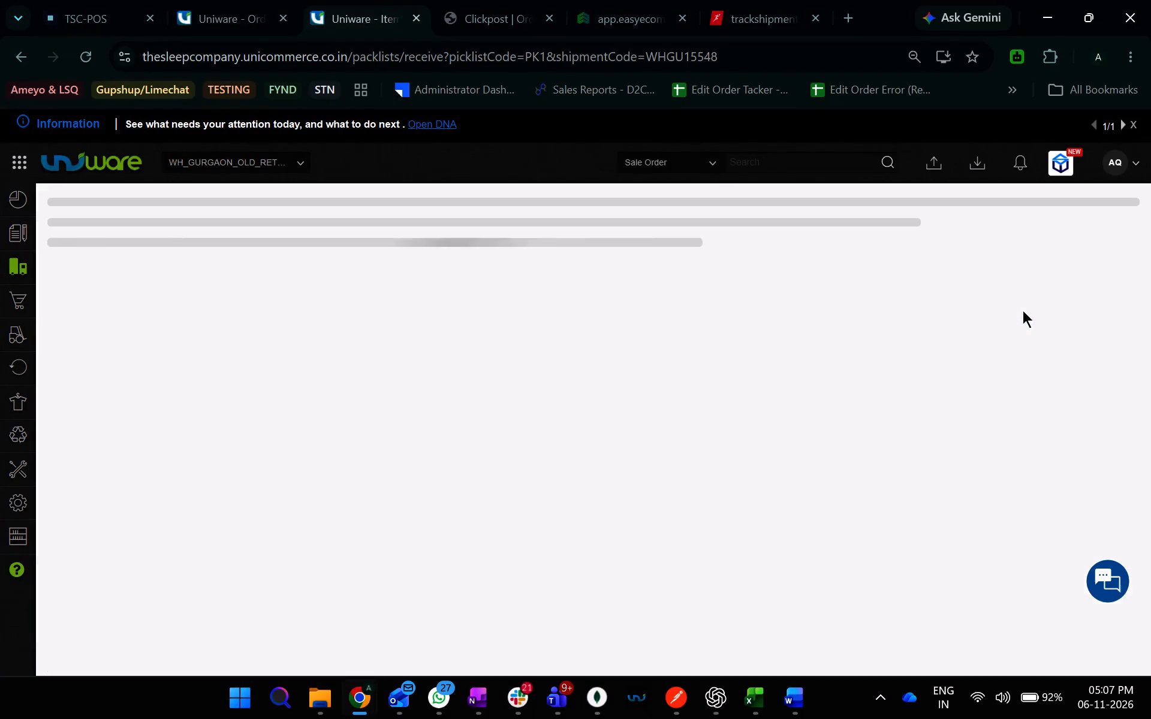
{"action": "left_click", "coordinate": [113, 660]}
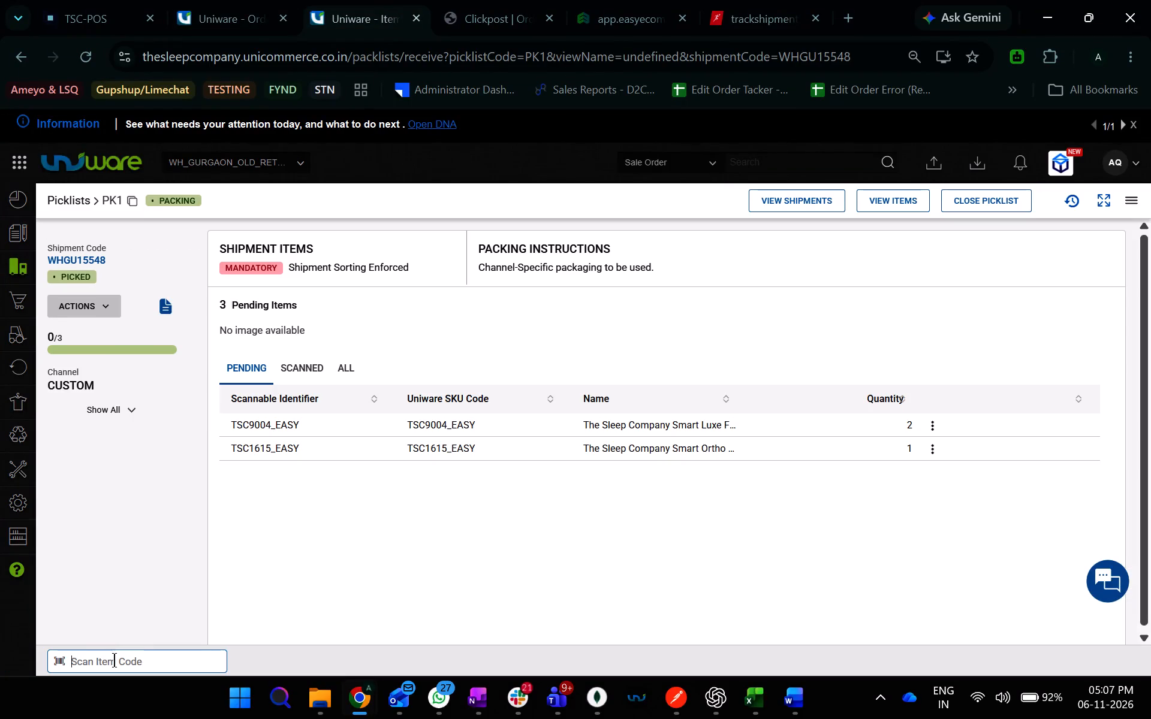
Show all details of shipment WHGU15548 and view the shipment item details for TSC9004_EASY.
{"action": "left_click", "coordinate": [130, 408]}
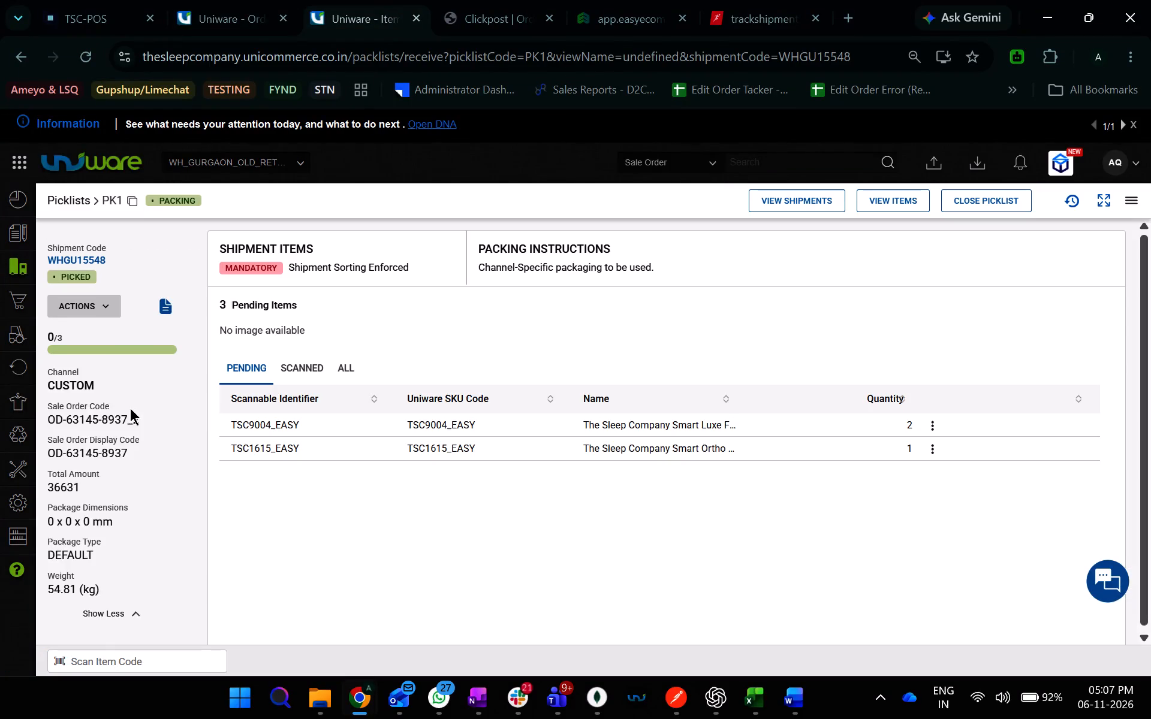
{"action": "scroll", "coordinate": [147, 517], "scroll_direction": "down", "scroll_amount": 2}
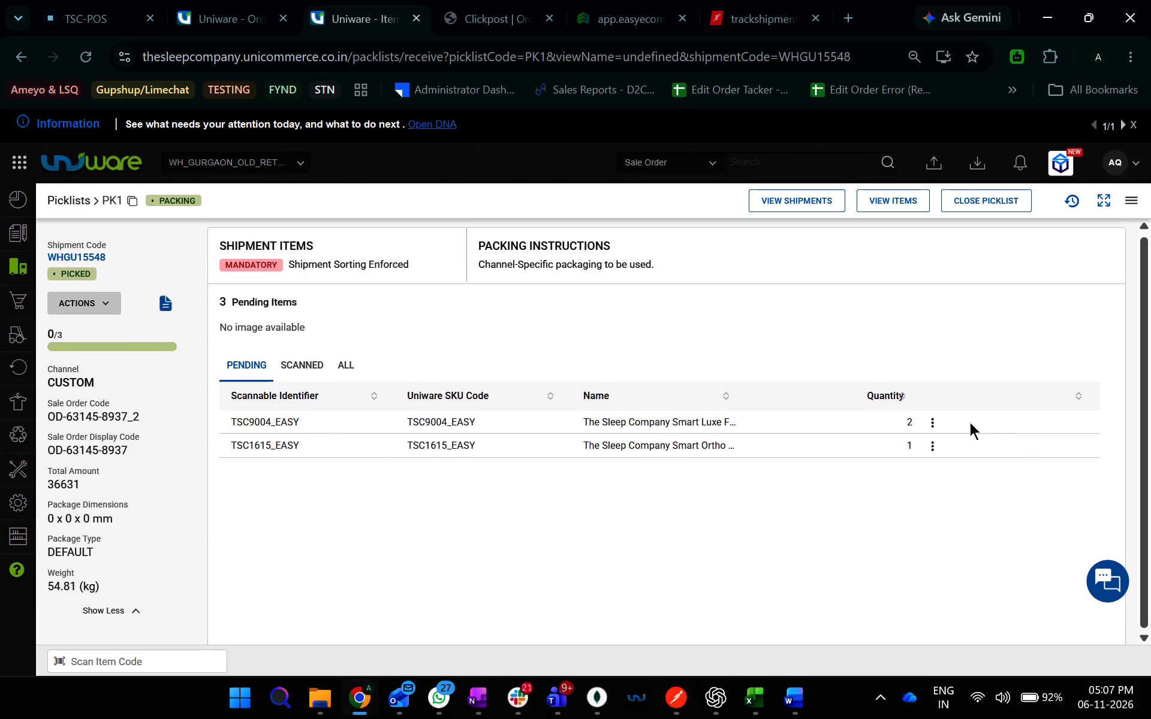
{"action": "left_click", "coordinate": [936, 421]}
{"action": "left_click", "coordinate": [871, 518]}
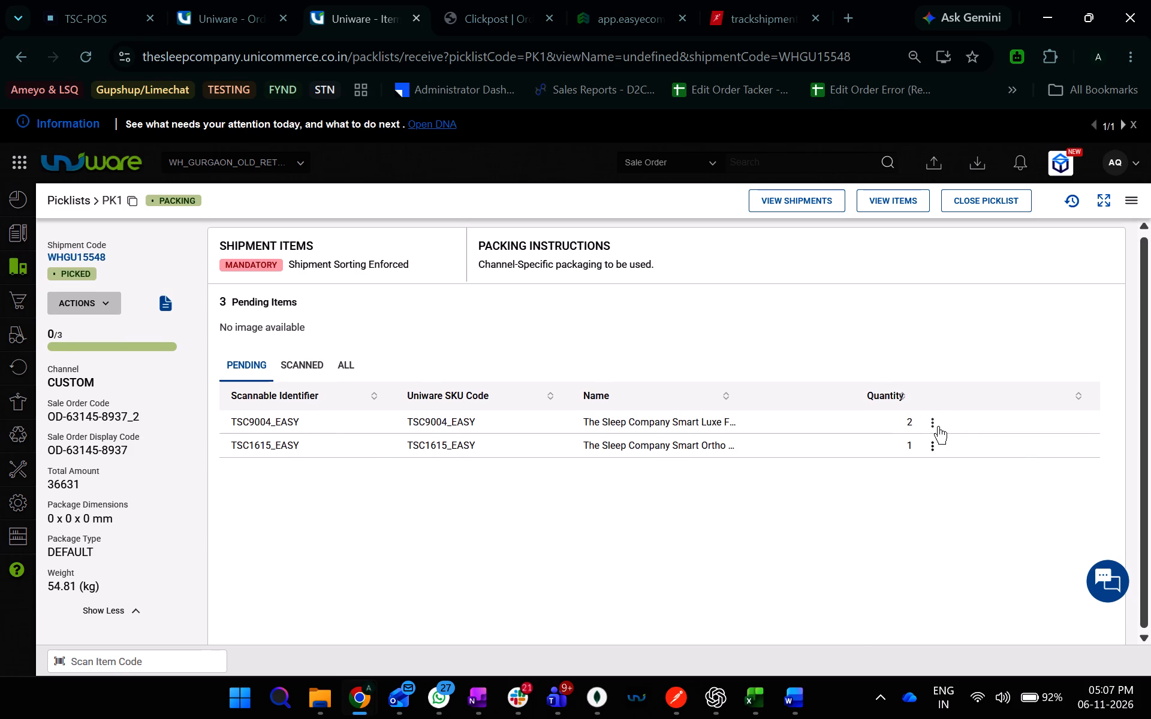
{"action": "left_click", "coordinate": [927, 427]}
{"action": "left_click", "coordinate": [882, 455]}
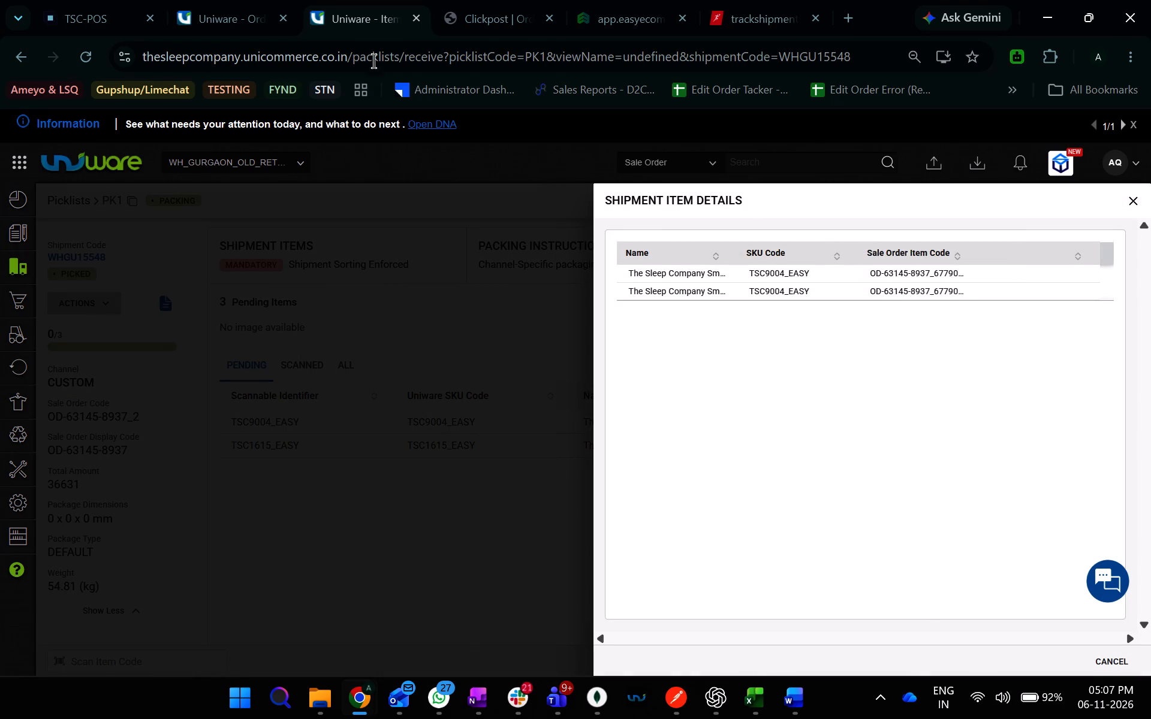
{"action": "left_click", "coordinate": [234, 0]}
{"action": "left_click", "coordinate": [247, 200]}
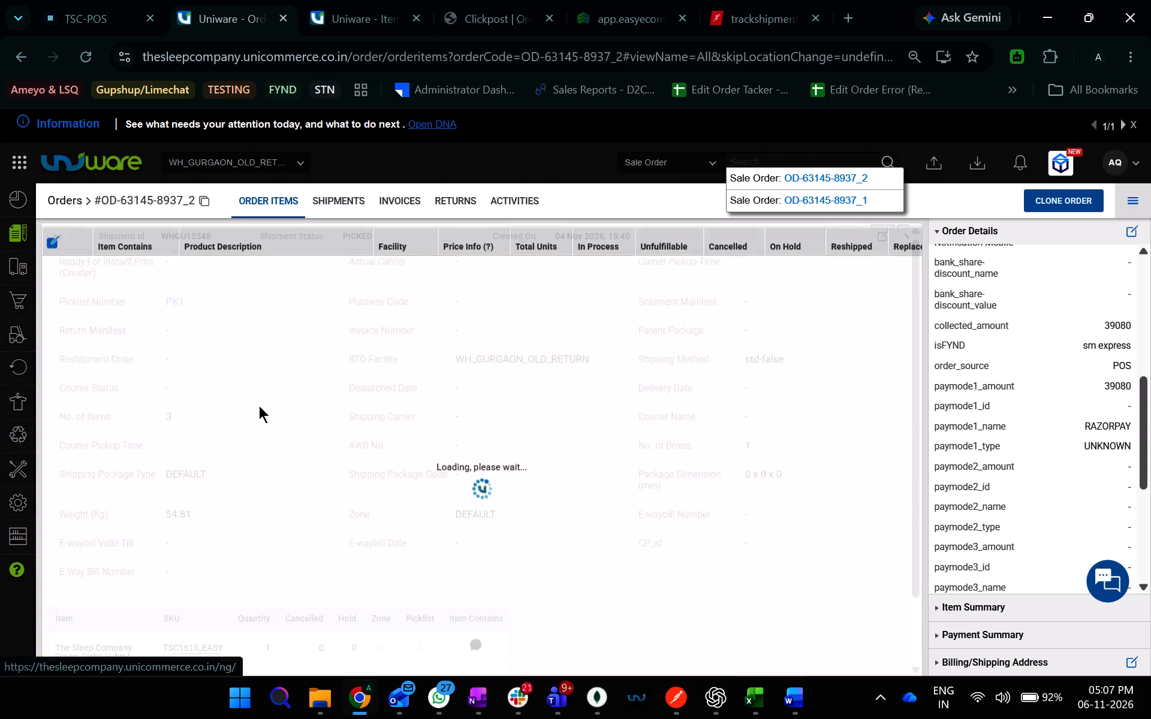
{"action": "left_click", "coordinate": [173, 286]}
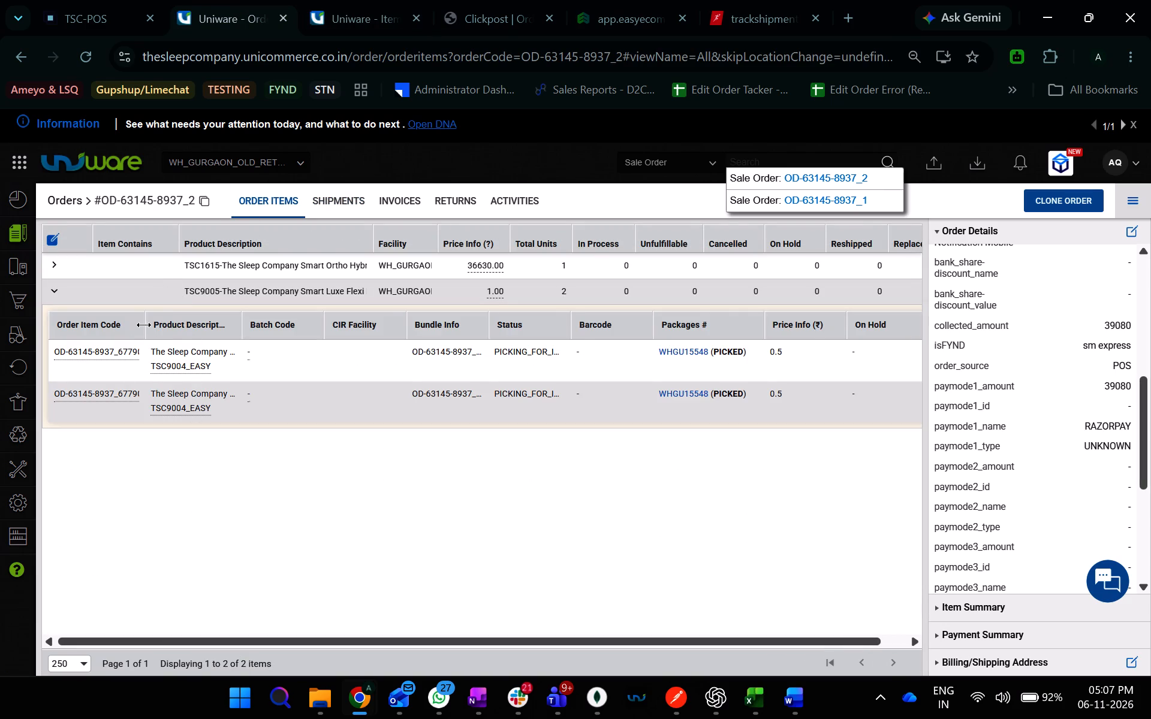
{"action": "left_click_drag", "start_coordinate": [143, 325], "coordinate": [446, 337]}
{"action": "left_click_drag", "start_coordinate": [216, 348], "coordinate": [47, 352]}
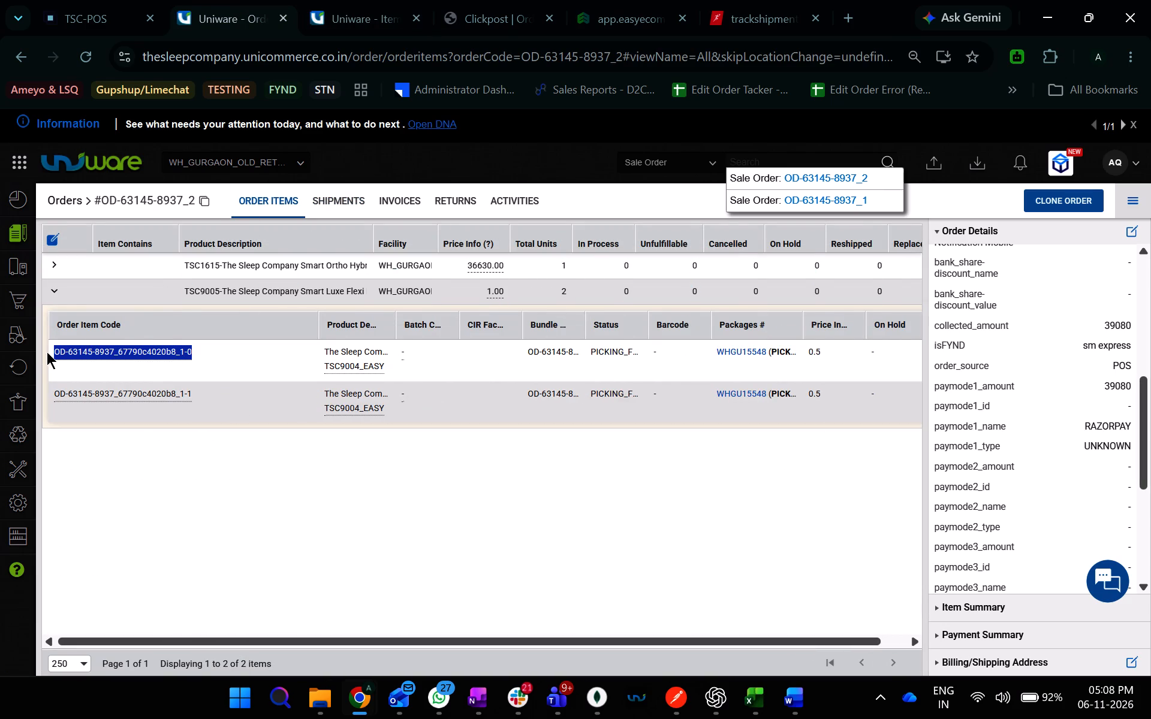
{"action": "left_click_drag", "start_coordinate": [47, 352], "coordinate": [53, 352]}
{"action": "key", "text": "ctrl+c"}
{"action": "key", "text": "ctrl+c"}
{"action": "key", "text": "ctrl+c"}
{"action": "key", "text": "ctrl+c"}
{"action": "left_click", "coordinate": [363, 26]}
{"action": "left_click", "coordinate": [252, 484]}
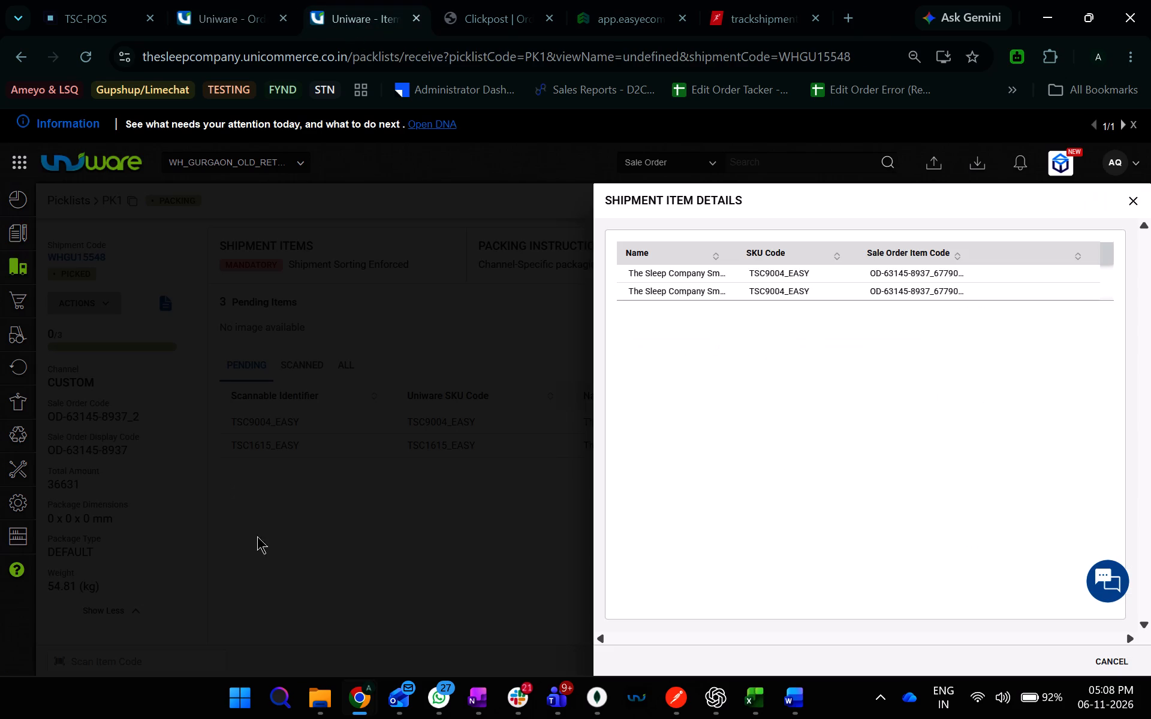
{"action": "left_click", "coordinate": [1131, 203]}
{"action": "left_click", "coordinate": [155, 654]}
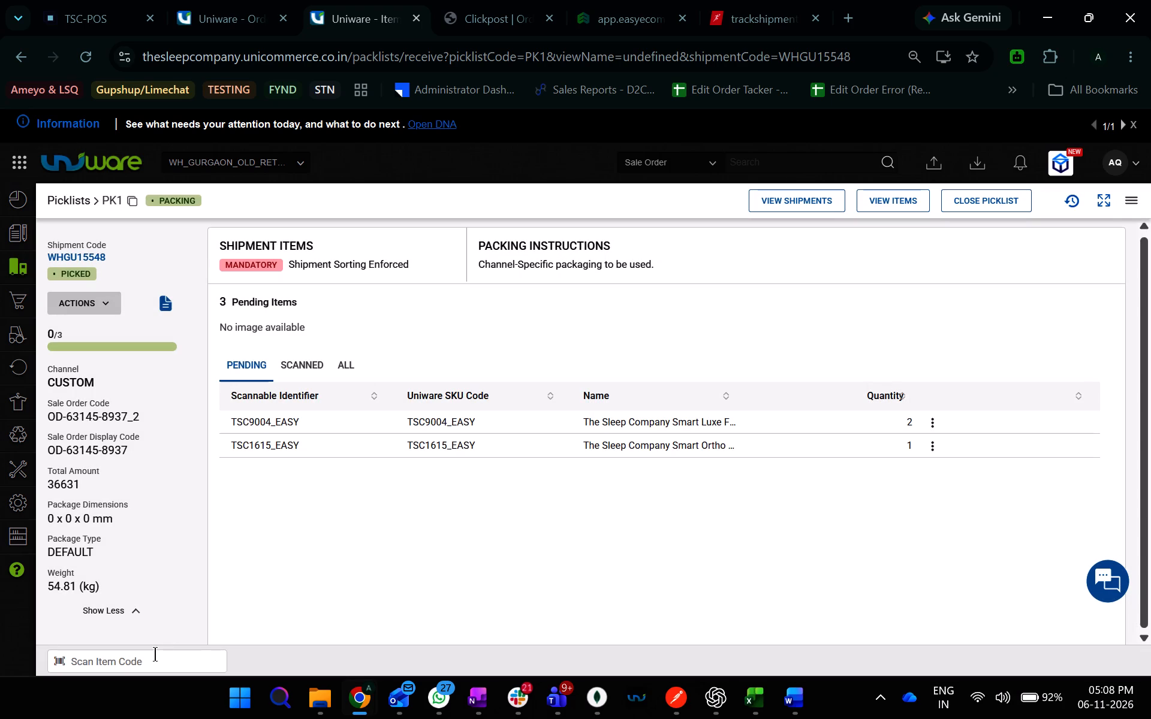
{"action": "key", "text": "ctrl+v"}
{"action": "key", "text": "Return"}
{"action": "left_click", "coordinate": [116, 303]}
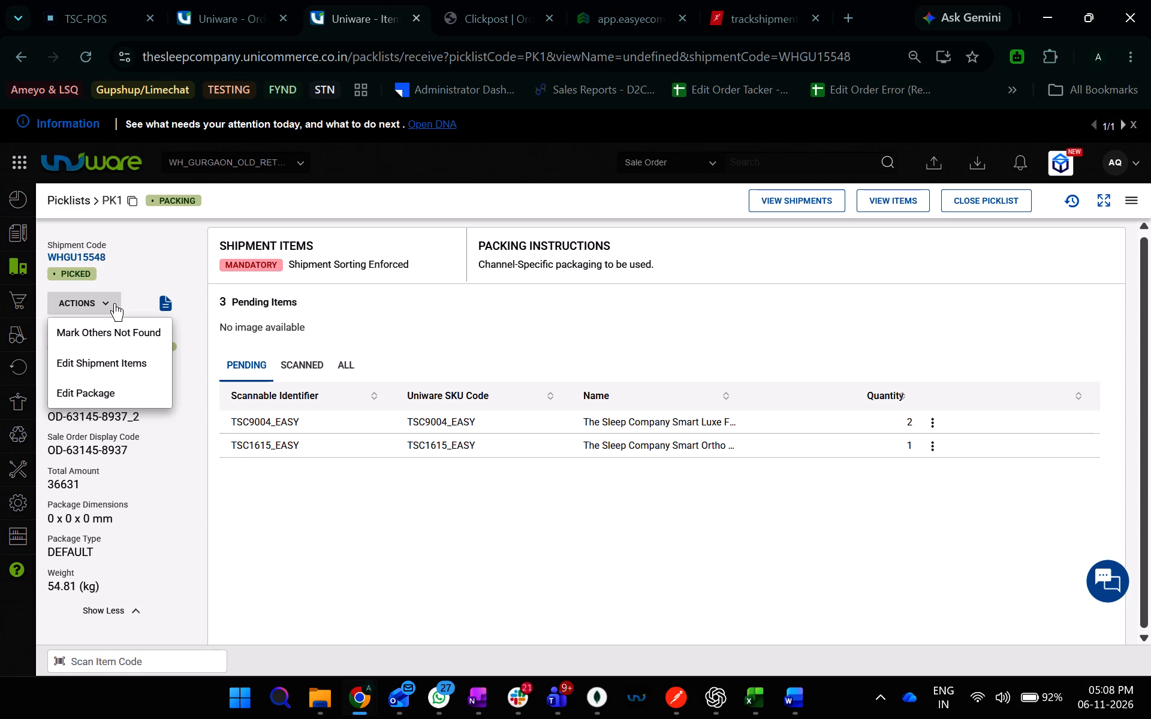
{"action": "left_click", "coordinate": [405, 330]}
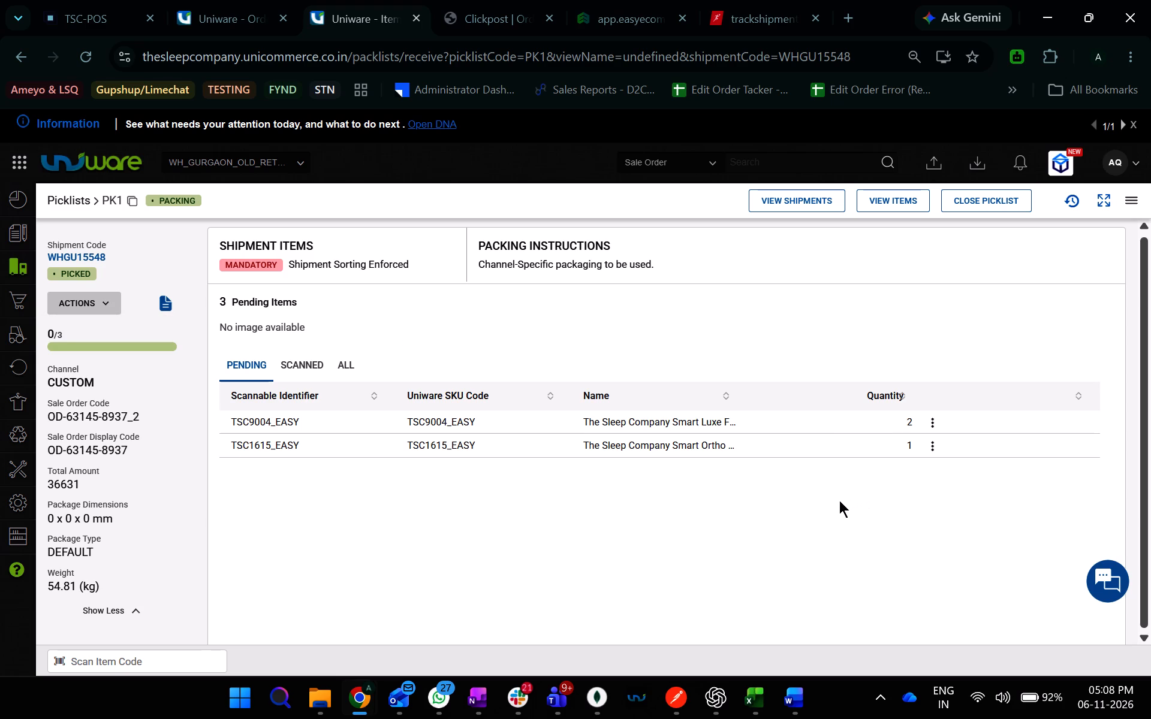
Start a new report export of type All Facility Sale Orders New and include all columns.
{"action": "left_click", "coordinate": [264, 0]}
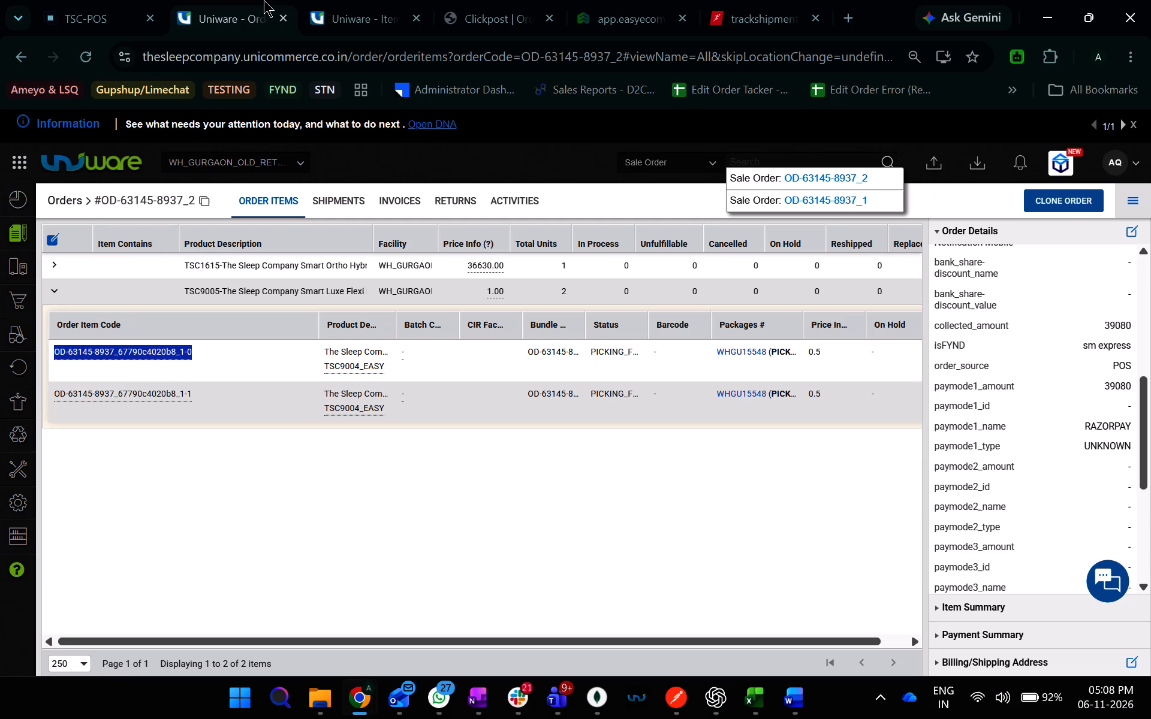
{"action": "left_click", "coordinate": [200, 204]}
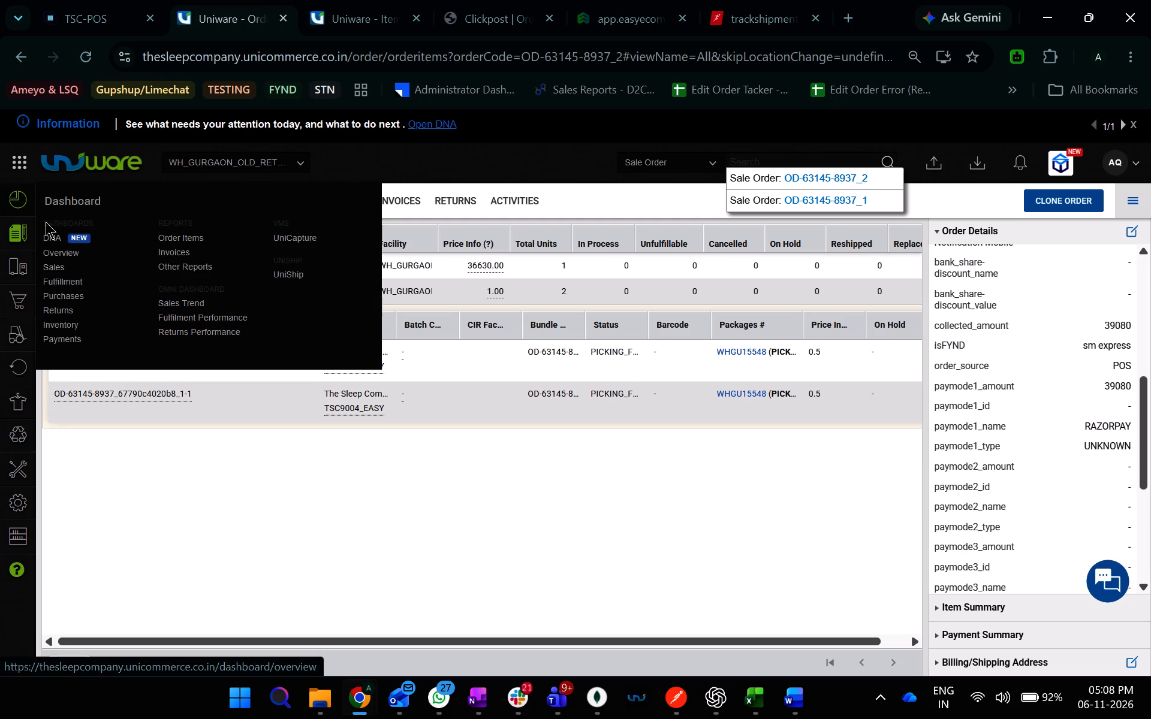
{"action": "left_click", "coordinate": [183, 265]}
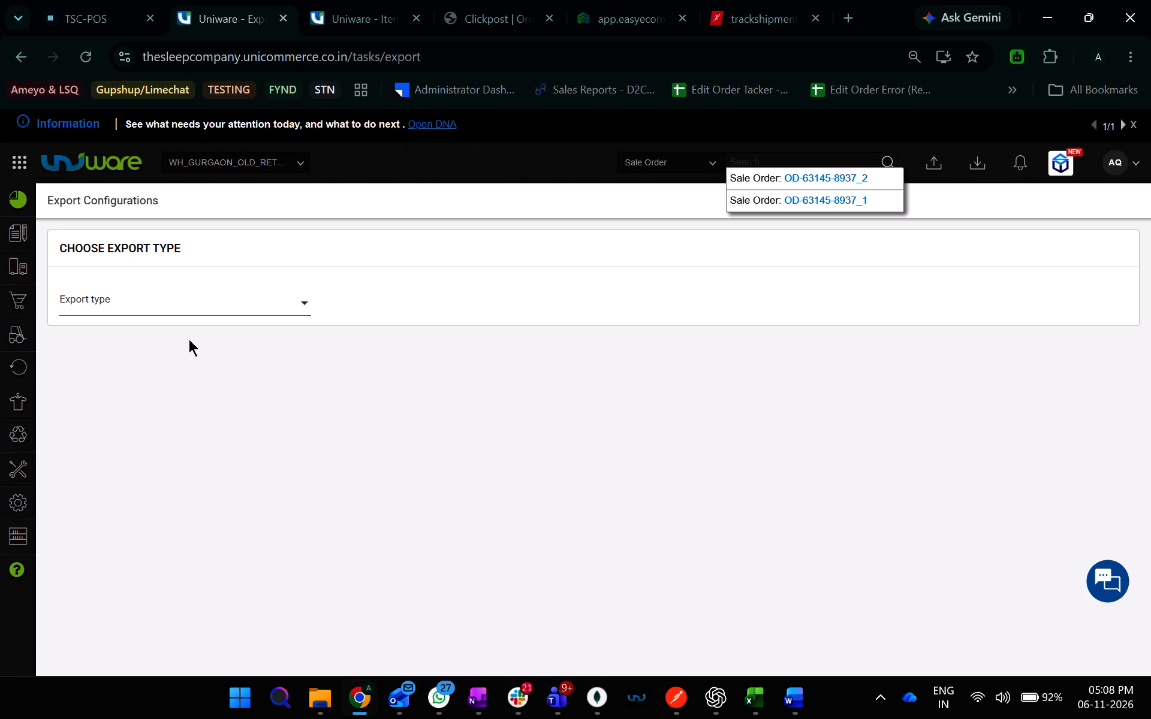
{"action": "left_click", "coordinate": [164, 294]}
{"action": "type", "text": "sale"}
{"action": "left_click", "coordinate": [169, 365]}
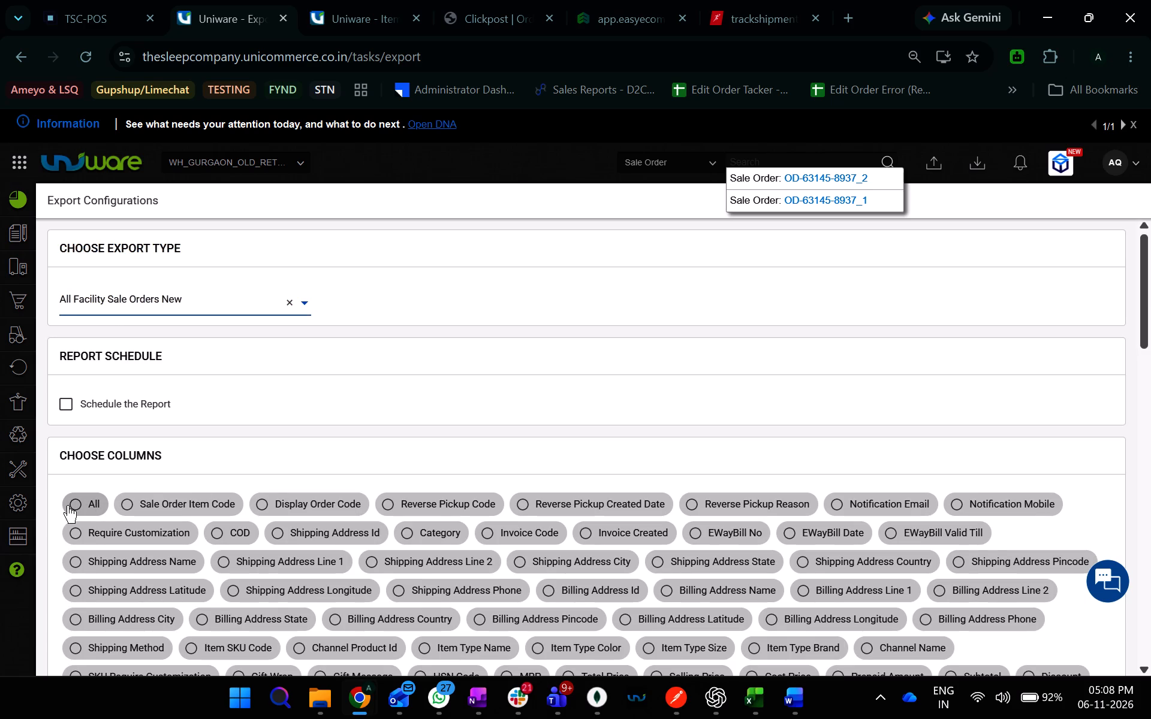
{"action": "left_click", "coordinate": [67, 506]}
Examine the export's selected columns, available filters and email confirmation option.
{"action": "scroll", "coordinate": [715, 463], "scroll_direction": "down", "scroll_amount": 11}
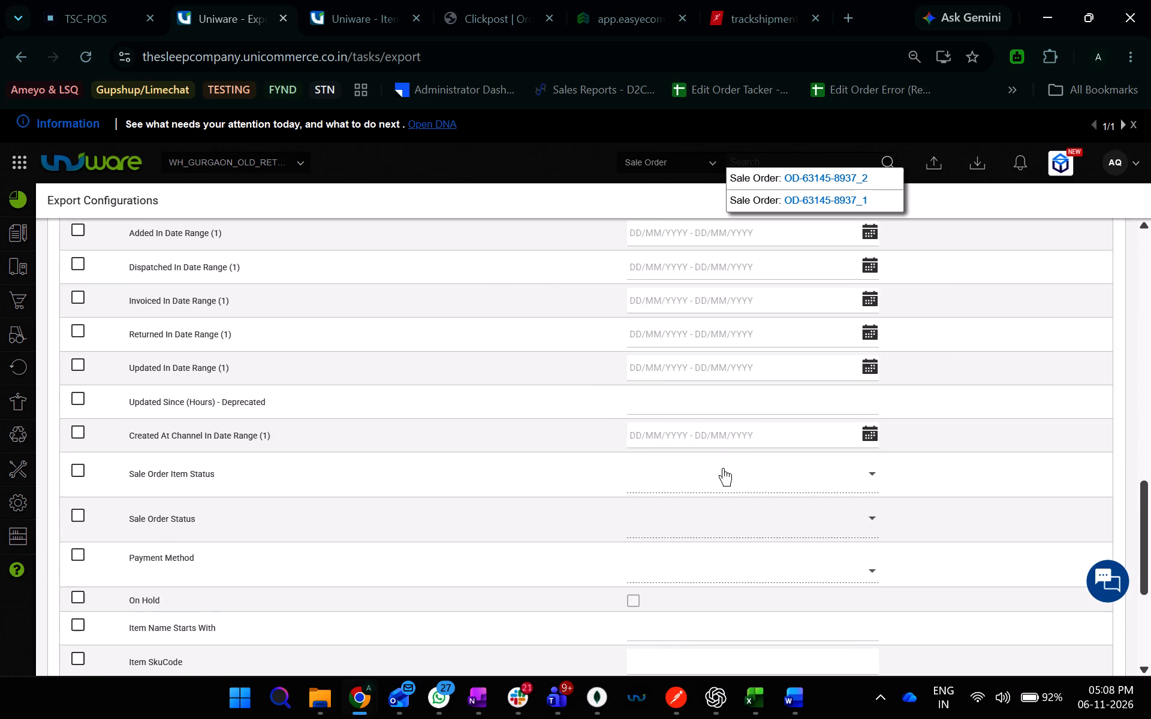
{"action": "scroll", "coordinate": [723, 468], "scroll_direction": "up", "scroll_amount": 3}
{"action": "scroll", "coordinate": [852, 509], "scroll_direction": "down", "scroll_amount": 1}
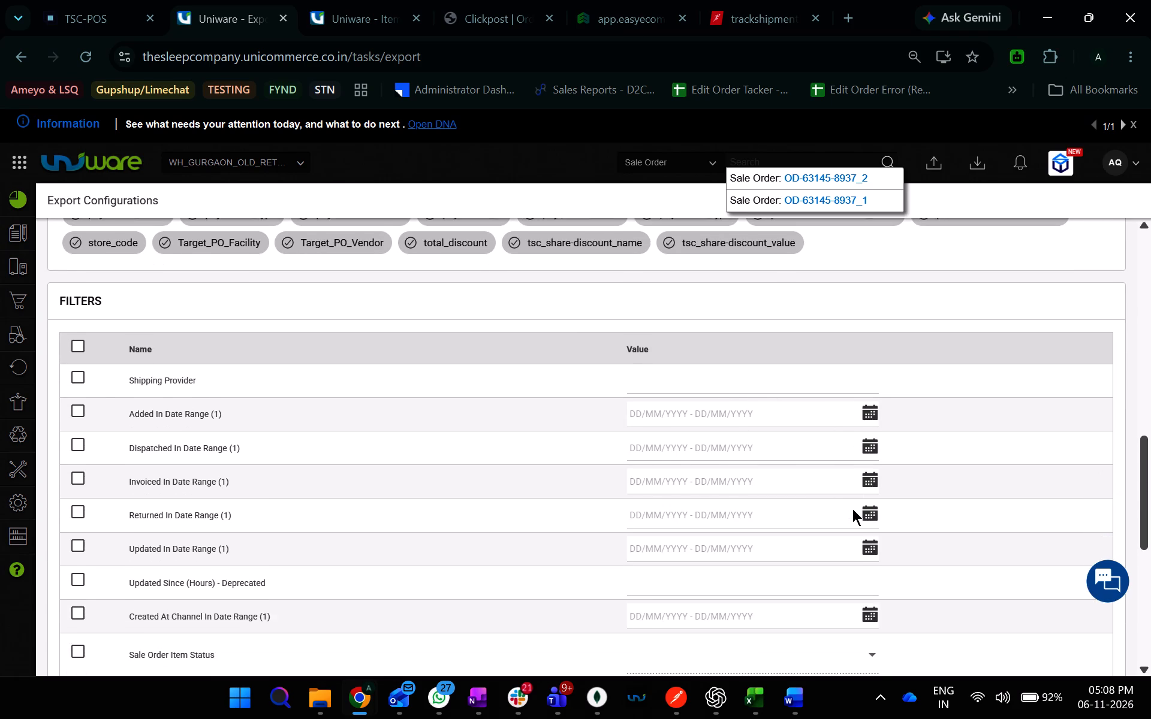
{"action": "scroll", "coordinate": [852, 509], "scroll_direction": "down", "scroll_amount": 1}
{"action": "scroll", "coordinate": [844, 587], "scroll_direction": "down", "scroll_amount": 1}
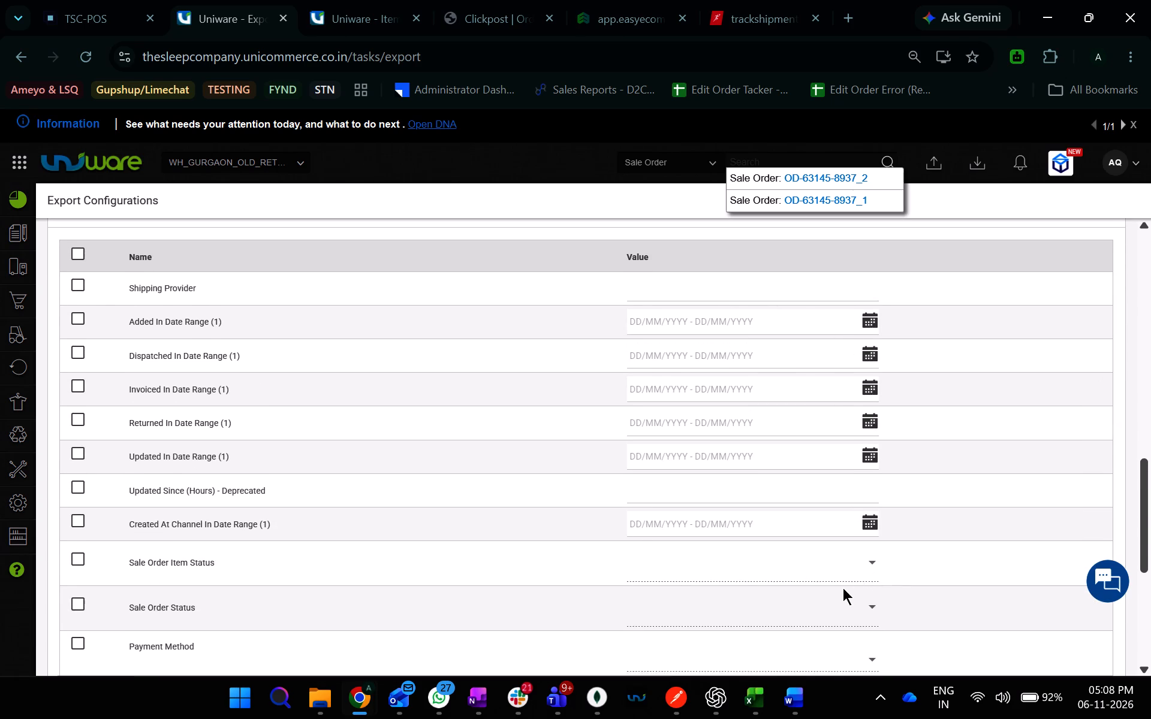
{"action": "scroll", "coordinate": [843, 588], "scroll_direction": "down", "scroll_amount": 2}
{"action": "scroll", "coordinate": [837, 587], "scroll_direction": "up", "scroll_amount": 4}
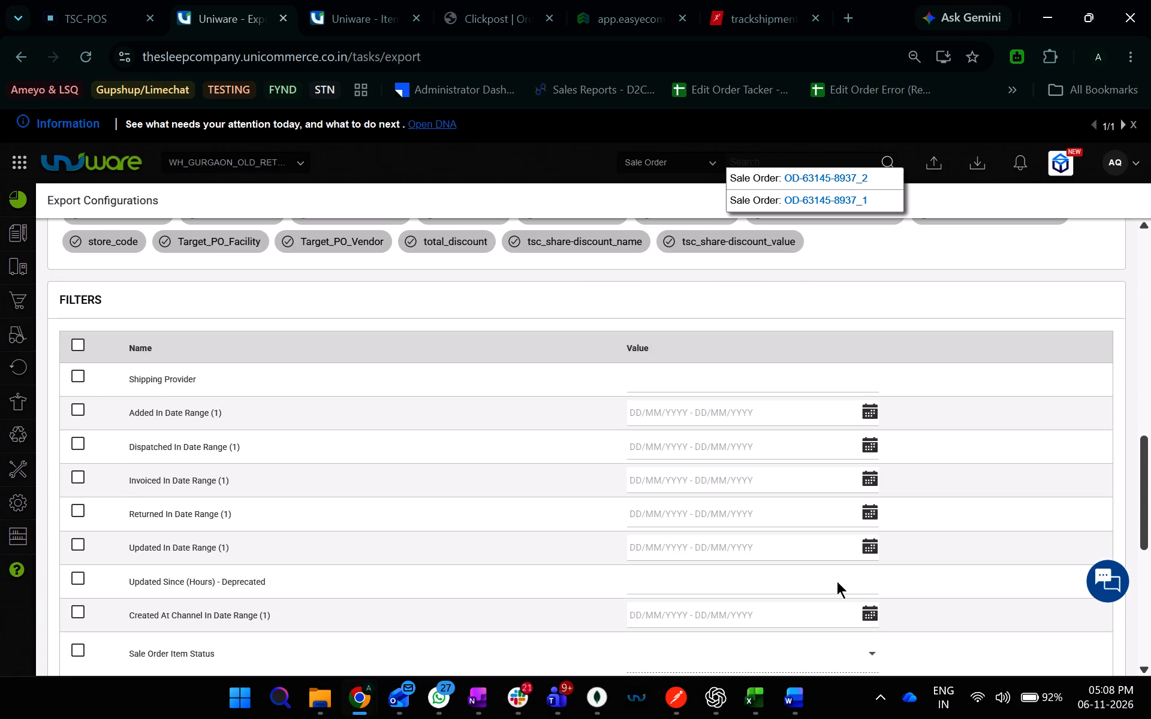
{"action": "scroll", "coordinate": [831, 574], "scroll_direction": "down", "scroll_amount": 1}
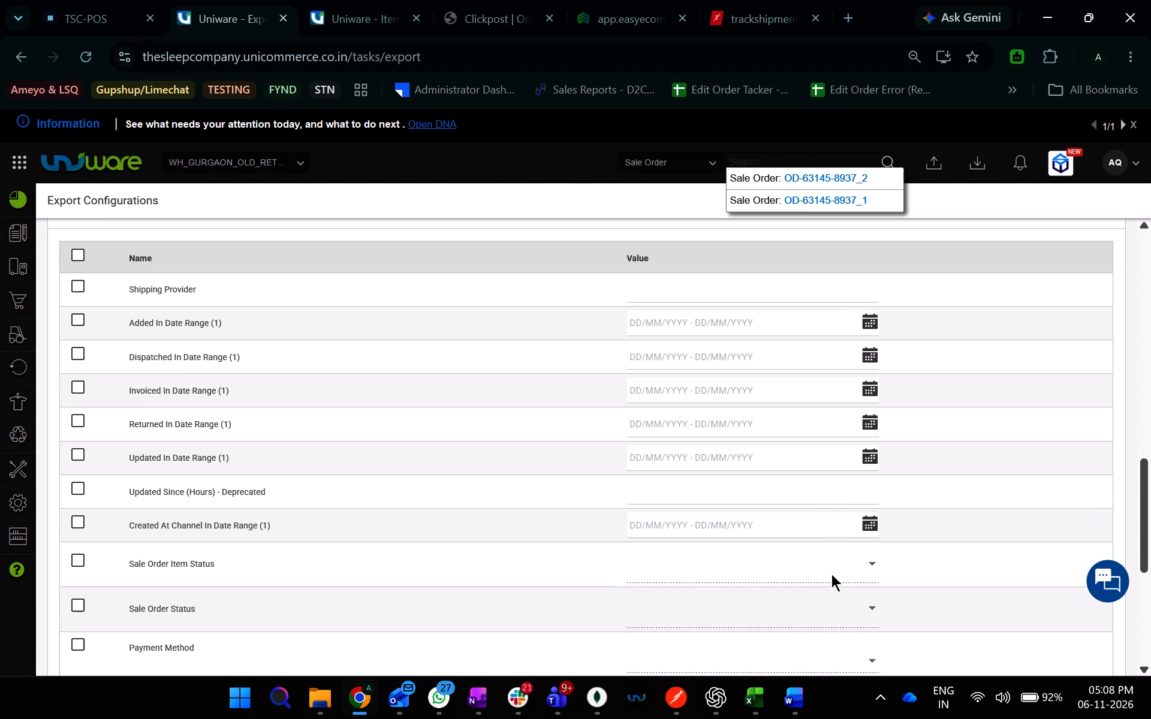
{"action": "scroll", "coordinate": [831, 574], "scroll_direction": "down", "scroll_amount": 3}
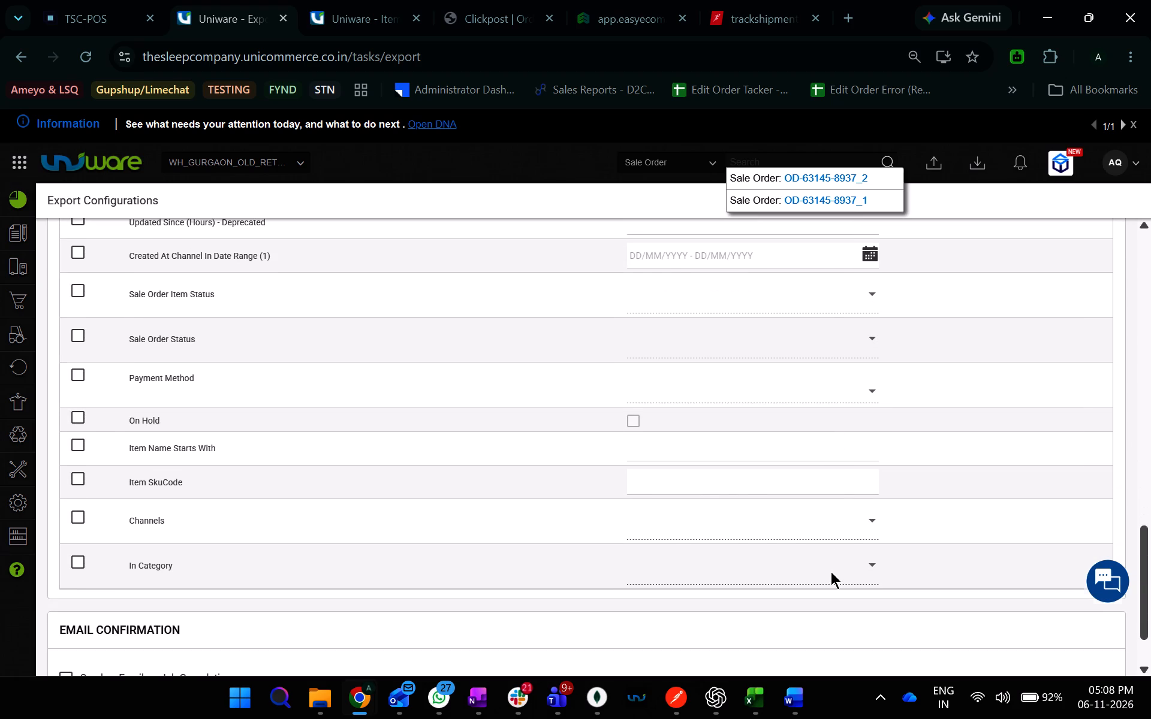
{"action": "left_click", "coordinate": [705, 342]}
{"action": "scroll", "coordinate": [699, 484], "scroll_direction": "down", "scroll_amount": 3}
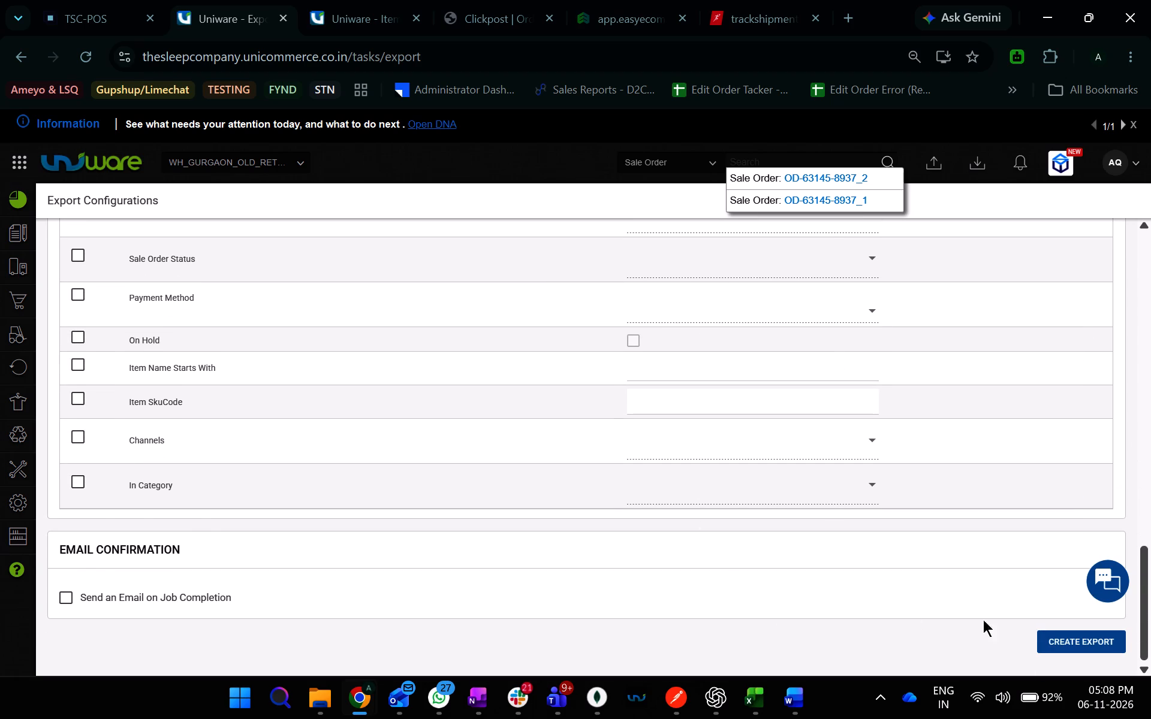
{"action": "scroll", "coordinate": [812, 418], "scroll_direction": "up", "scroll_amount": 7}
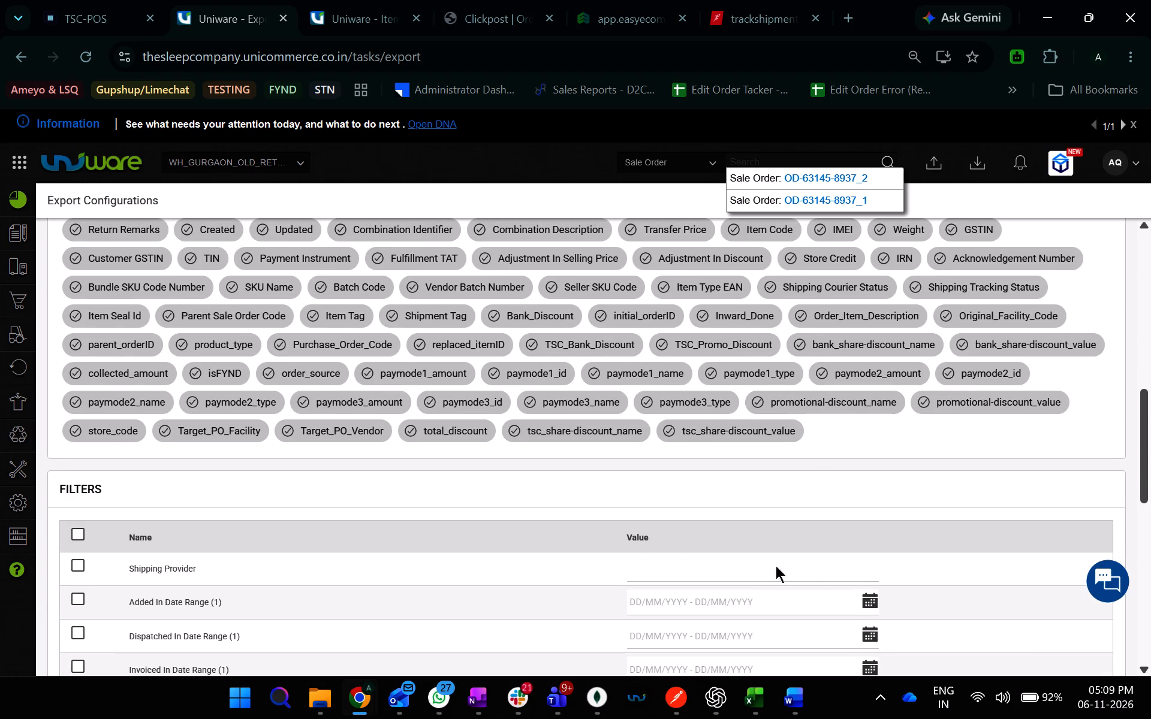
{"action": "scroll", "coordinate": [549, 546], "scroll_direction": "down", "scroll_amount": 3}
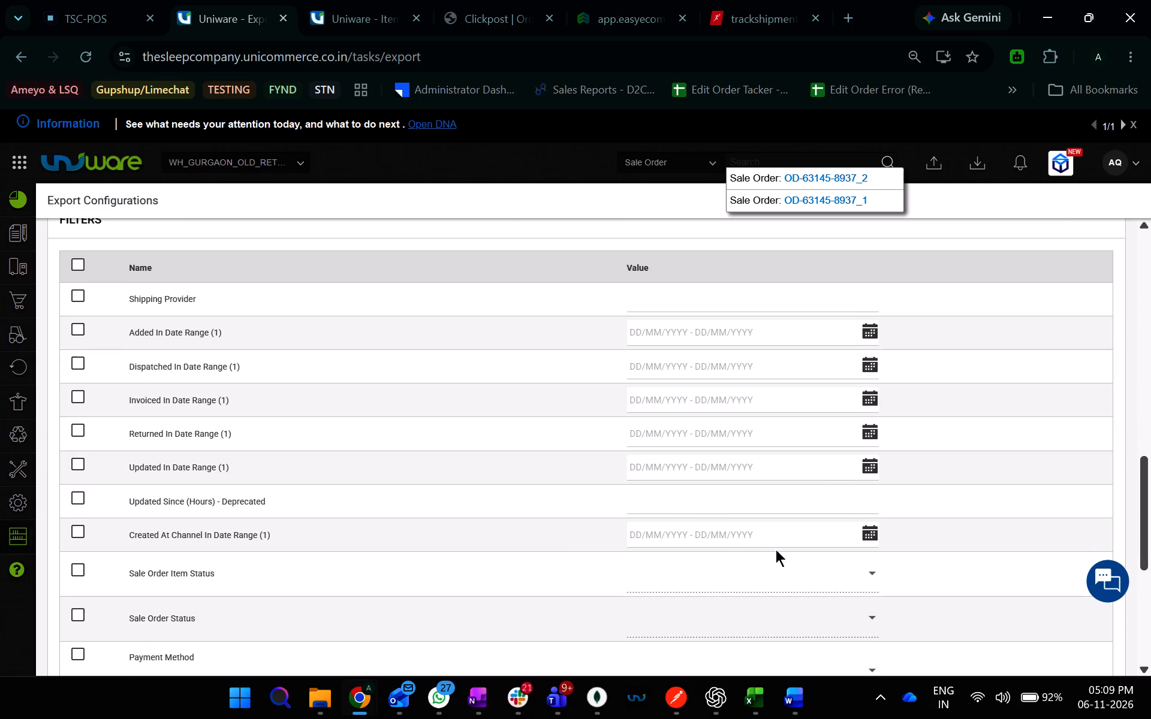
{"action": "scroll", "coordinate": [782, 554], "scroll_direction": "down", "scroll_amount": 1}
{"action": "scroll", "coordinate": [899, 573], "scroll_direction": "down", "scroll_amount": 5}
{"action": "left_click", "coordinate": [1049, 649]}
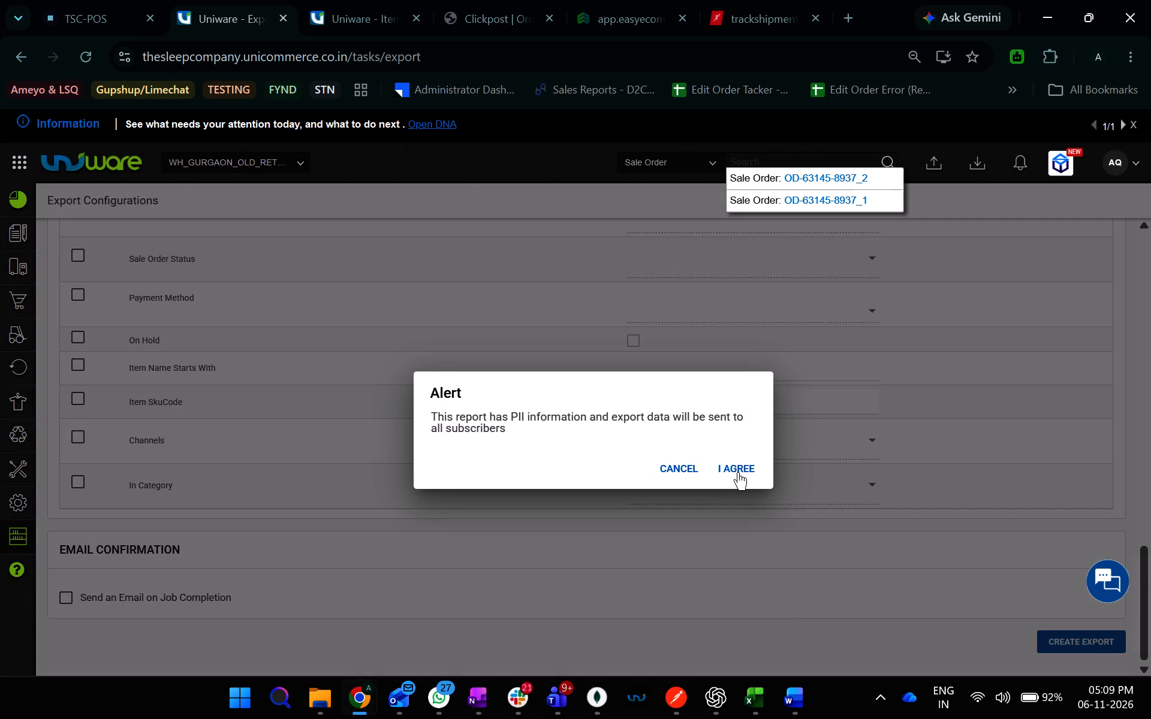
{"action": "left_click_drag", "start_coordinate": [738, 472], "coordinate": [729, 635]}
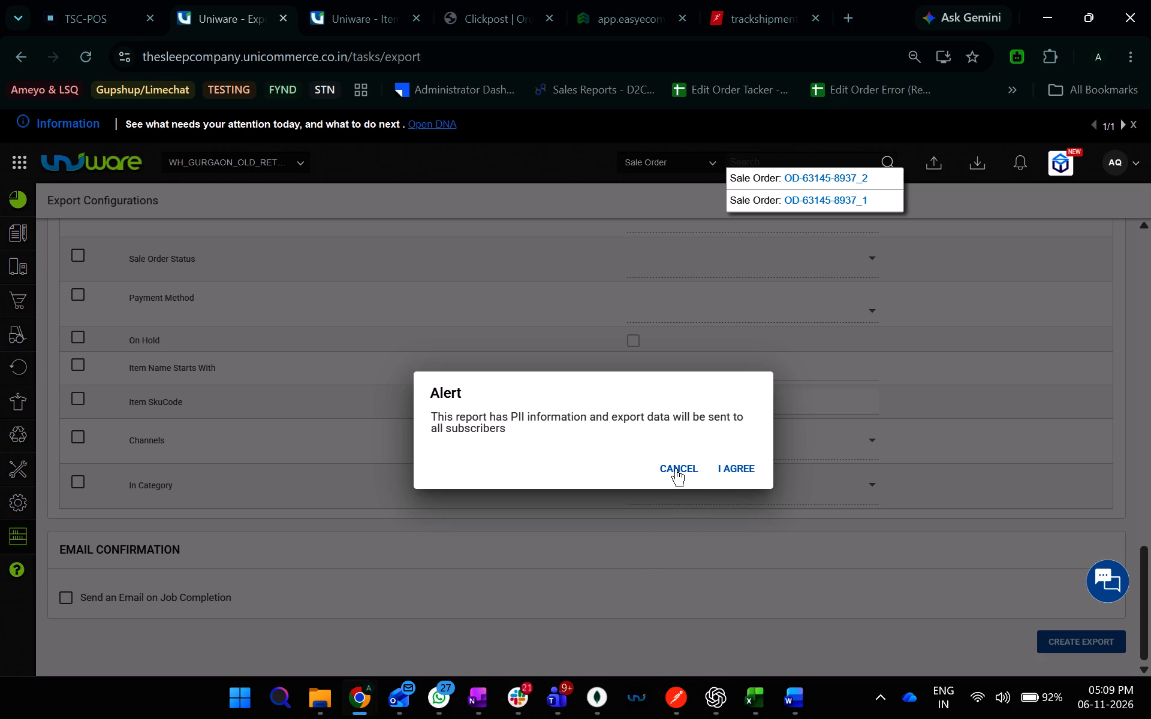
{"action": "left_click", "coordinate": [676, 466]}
Review the export's column choices against the pending items of picklist PK1 to look for an item code column.
{"action": "scroll", "coordinate": [717, 518], "scroll_direction": "up", "scroll_amount": 7}
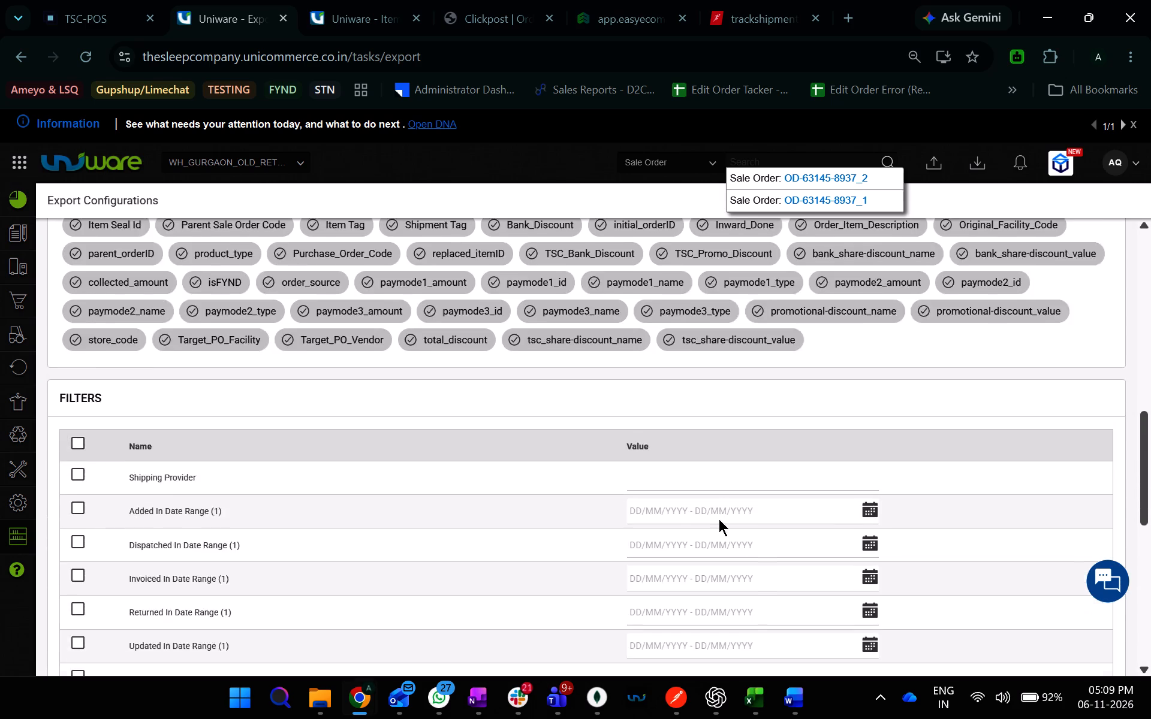
{"action": "scroll", "coordinate": [719, 533], "scroll_direction": "up", "scroll_amount": 9}
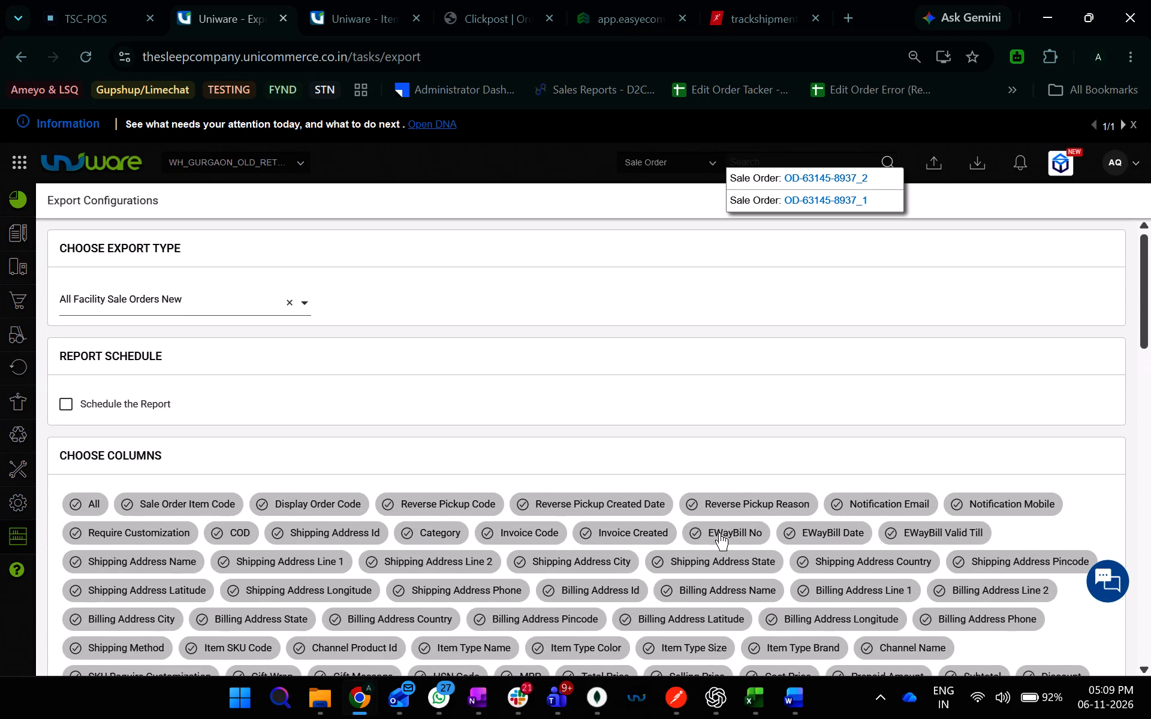
{"action": "scroll", "coordinate": [599, 469], "scroll_direction": "down", "scroll_amount": 4}
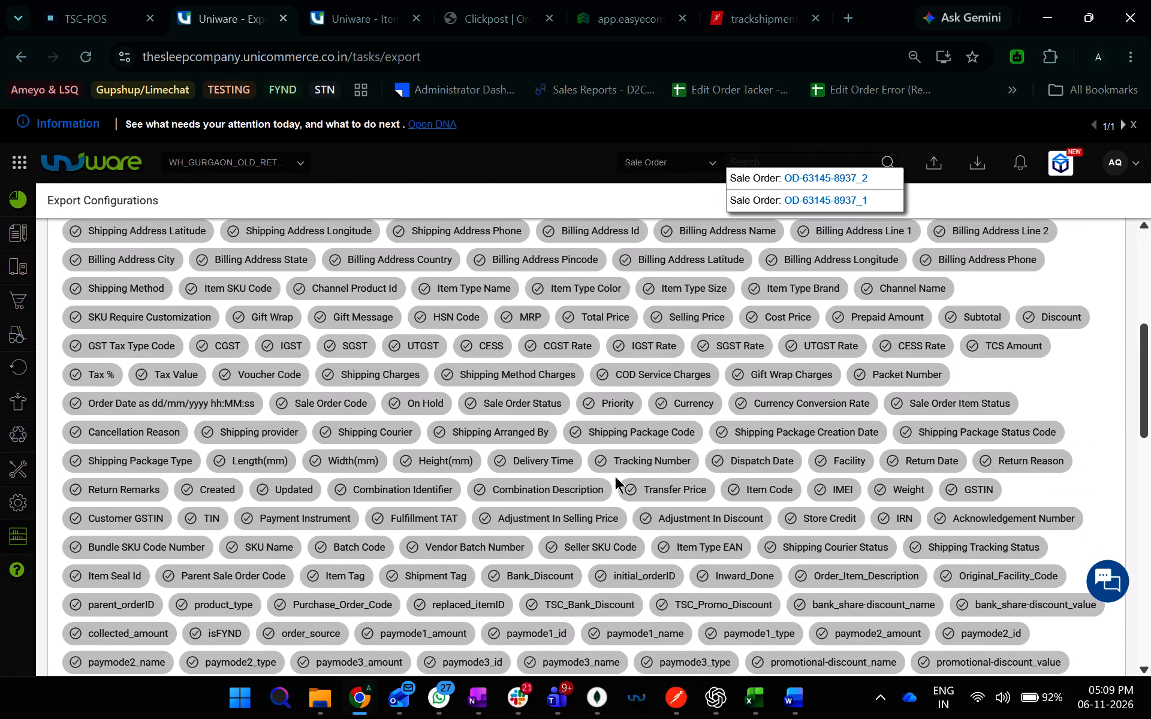
{"action": "scroll", "coordinate": [615, 476], "scroll_direction": "down", "scroll_amount": 1}
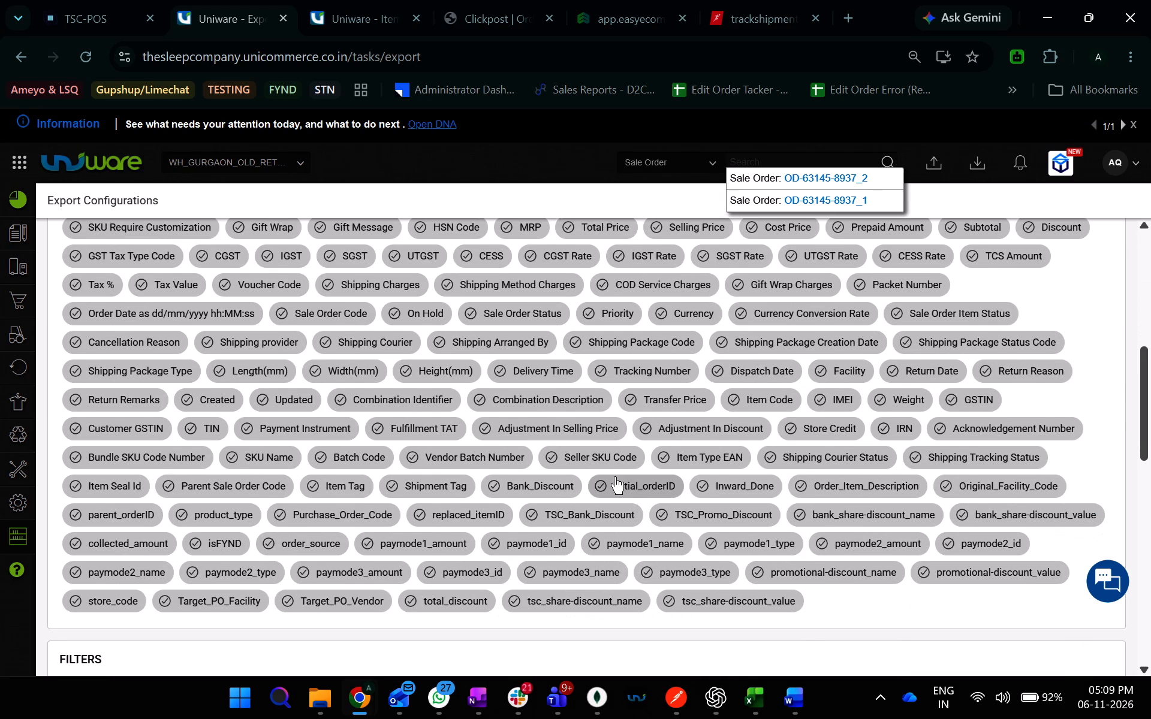
{"action": "scroll", "coordinate": [615, 476], "scroll_direction": "up", "scroll_amount": 4}
{"action": "scroll", "coordinate": [615, 477], "scroll_direction": "down", "scroll_amount": 2}
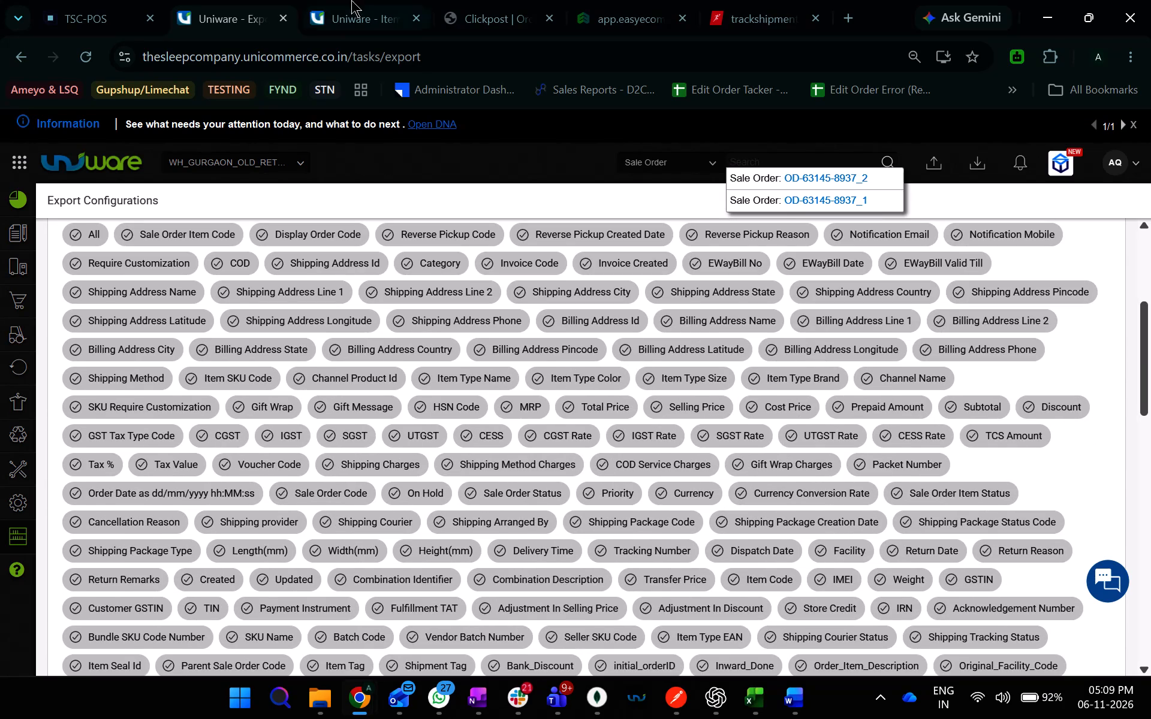
{"action": "left_click", "coordinate": [318, 0]}
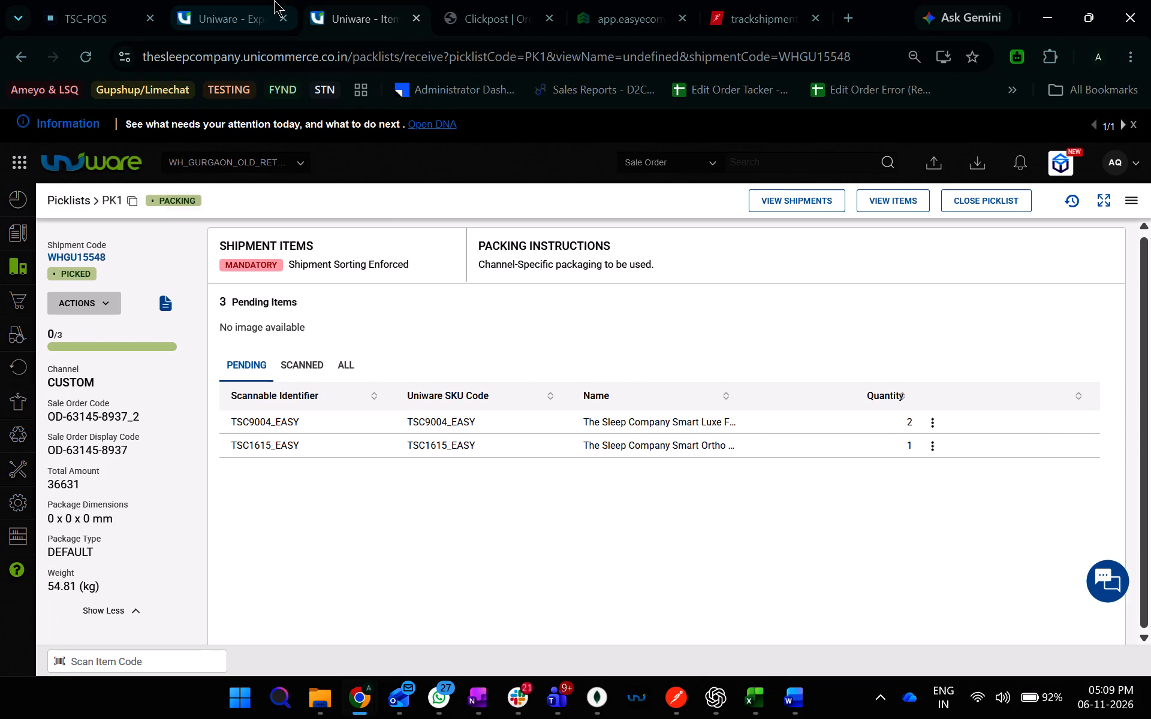
{"action": "left_click", "coordinate": [274, 0]}
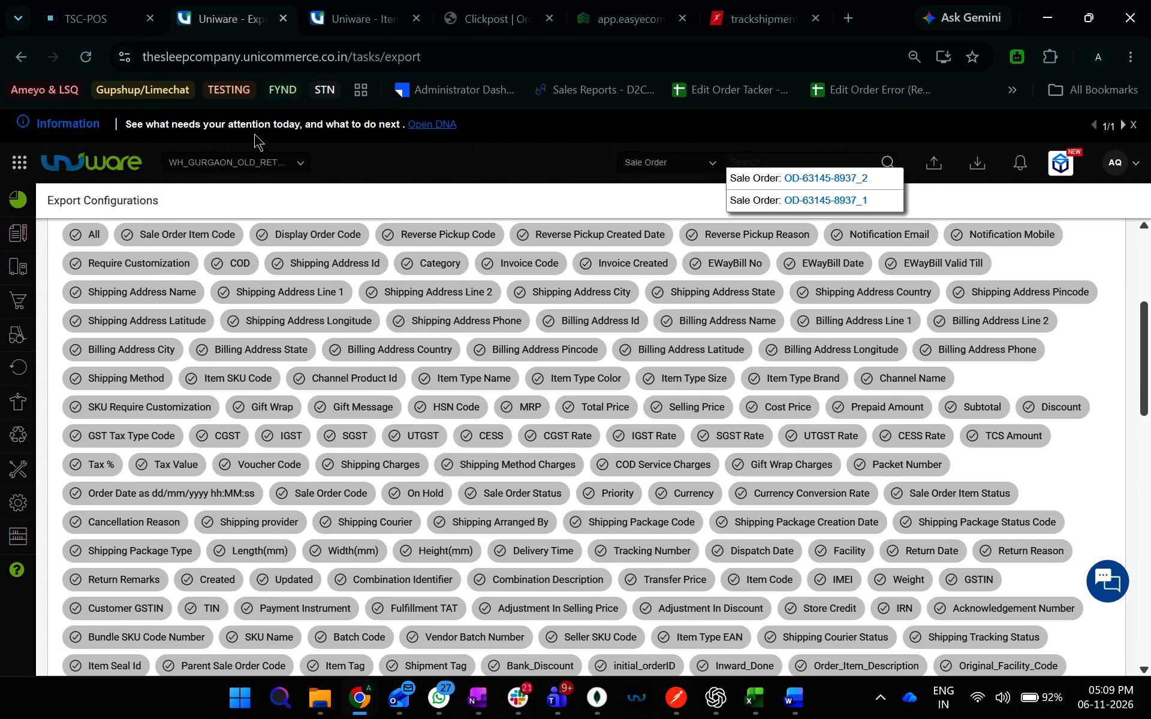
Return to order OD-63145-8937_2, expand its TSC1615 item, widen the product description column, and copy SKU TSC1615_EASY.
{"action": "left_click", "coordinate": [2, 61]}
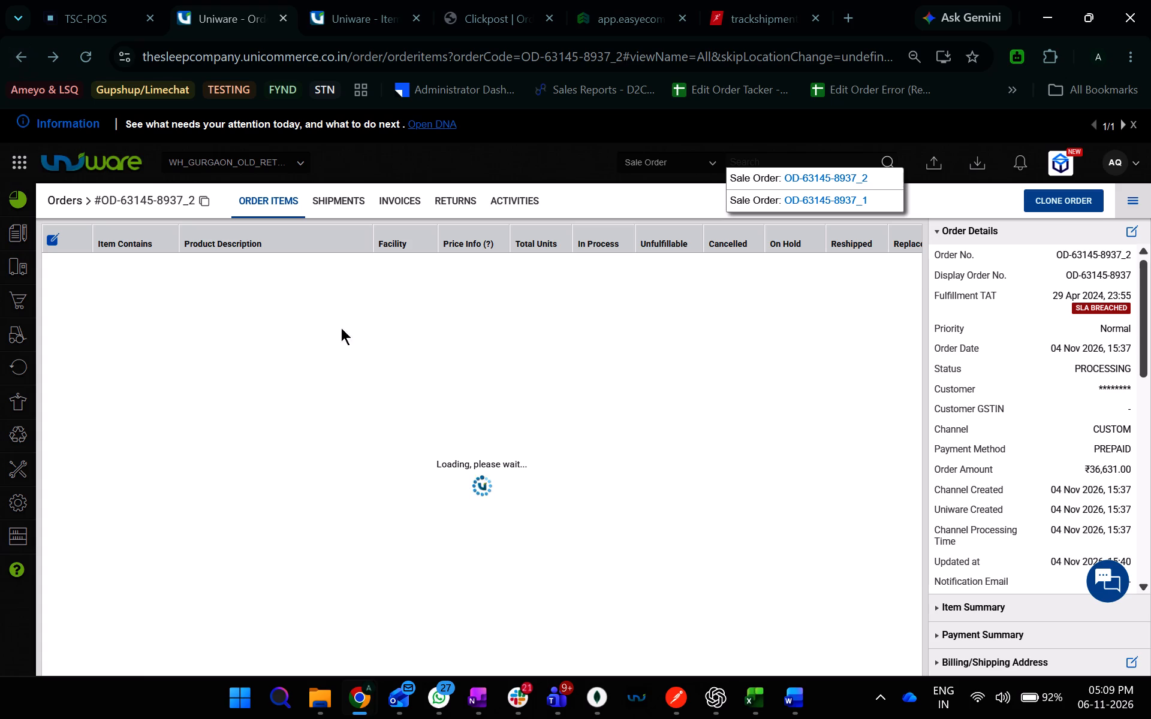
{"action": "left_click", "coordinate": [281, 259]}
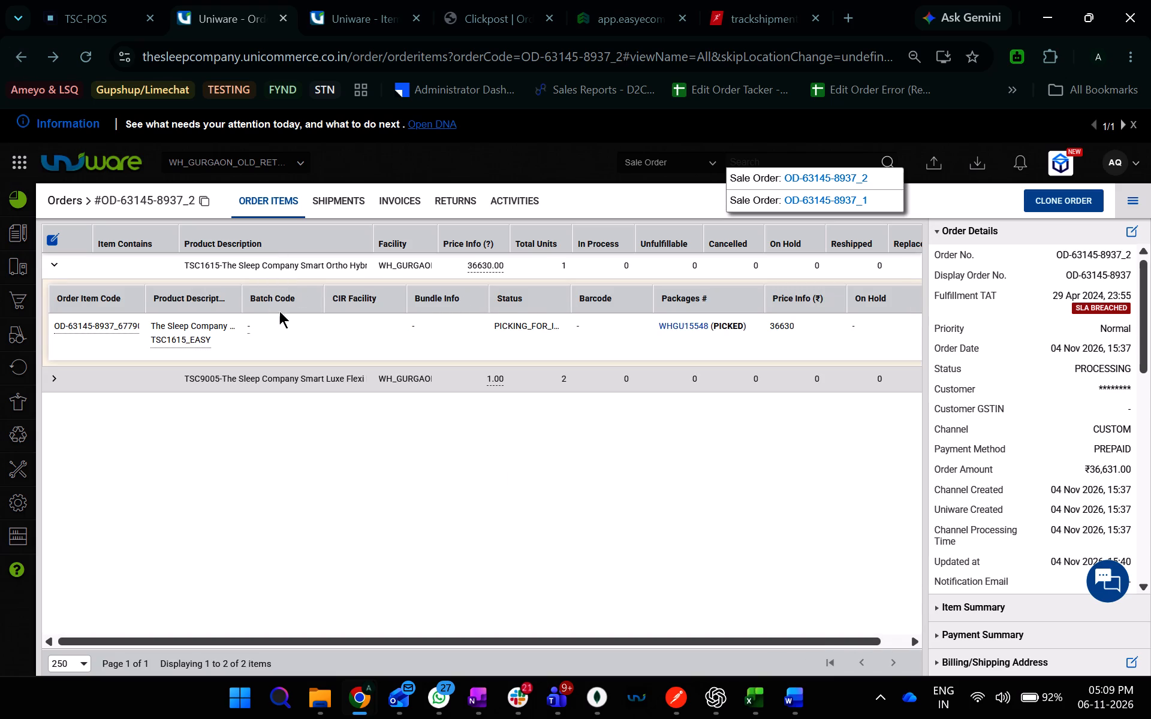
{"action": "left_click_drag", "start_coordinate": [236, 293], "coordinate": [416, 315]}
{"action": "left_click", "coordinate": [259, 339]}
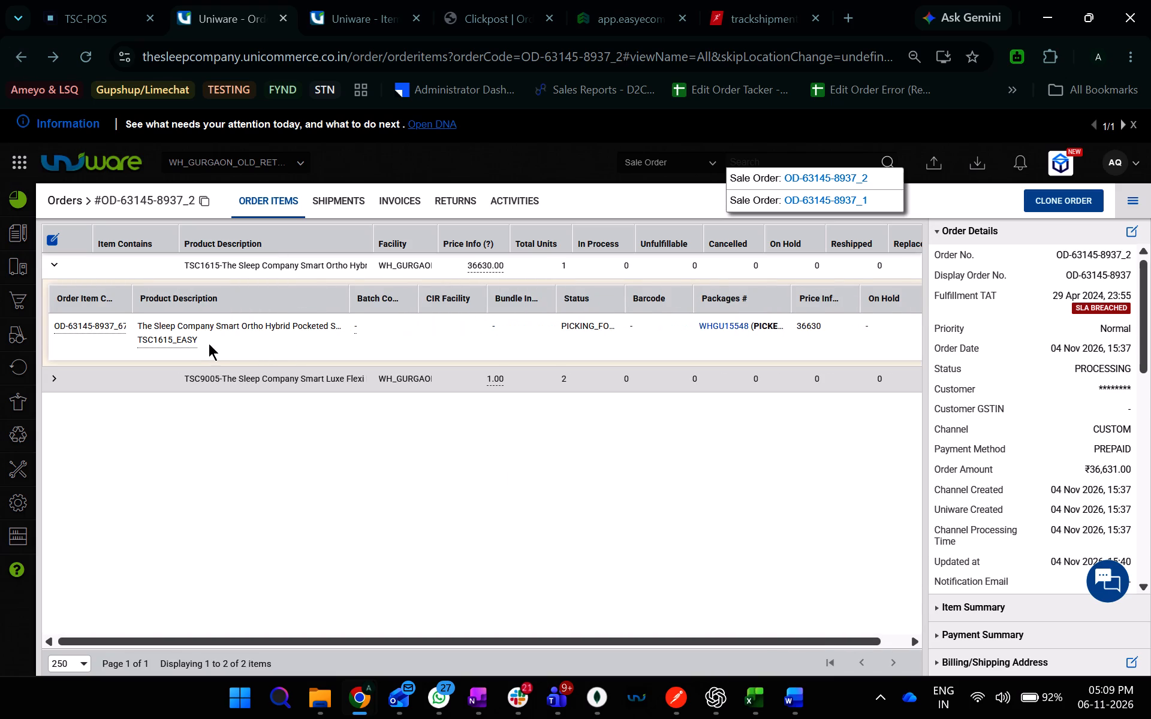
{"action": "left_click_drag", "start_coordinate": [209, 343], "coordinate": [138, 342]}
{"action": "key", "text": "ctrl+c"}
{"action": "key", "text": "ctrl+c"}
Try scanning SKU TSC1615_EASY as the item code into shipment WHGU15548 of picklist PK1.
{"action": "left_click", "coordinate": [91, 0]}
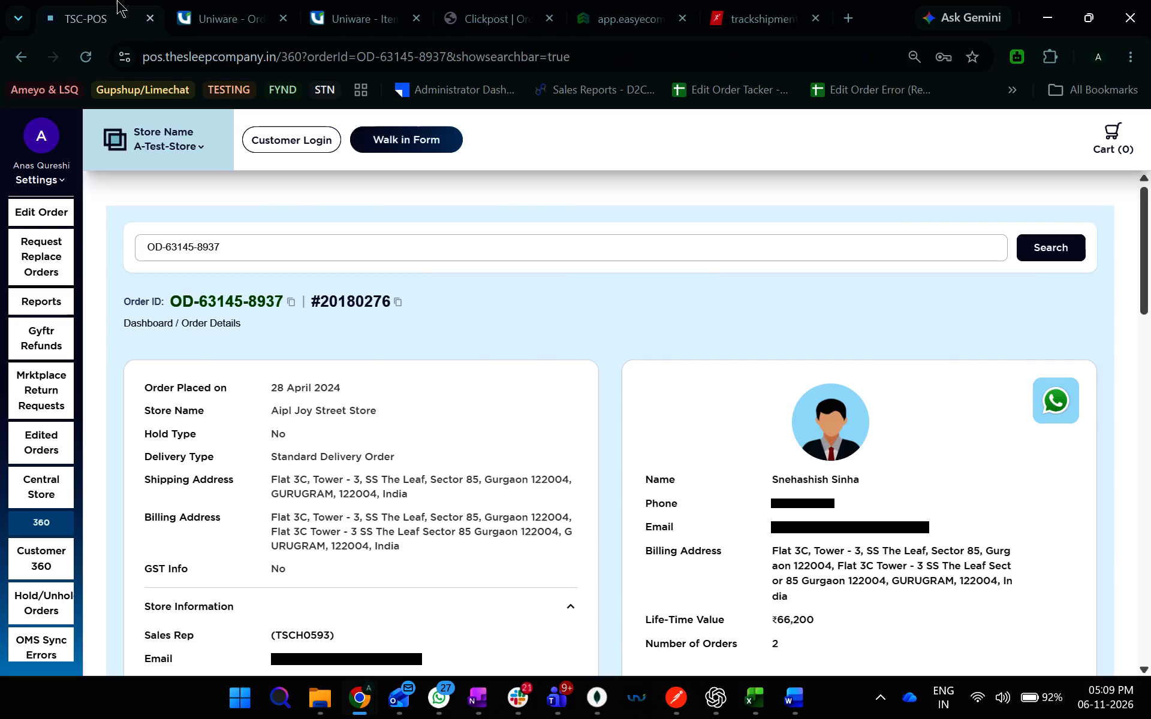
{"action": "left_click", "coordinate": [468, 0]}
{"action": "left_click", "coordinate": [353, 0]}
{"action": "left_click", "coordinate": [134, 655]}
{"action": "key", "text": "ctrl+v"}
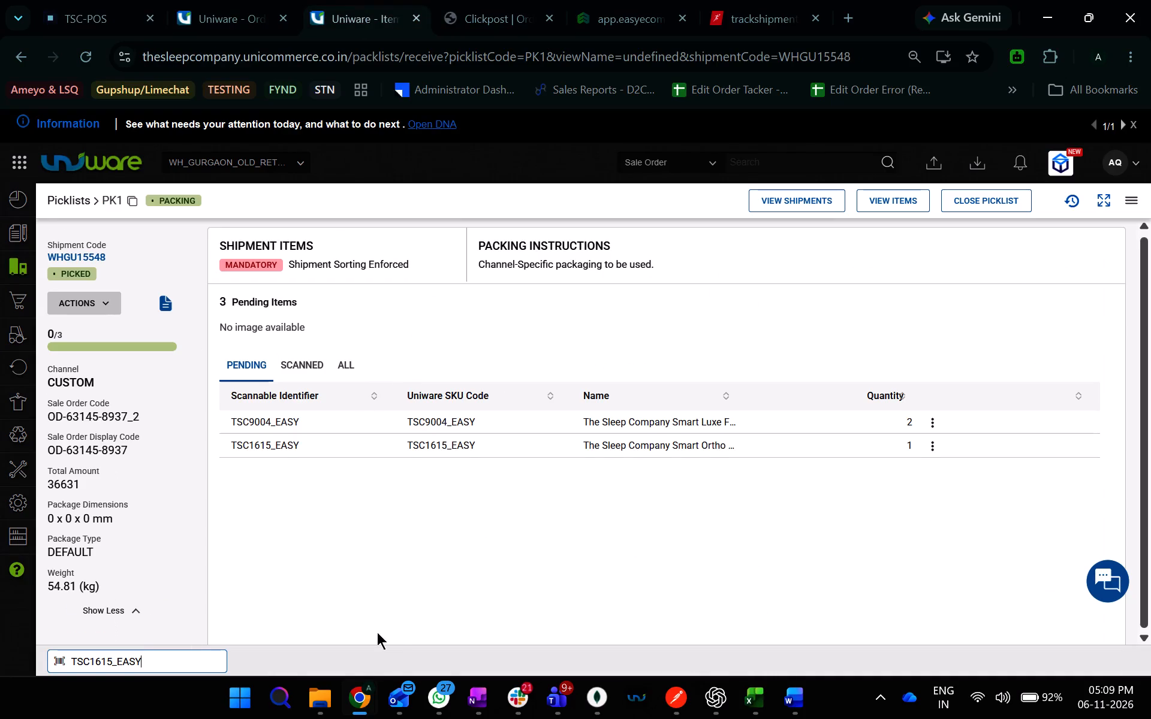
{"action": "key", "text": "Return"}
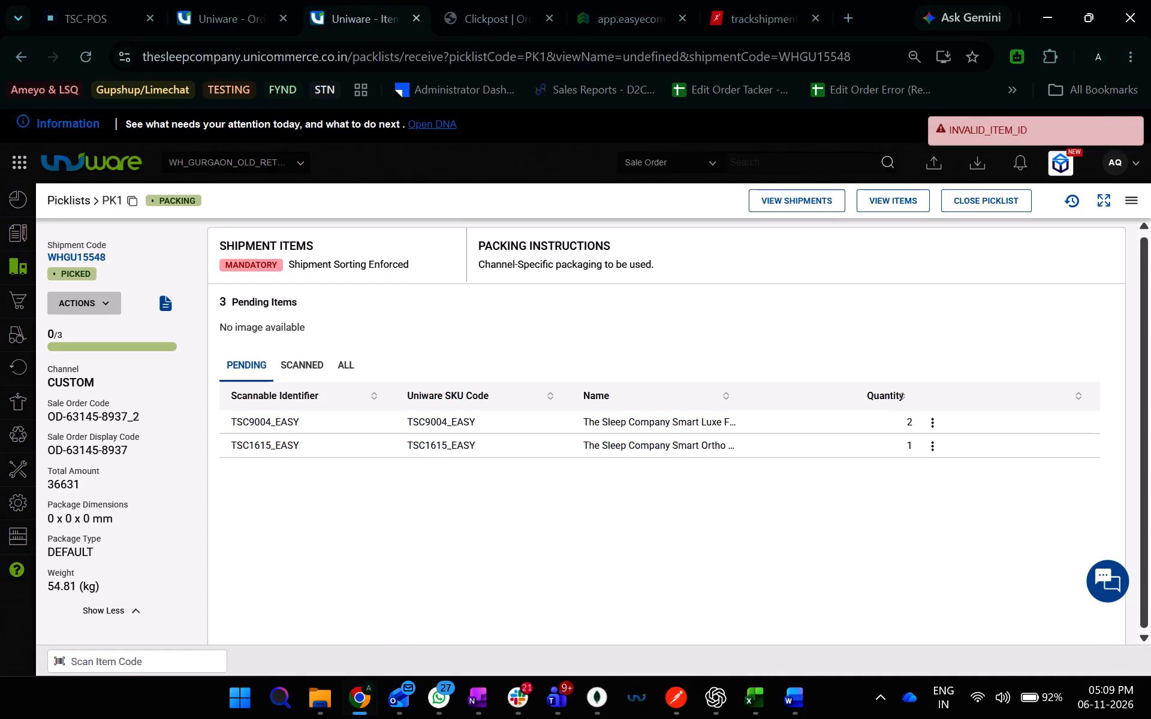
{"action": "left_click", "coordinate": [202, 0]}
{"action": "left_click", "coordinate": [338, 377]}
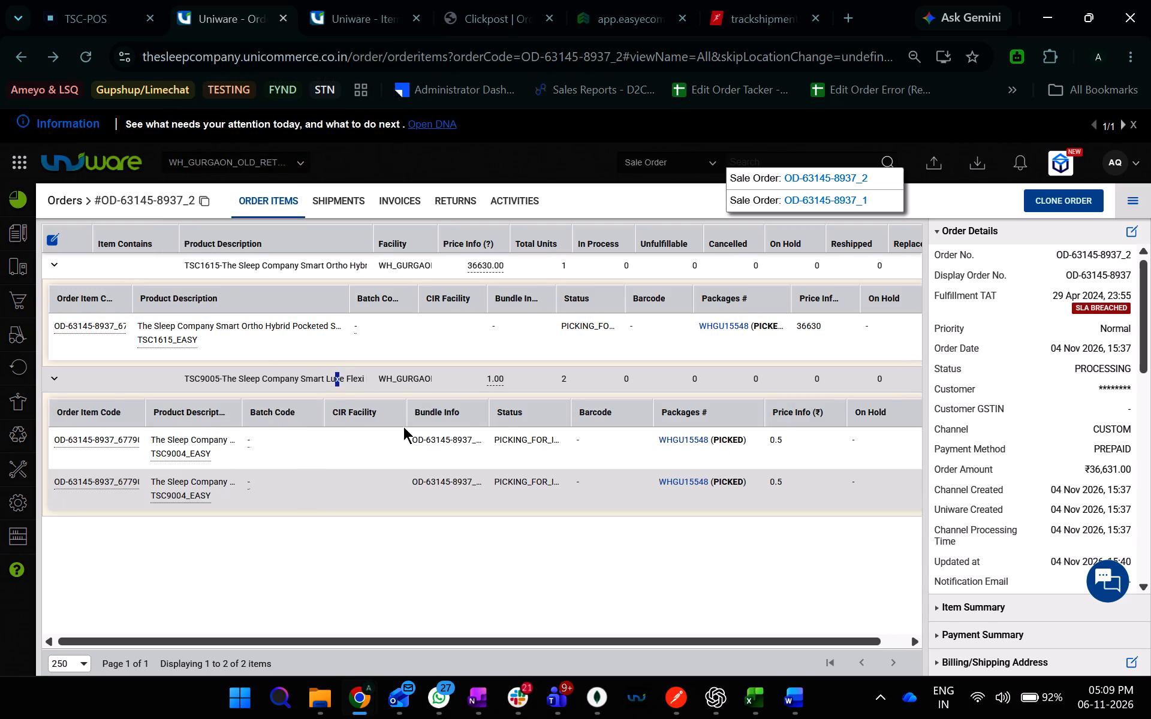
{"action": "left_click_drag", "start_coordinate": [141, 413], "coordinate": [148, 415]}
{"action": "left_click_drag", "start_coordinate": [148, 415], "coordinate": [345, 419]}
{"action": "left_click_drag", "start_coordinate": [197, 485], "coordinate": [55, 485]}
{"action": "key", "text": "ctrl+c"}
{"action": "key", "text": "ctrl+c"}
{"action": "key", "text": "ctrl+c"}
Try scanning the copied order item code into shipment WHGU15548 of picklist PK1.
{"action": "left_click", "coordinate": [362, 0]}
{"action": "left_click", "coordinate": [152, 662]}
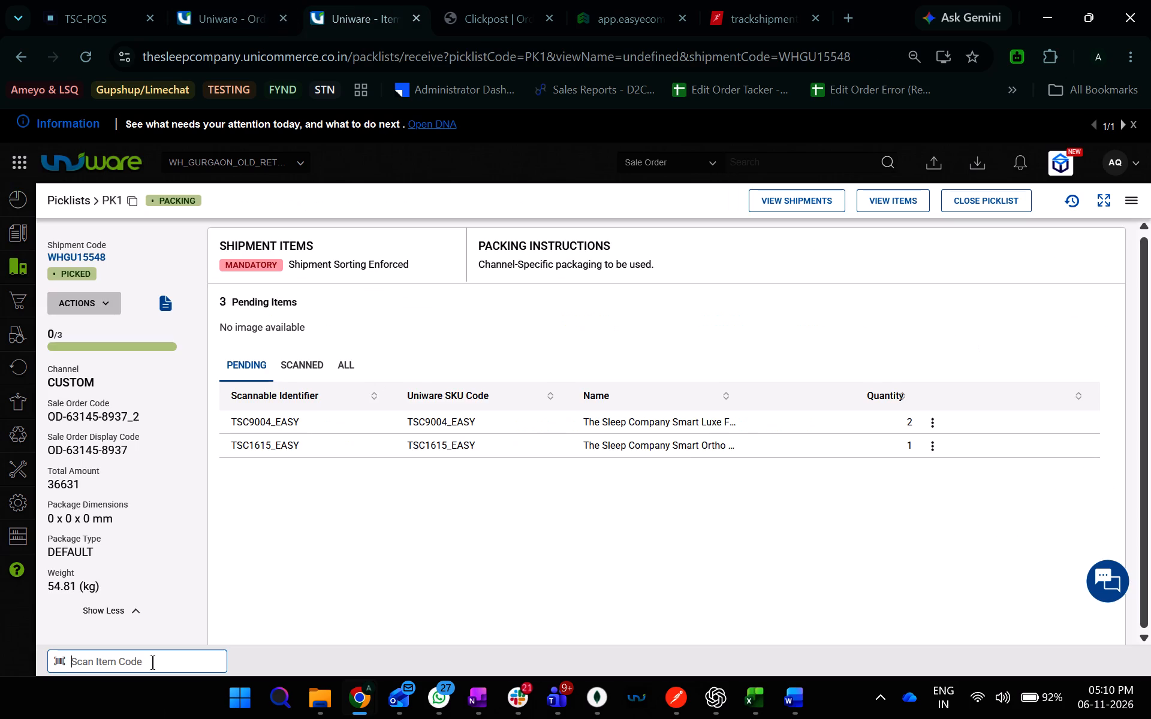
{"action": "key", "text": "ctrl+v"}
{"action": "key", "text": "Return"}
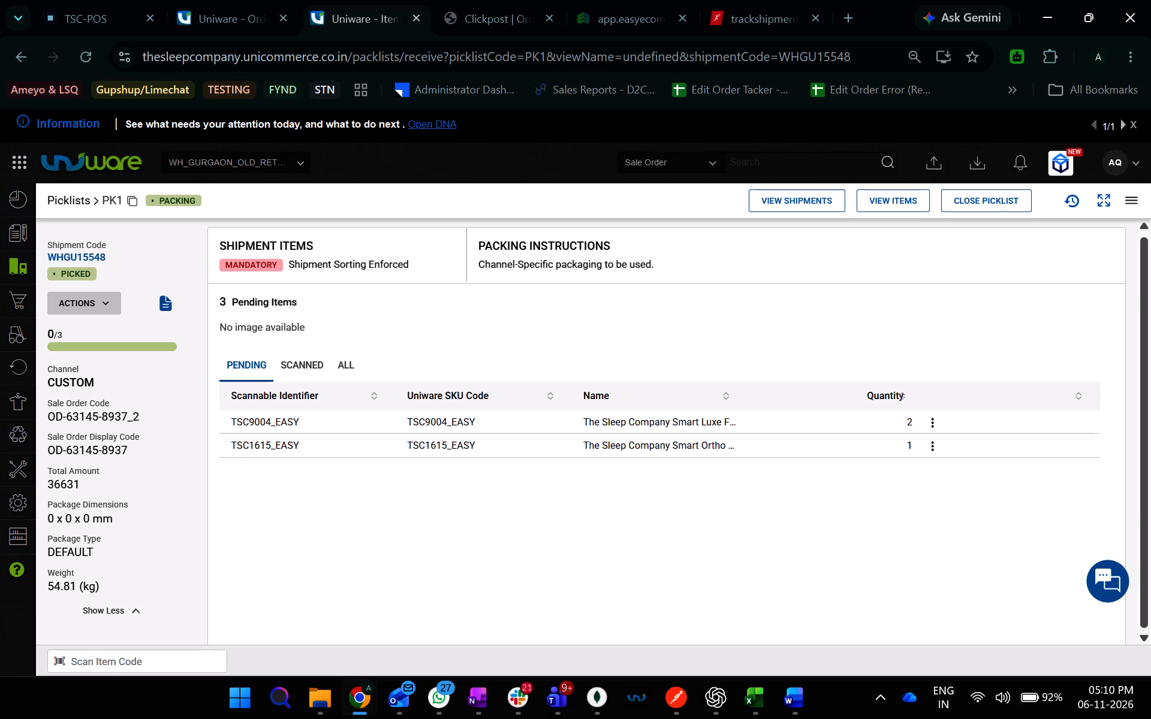
{"action": "left_click", "coordinate": [112, 303]}
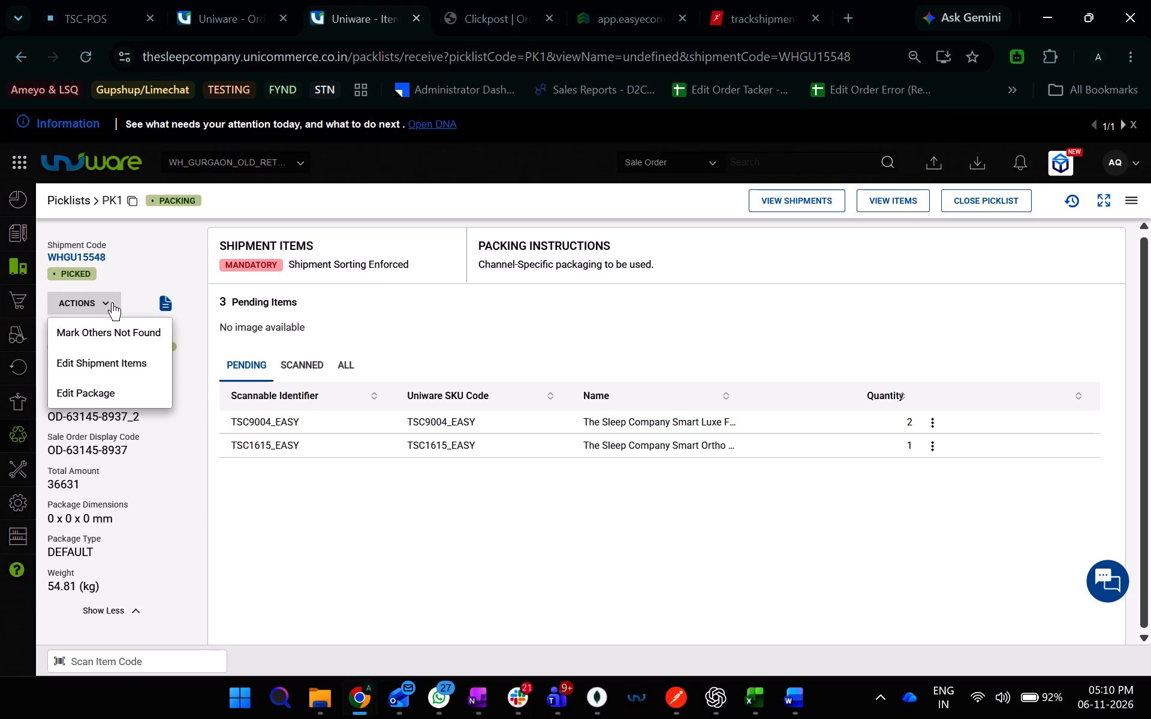
{"action": "left_click", "coordinate": [416, 361]}
{"action": "left_click", "coordinate": [311, 422]}
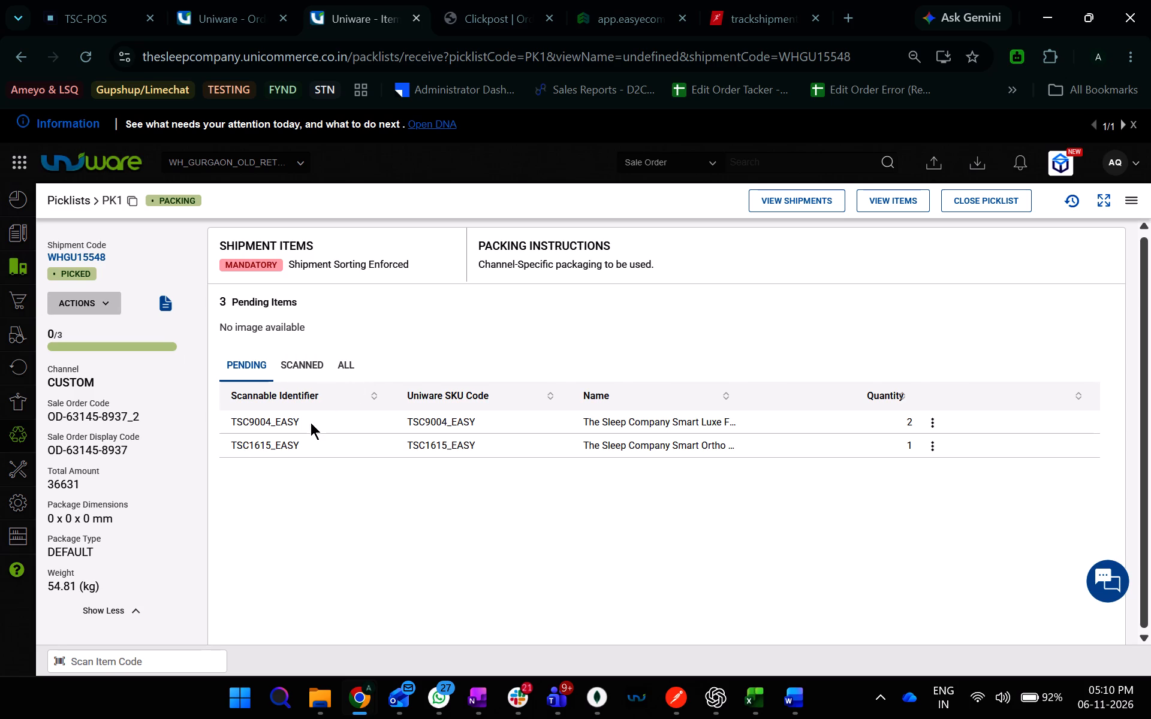
{"action": "left_click", "coordinate": [934, 426]}
{"action": "left_click", "coordinate": [916, 448]}
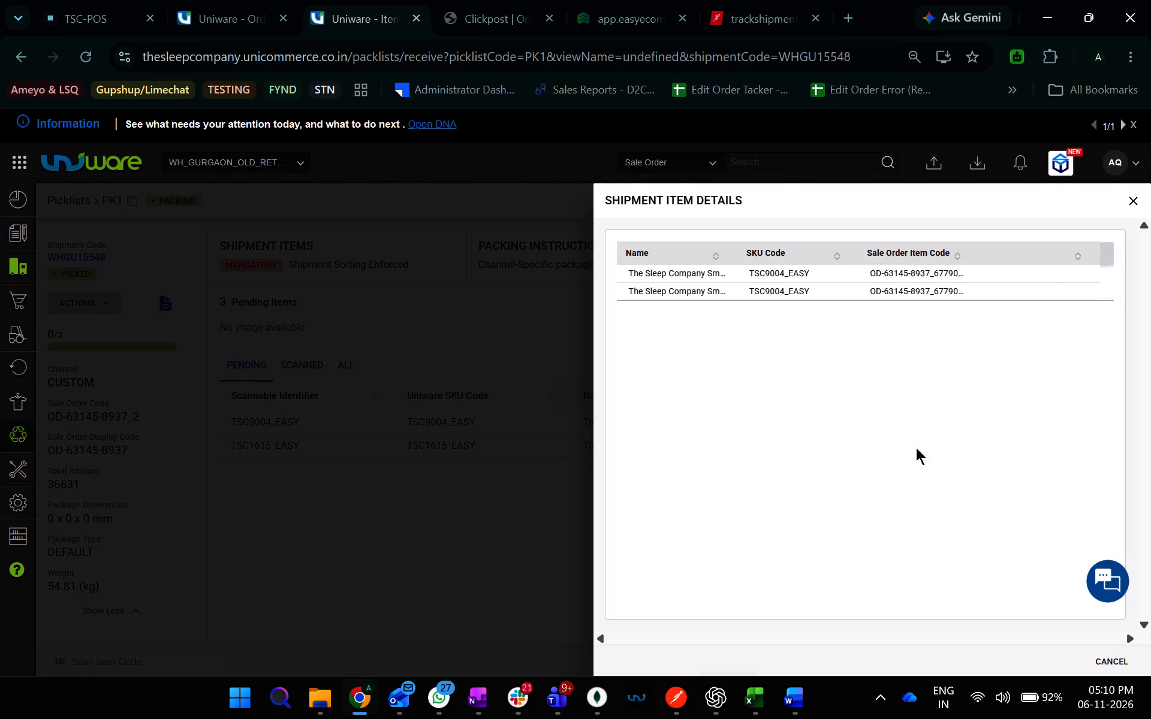
{"action": "scroll", "coordinate": [953, 283], "scroll_direction": "left", "scroll_amount": 1}
{"action": "left_click", "coordinate": [1138, 195]}
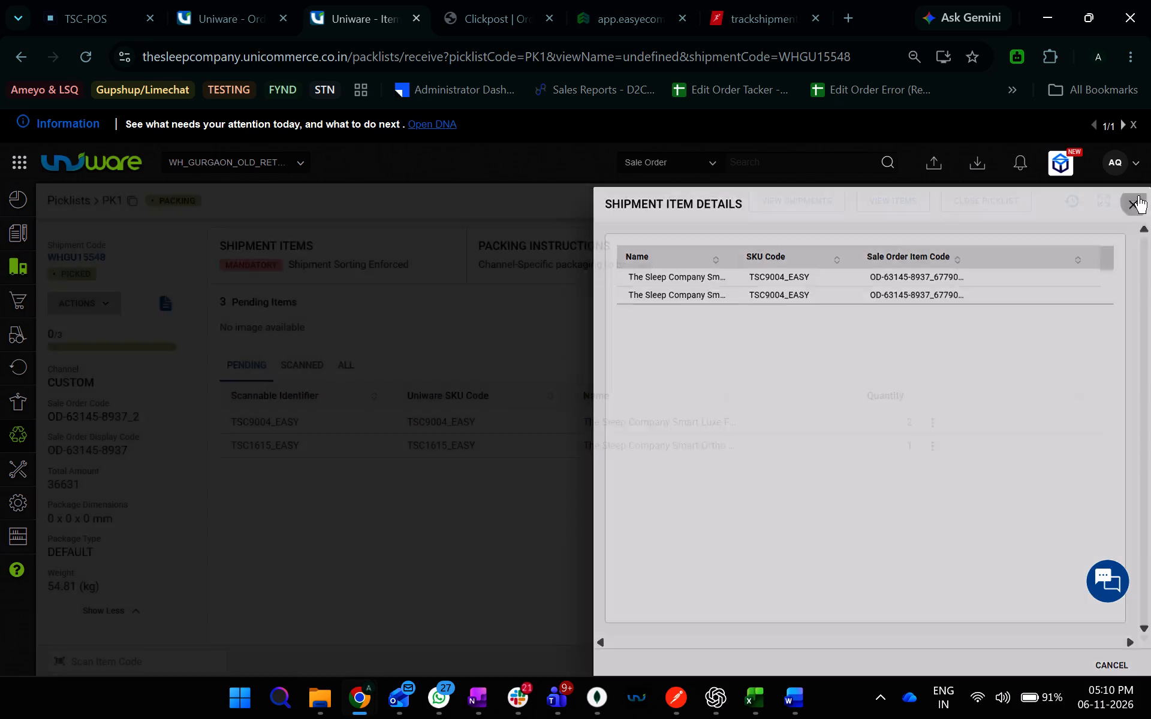
{"action": "left_click", "coordinate": [265, 0]}
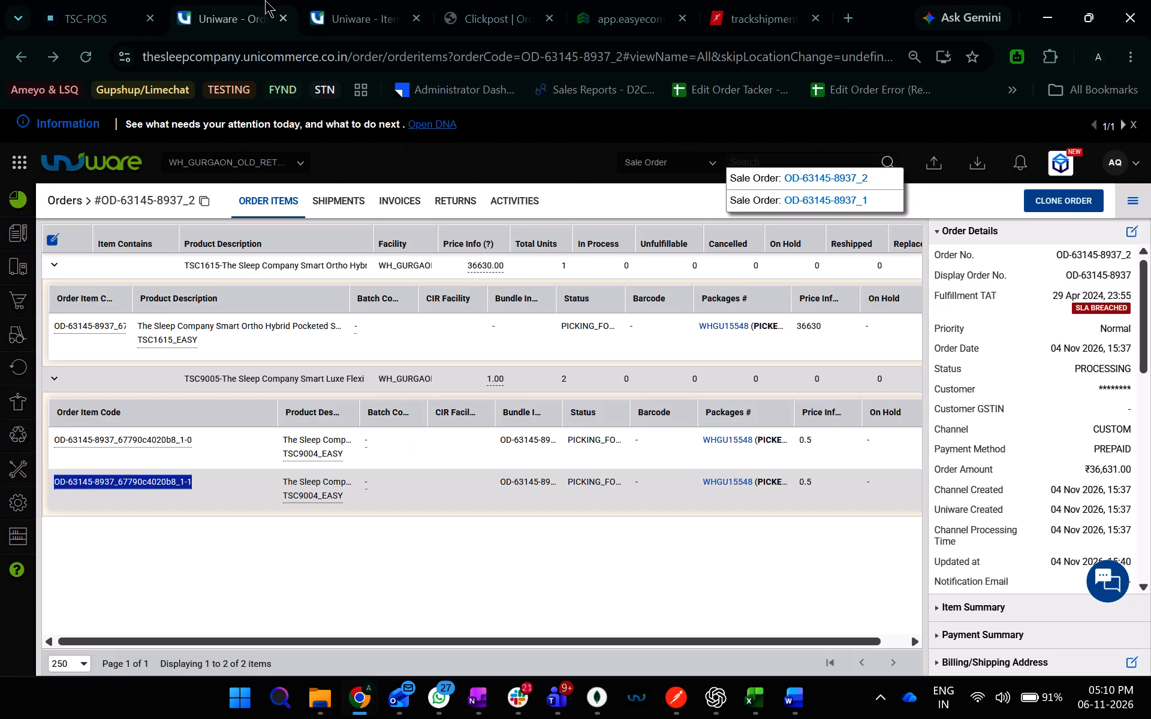
{"action": "left_click", "coordinate": [344, 212]}
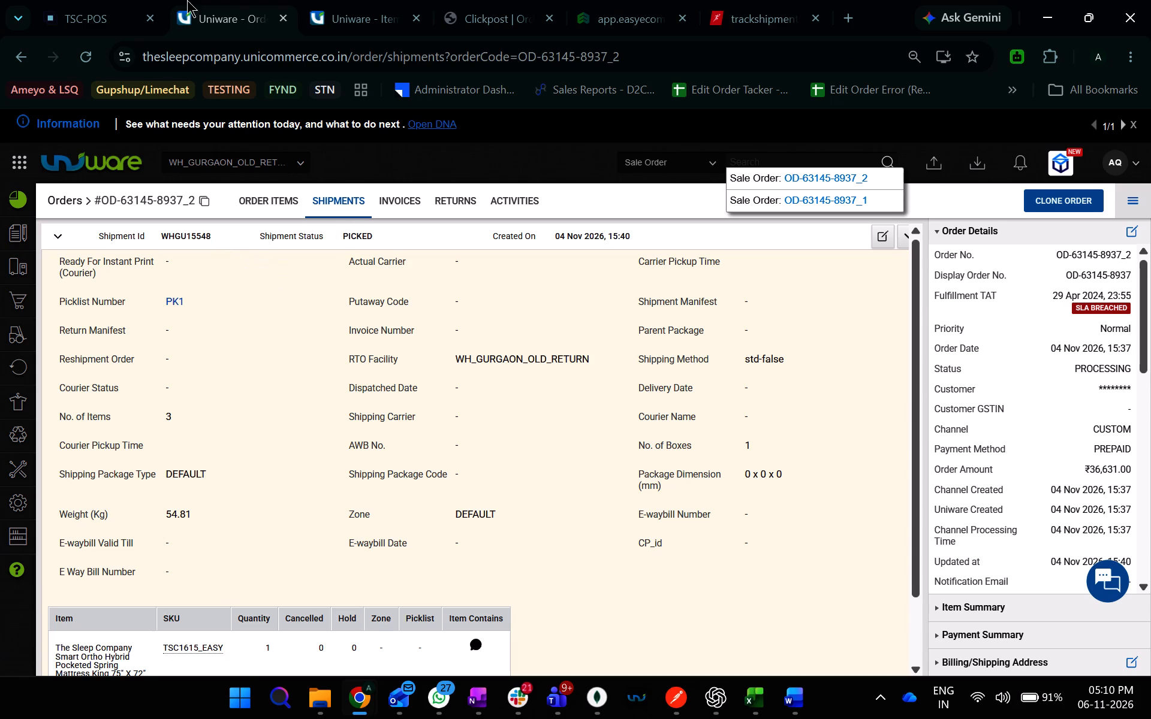
{"action": "left_click", "coordinate": [350, 0]}
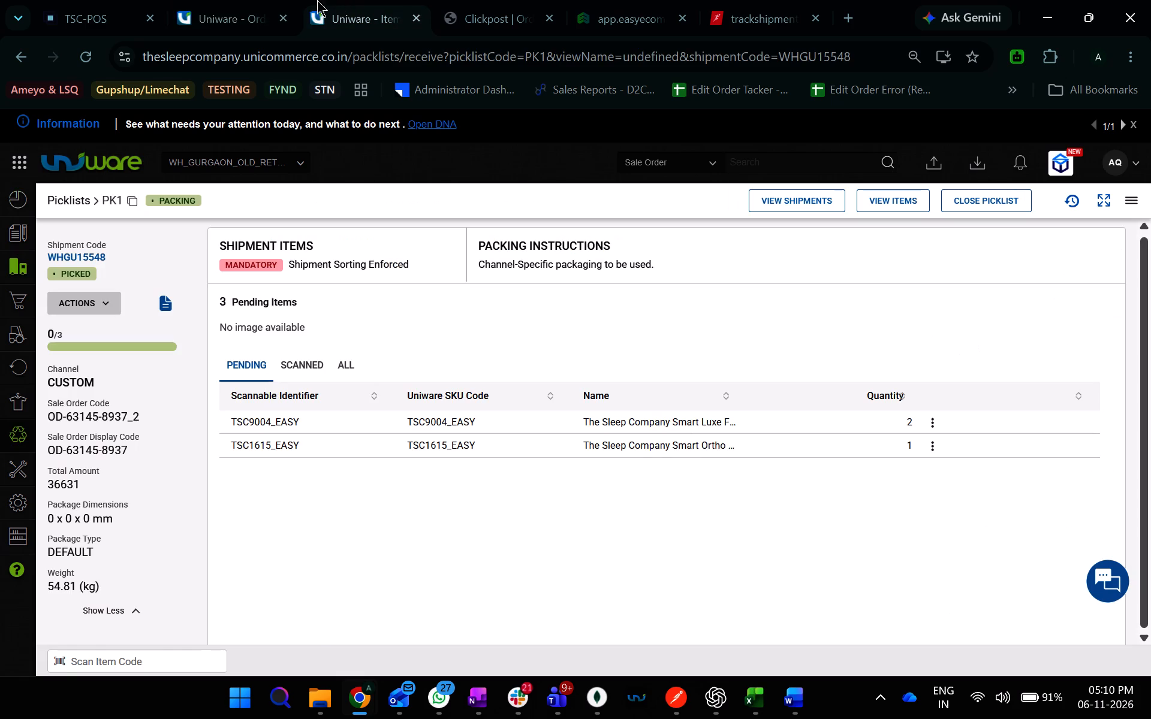
{"action": "left_click", "coordinate": [285, 0]}
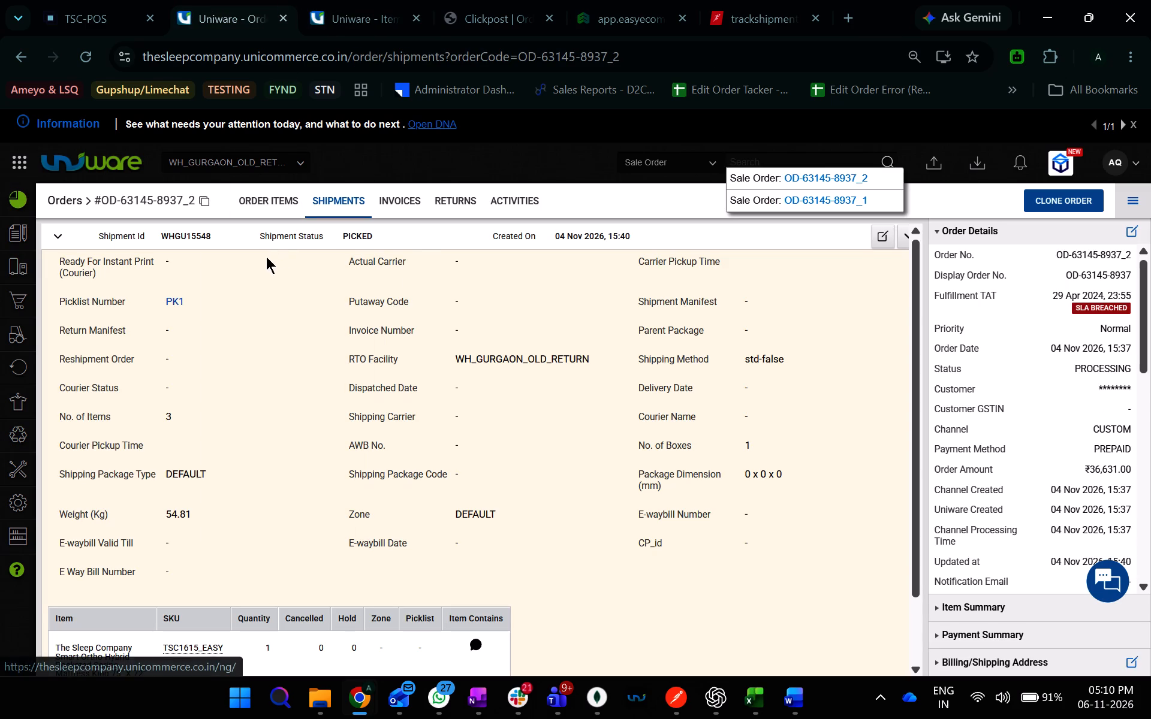
{"action": "scroll", "coordinate": [285, 397], "scroll_direction": "down", "scroll_amount": 2}
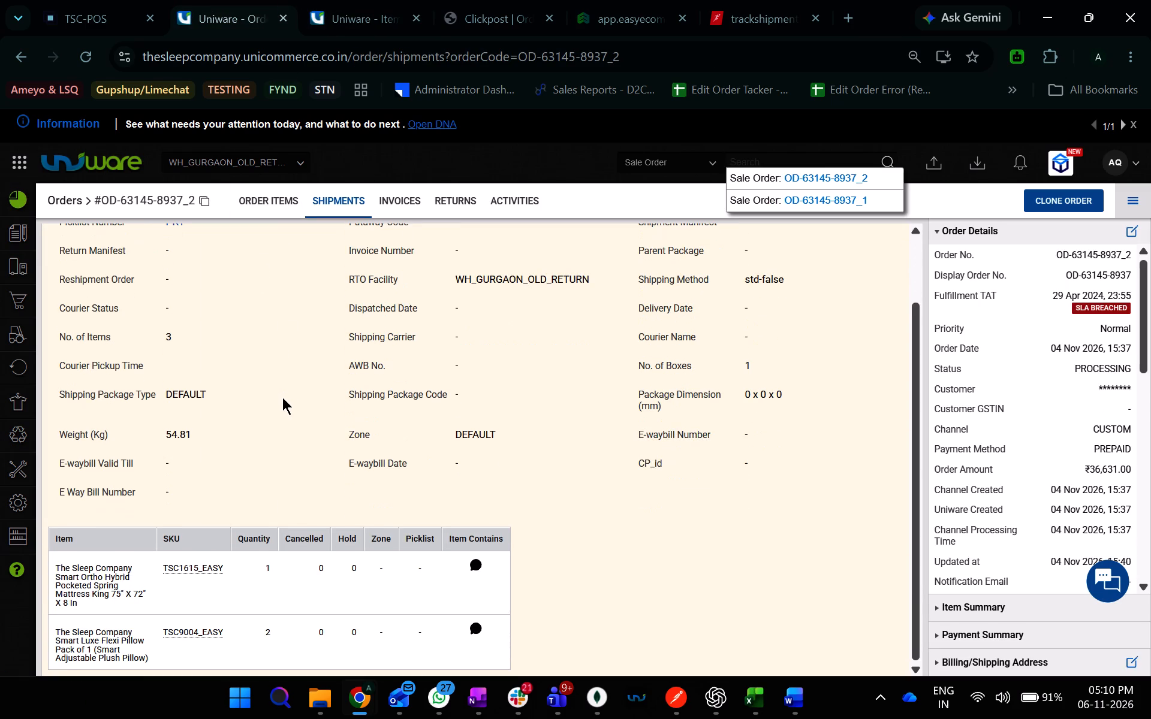
Search the shipment details of WHGU15548 for "Item Code", and broaden the search to "Item".
{"action": "key", "text": "ctrl+f"}
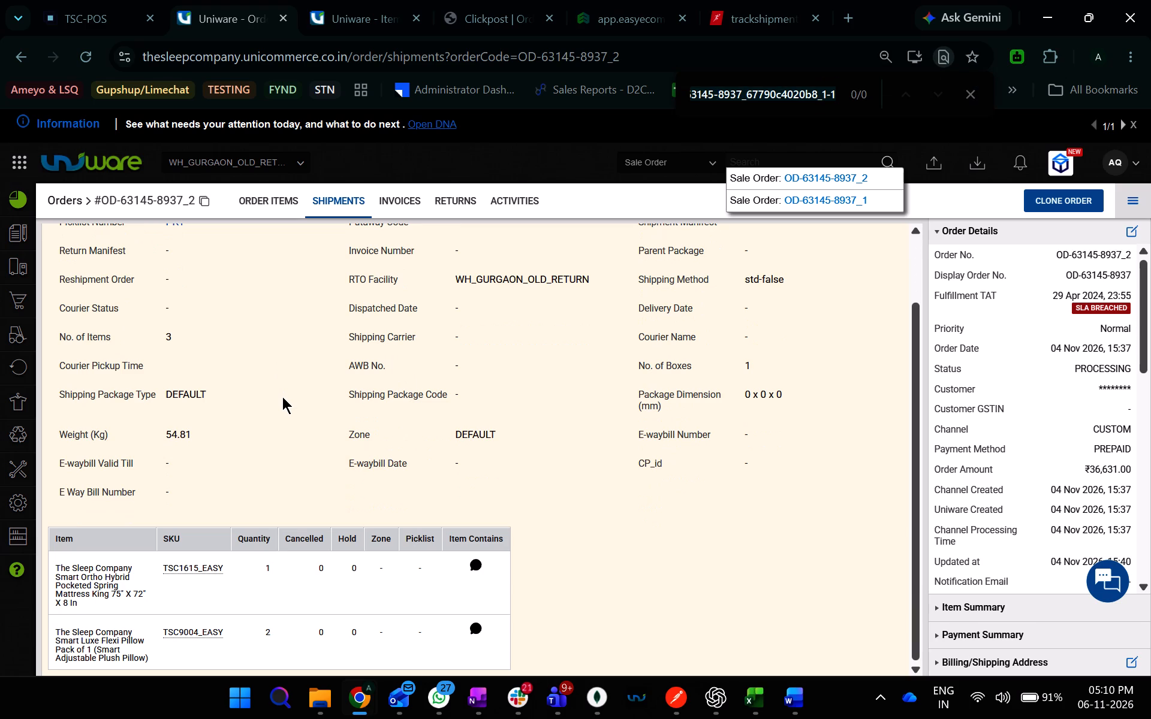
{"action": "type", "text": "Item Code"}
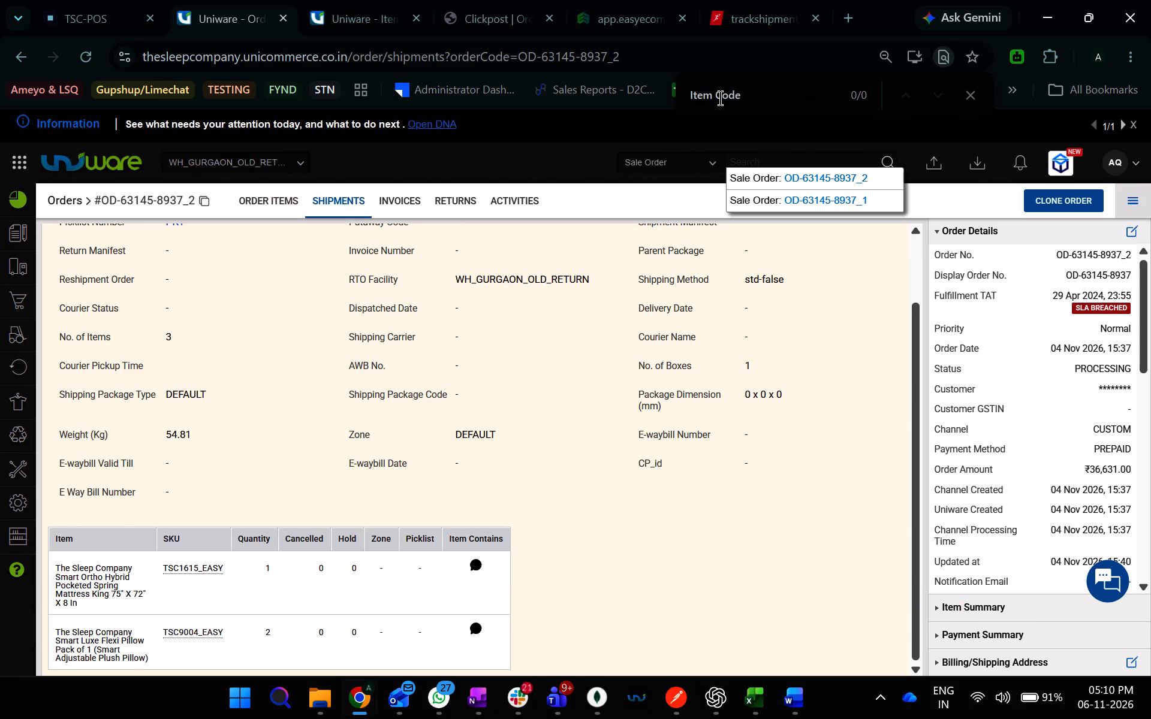
{"action": "left_click", "coordinate": [720, 98]}
{"action": "key", "text": "BackSpace"}
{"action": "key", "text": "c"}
{"action": "left_click_drag", "start_coordinate": [756, 102], "coordinate": [713, 100]}
{"action": "key", "text": "BackSpace"}
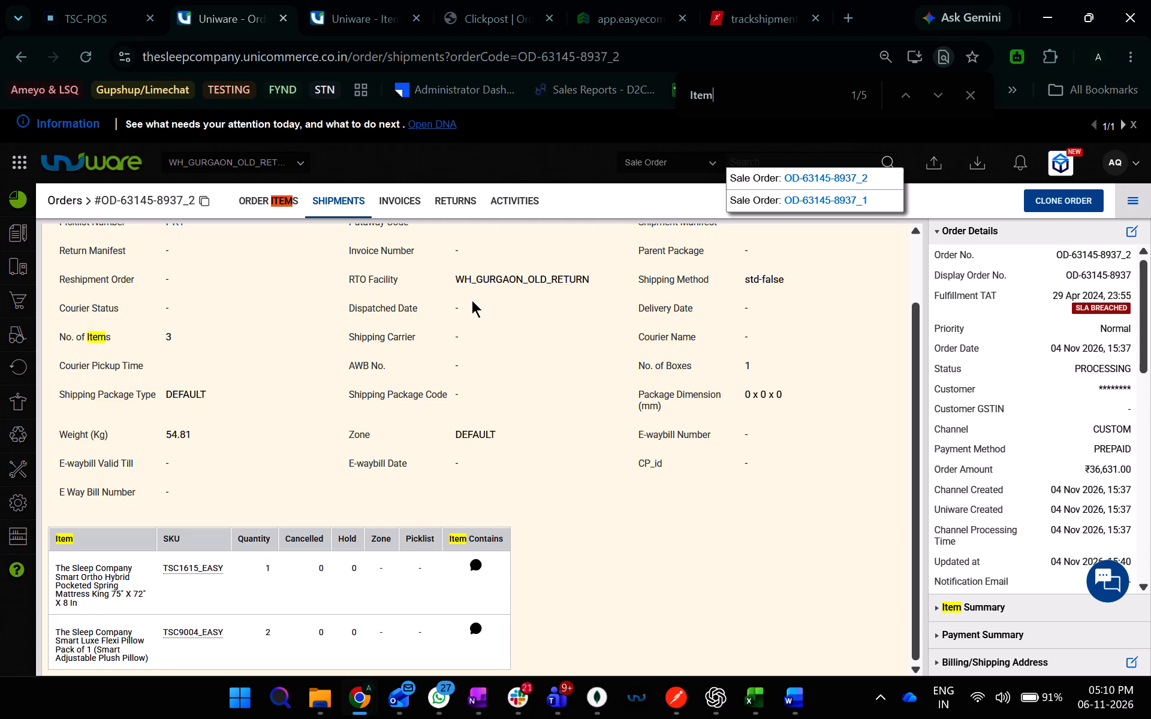
{"action": "scroll", "coordinate": [469, 301], "scroll_direction": "up", "scroll_amount": 2}
{"action": "scroll", "coordinate": [428, 304], "scroll_direction": "down", "scroll_amount": 2}
{"action": "scroll", "coordinate": [421, 306], "scroll_direction": "up", "scroll_amount": 2}
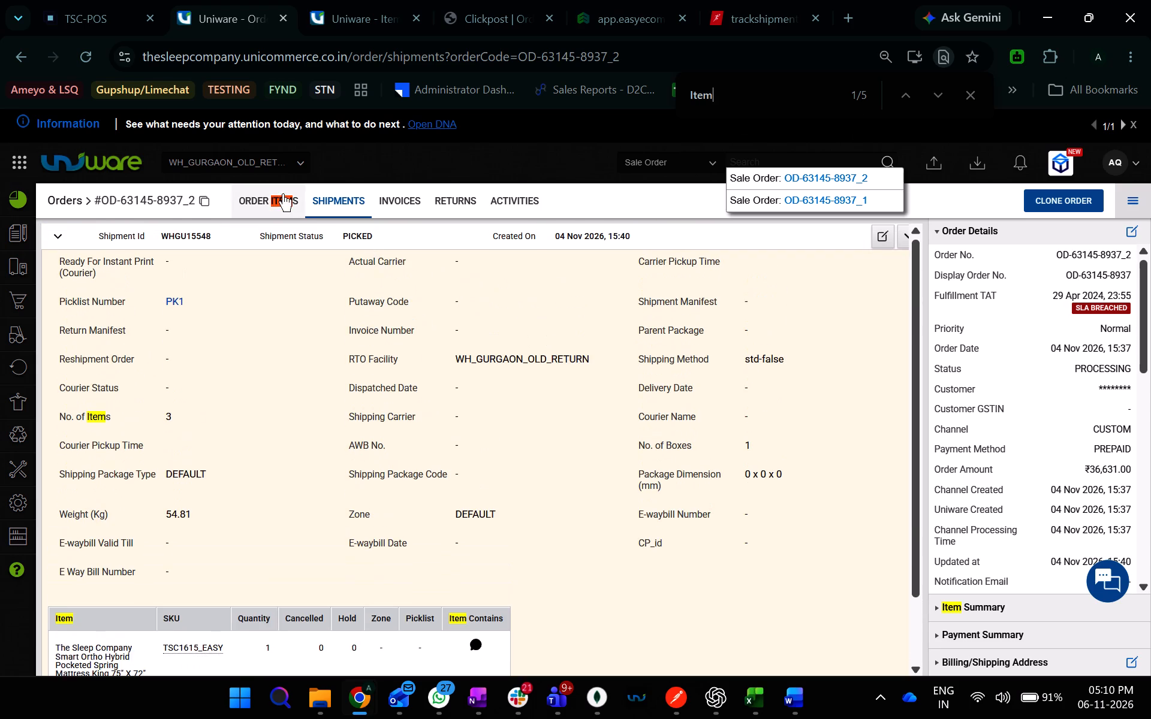
Expand the TSC1615 and TSC9005 entries in the order items and go through the "Item" matches.
{"action": "left_click", "coordinate": [282, 194]}
{"action": "left_click", "coordinate": [285, 265]}
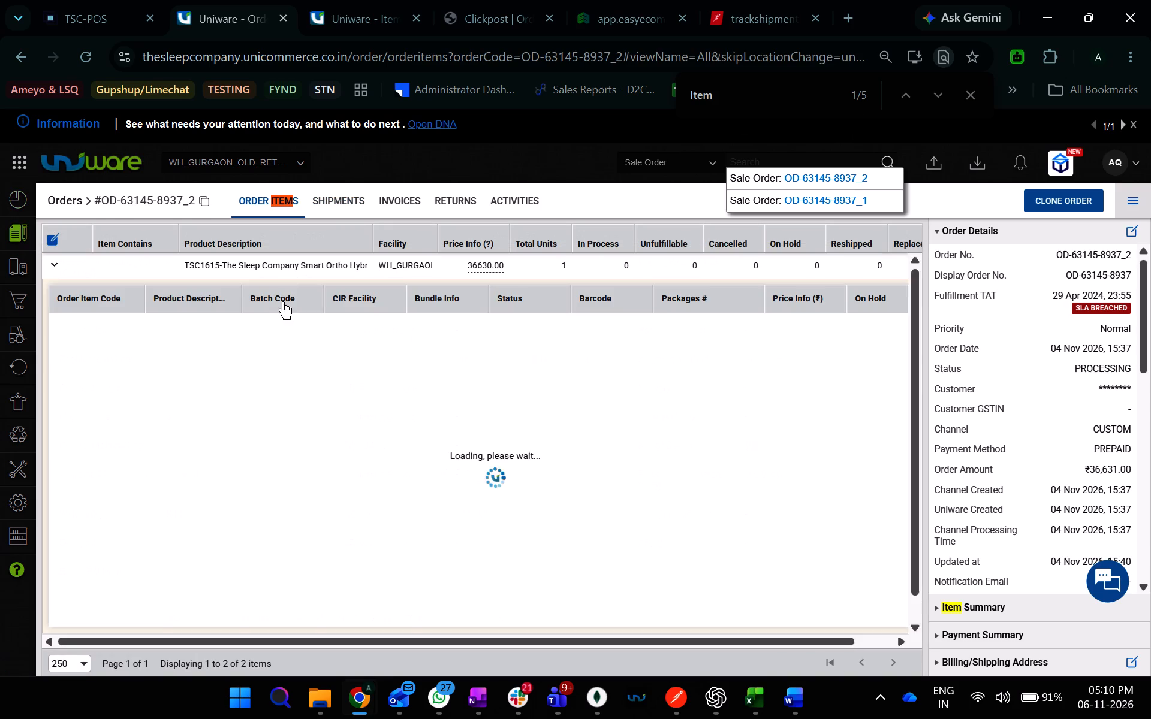
{"action": "left_click", "coordinate": [338, 378]}
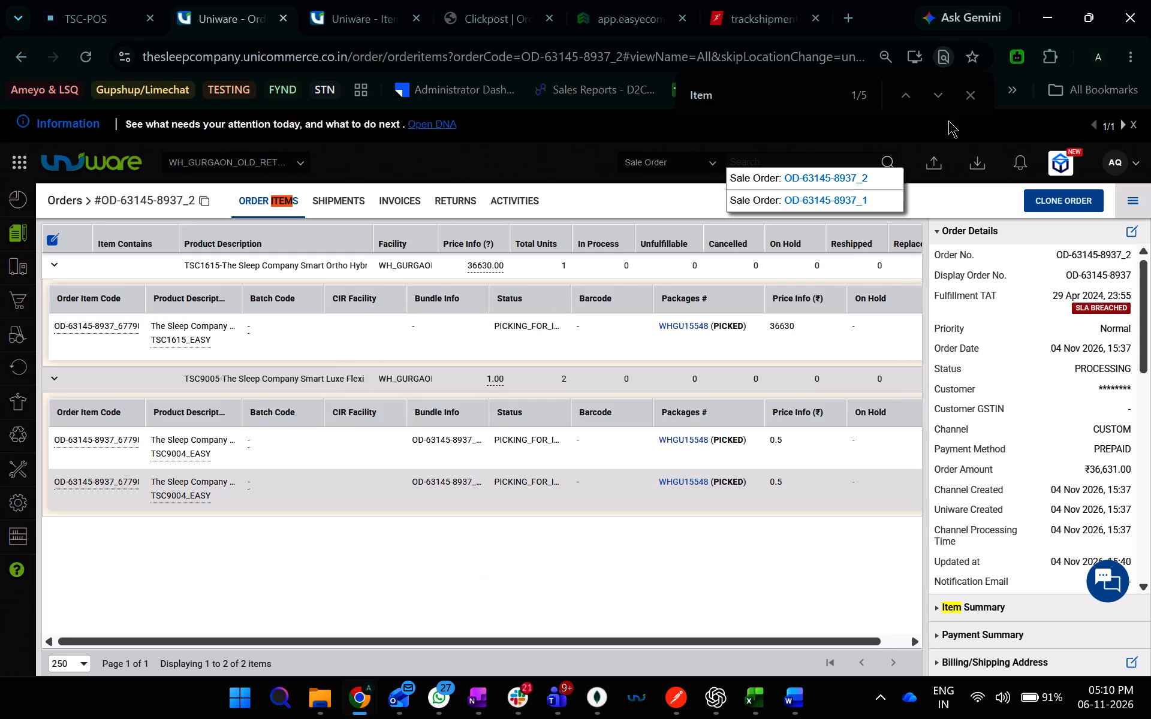
{"action": "left_click", "coordinate": [943, 99]}
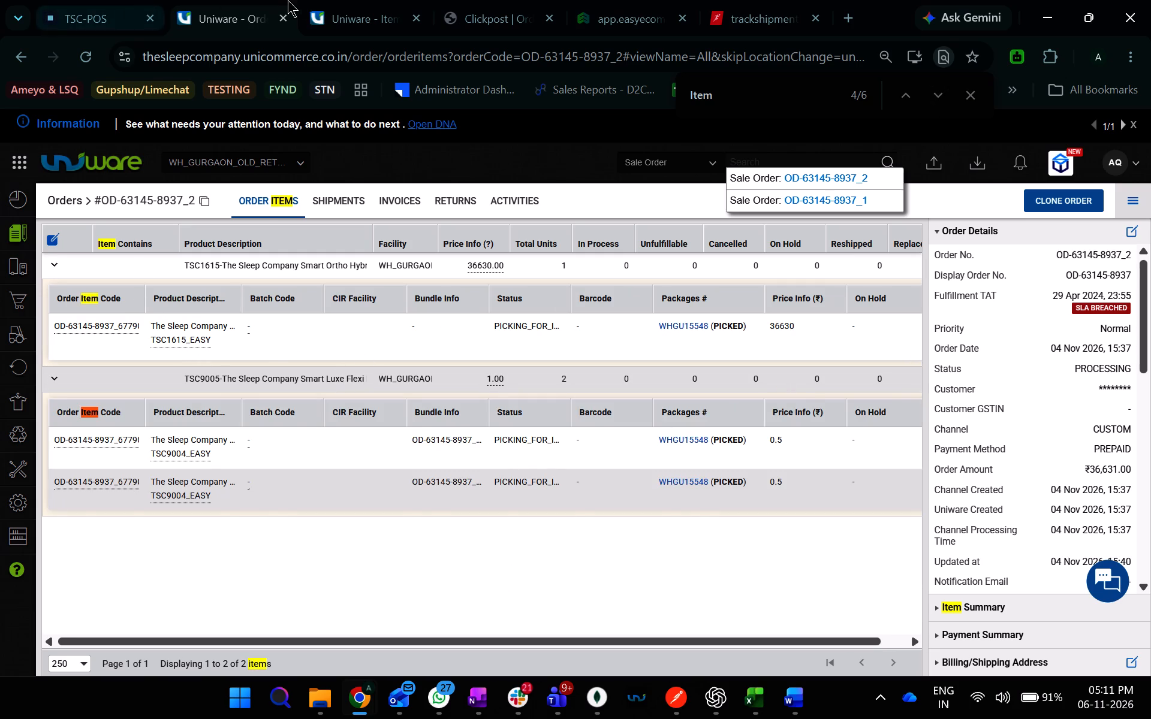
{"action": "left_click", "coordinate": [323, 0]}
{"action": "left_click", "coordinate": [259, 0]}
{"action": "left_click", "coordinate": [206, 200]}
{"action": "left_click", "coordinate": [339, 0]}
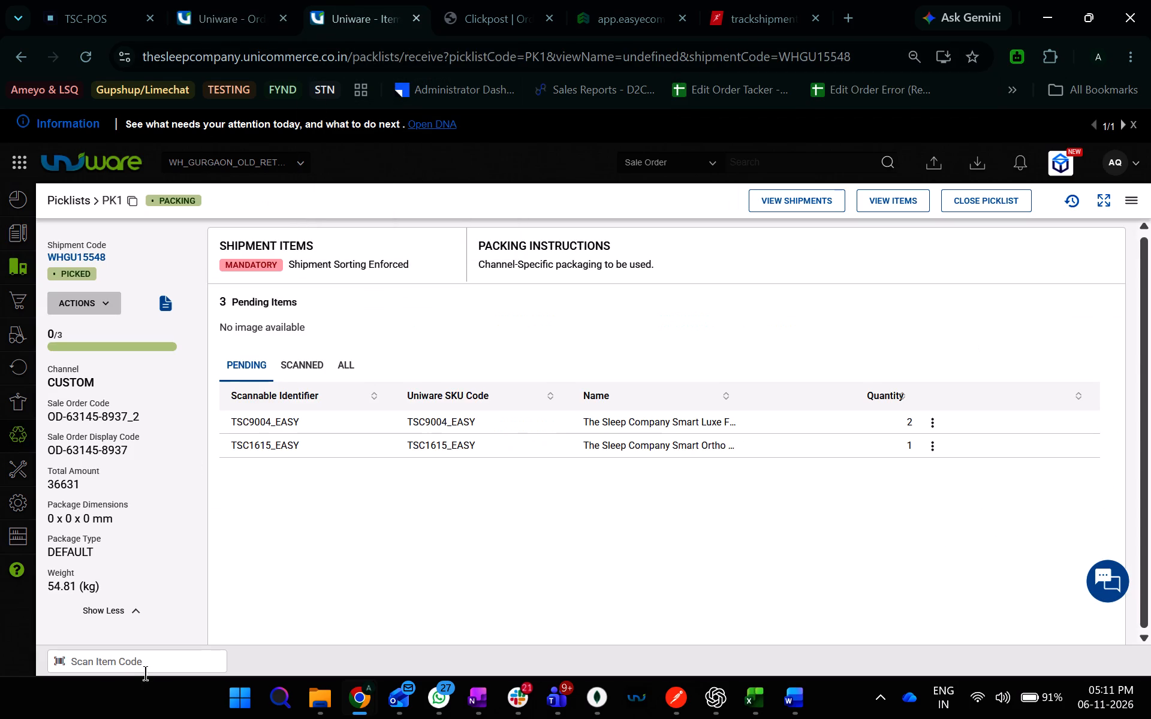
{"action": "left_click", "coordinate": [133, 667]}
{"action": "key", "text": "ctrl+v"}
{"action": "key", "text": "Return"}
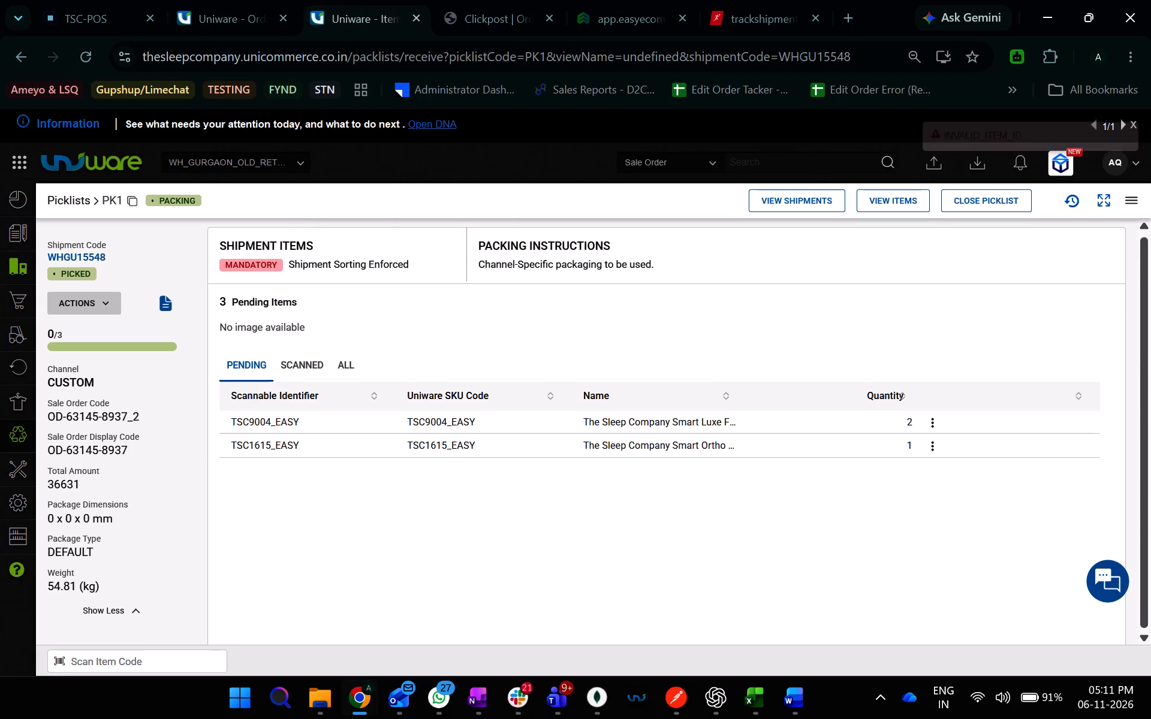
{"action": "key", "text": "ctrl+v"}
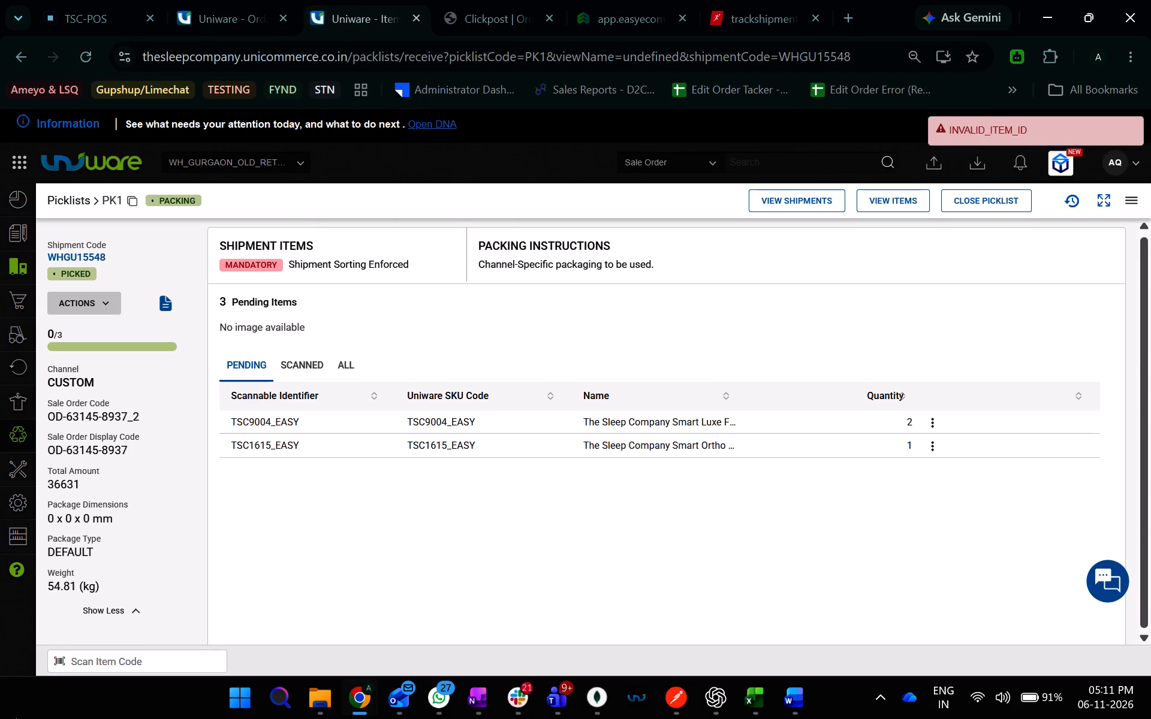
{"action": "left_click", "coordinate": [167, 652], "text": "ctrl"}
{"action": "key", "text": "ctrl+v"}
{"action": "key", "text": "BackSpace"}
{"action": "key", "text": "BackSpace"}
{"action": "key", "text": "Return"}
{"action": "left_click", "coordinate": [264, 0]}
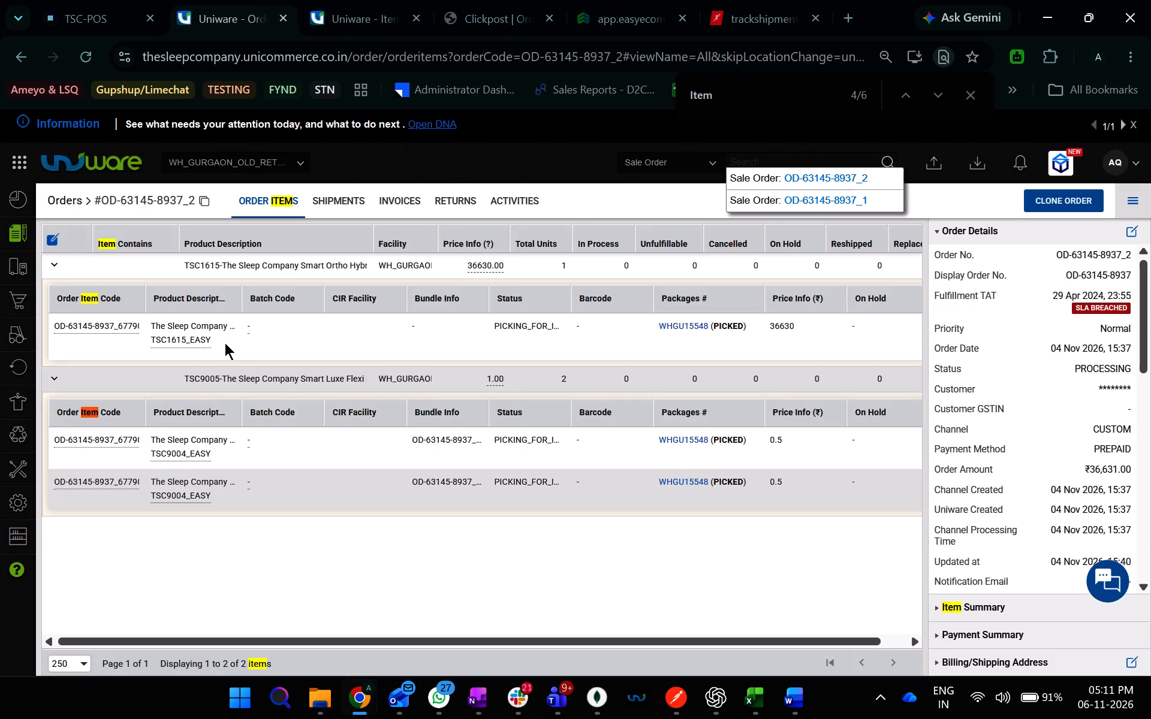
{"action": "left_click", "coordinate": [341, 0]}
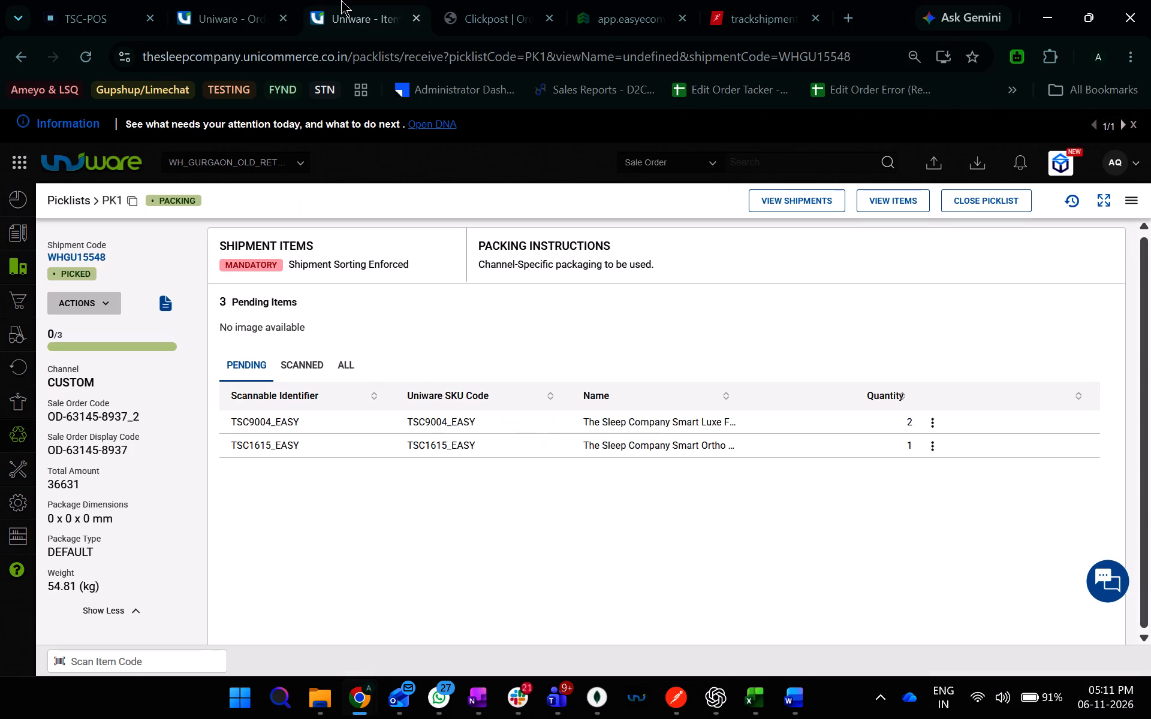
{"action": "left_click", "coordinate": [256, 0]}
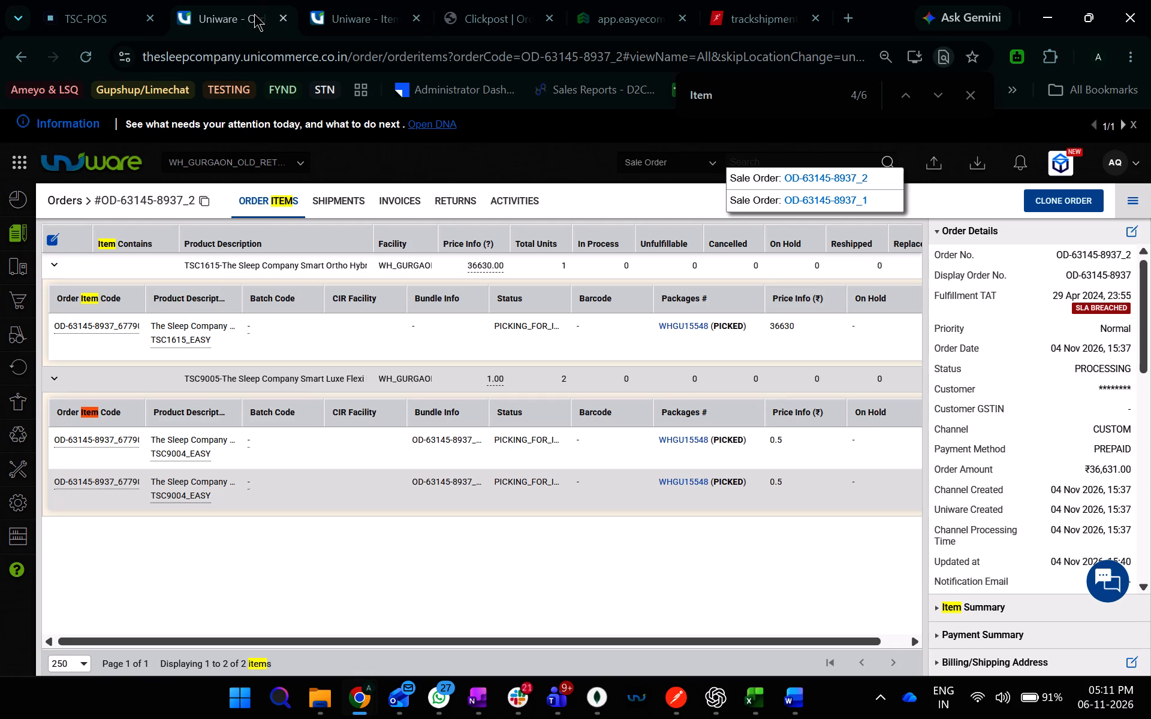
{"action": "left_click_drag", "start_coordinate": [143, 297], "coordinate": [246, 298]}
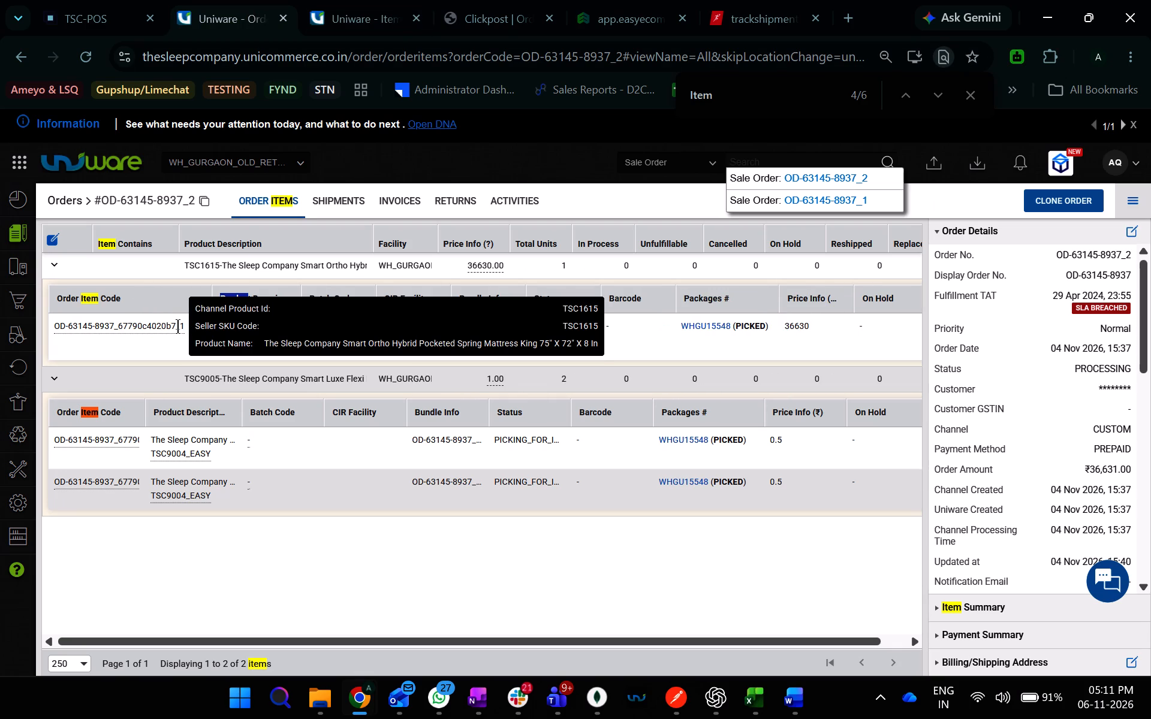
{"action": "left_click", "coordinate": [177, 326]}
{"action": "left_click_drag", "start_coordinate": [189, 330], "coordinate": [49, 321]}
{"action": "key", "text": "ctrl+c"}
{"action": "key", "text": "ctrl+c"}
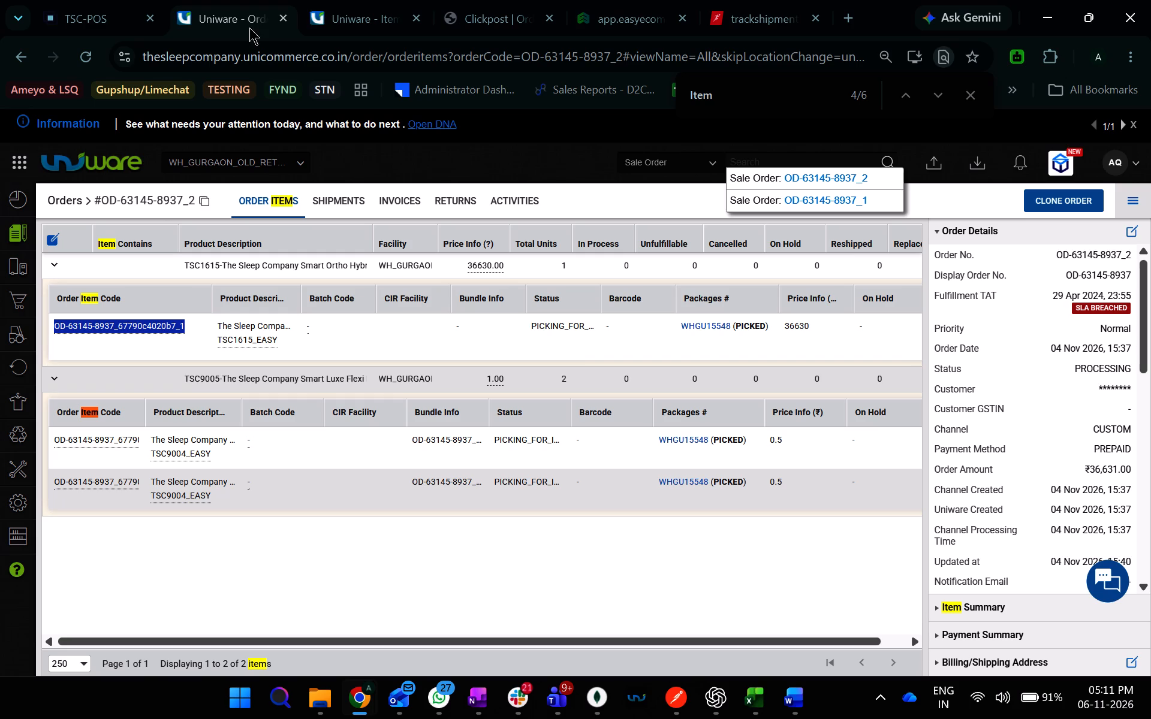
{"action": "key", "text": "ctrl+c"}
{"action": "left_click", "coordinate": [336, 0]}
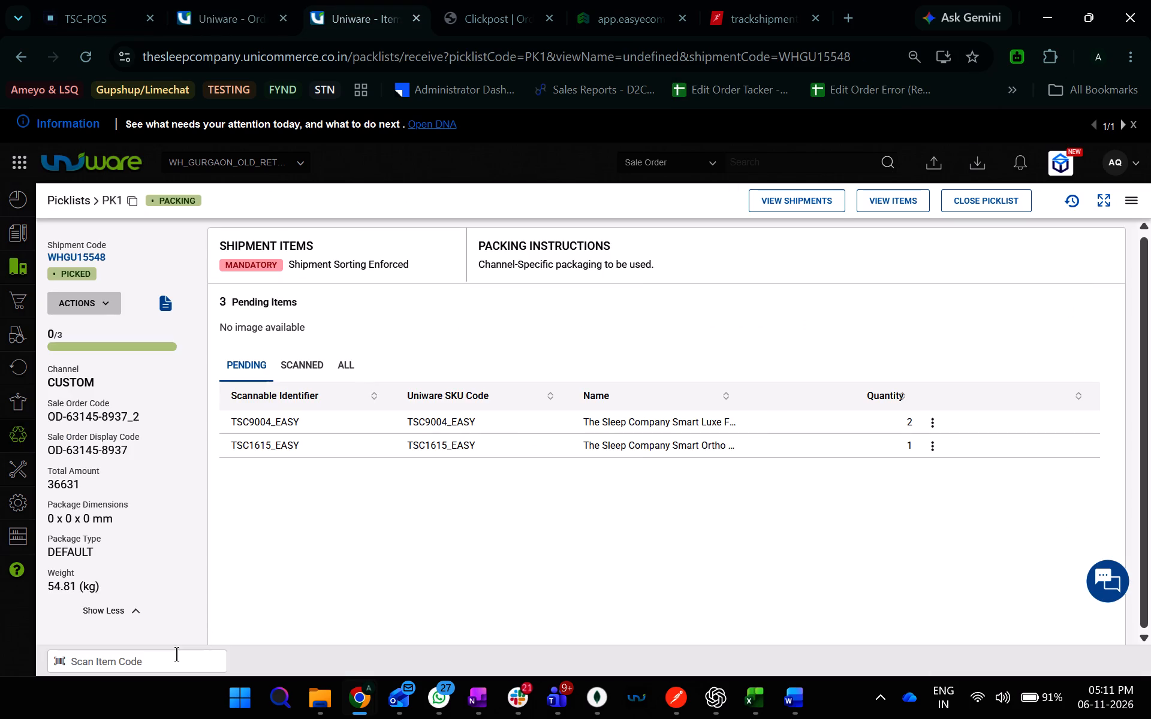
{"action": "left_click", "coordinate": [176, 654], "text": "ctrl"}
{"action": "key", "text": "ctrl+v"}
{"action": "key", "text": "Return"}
{"action": "left_click", "coordinate": [257, 0]}
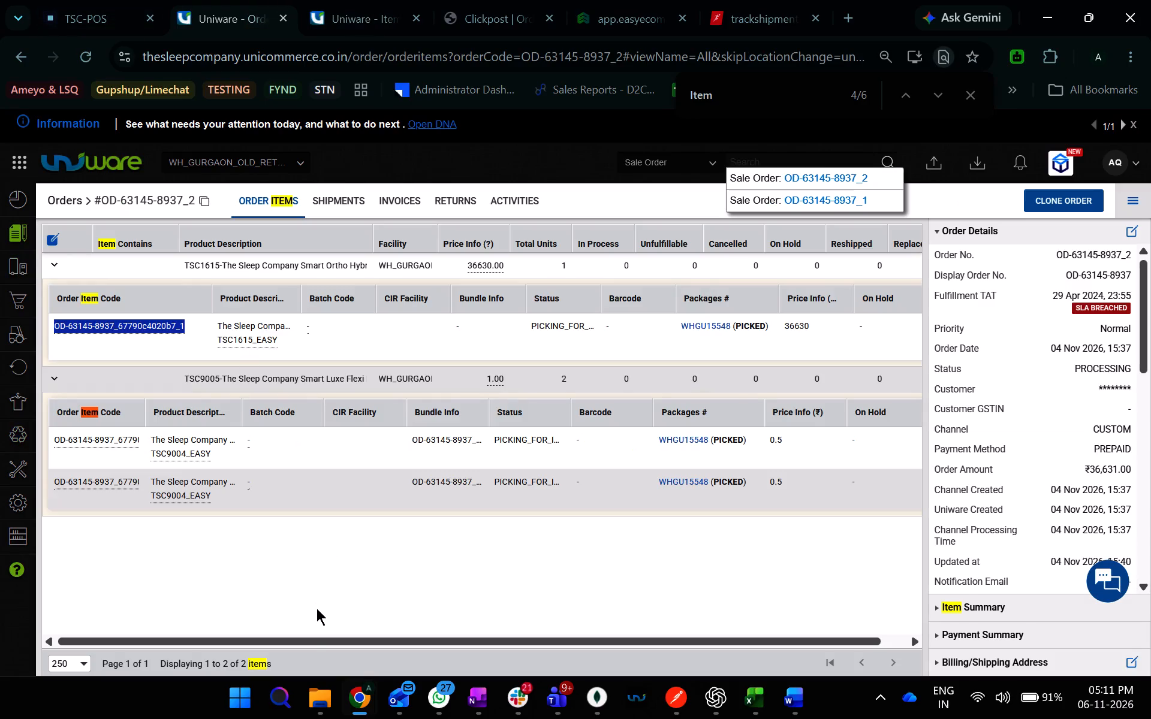
{"action": "left_click_drag", "start_coordinate": [312, 635], "coordinate": [434, 638]}
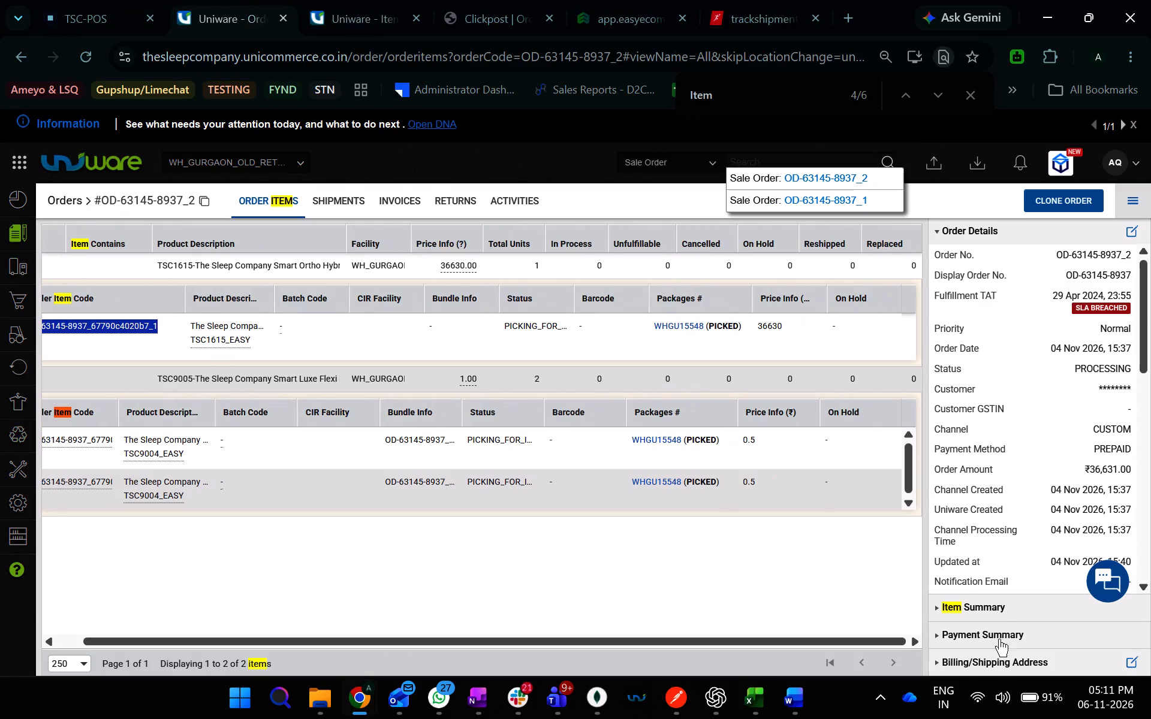
{"action": "left_click", "coordinate": [1002, 599]}
{"action": "left_click", "coordinate": [996, 642]}
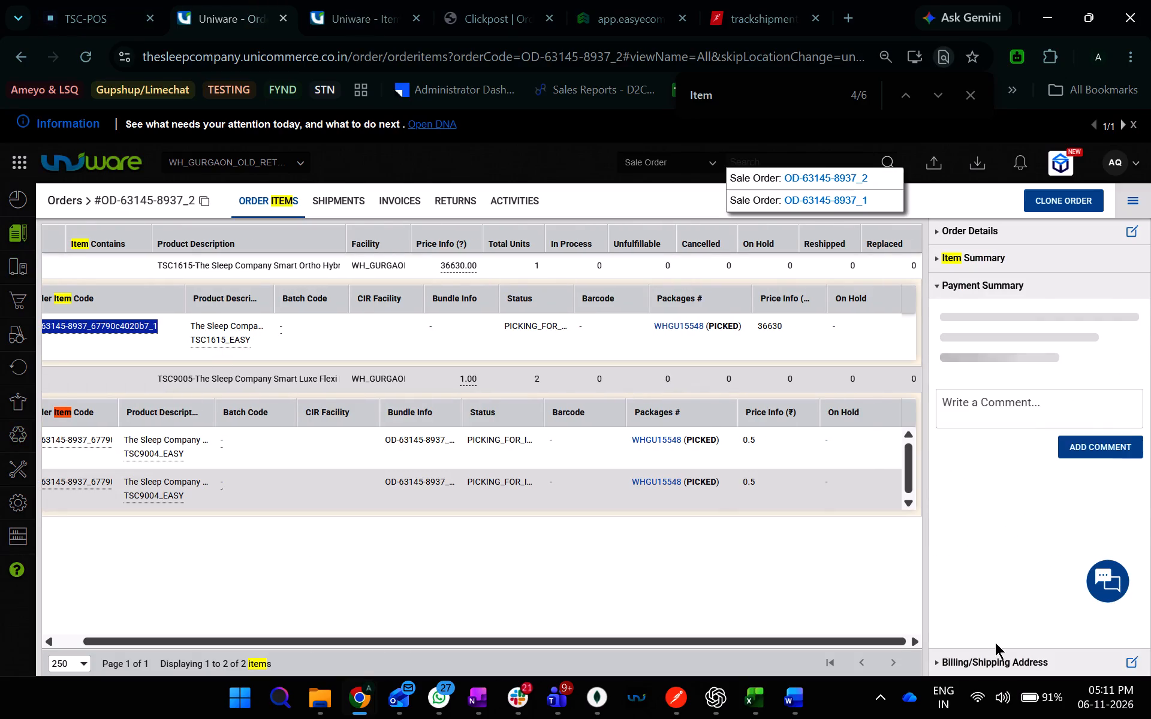
{"action": "left_click", "coordinate": [992, 658]}
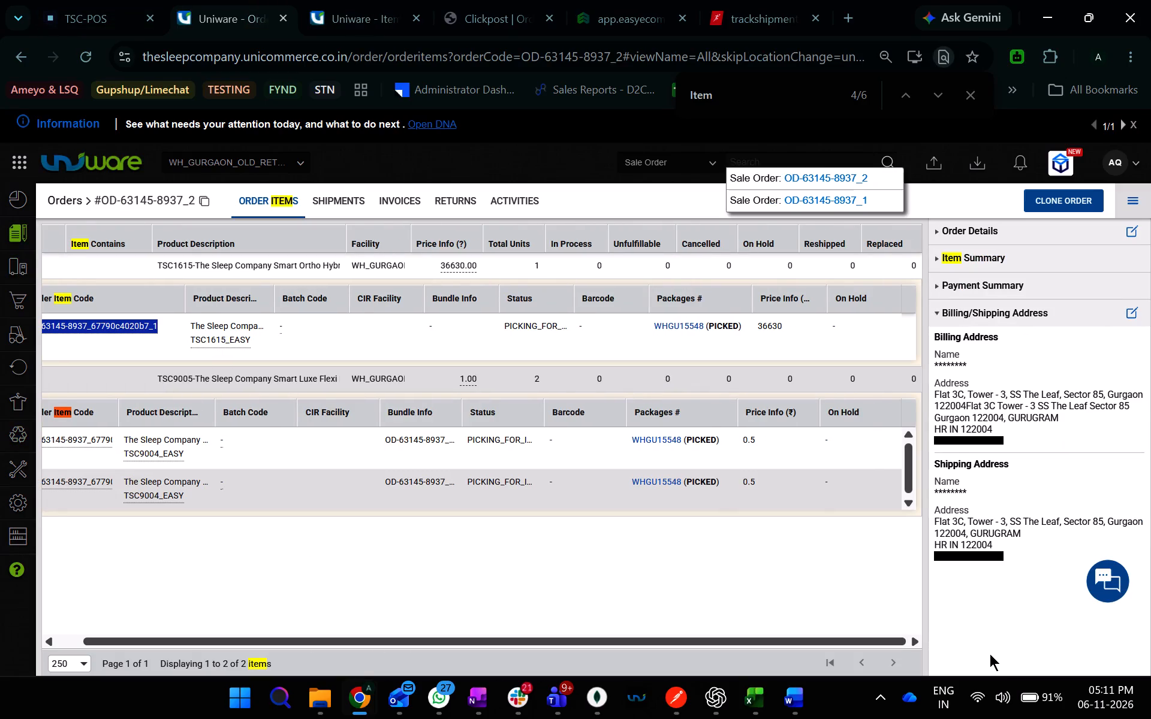
{"action": "left_click", "coordinate": [998, 237]}
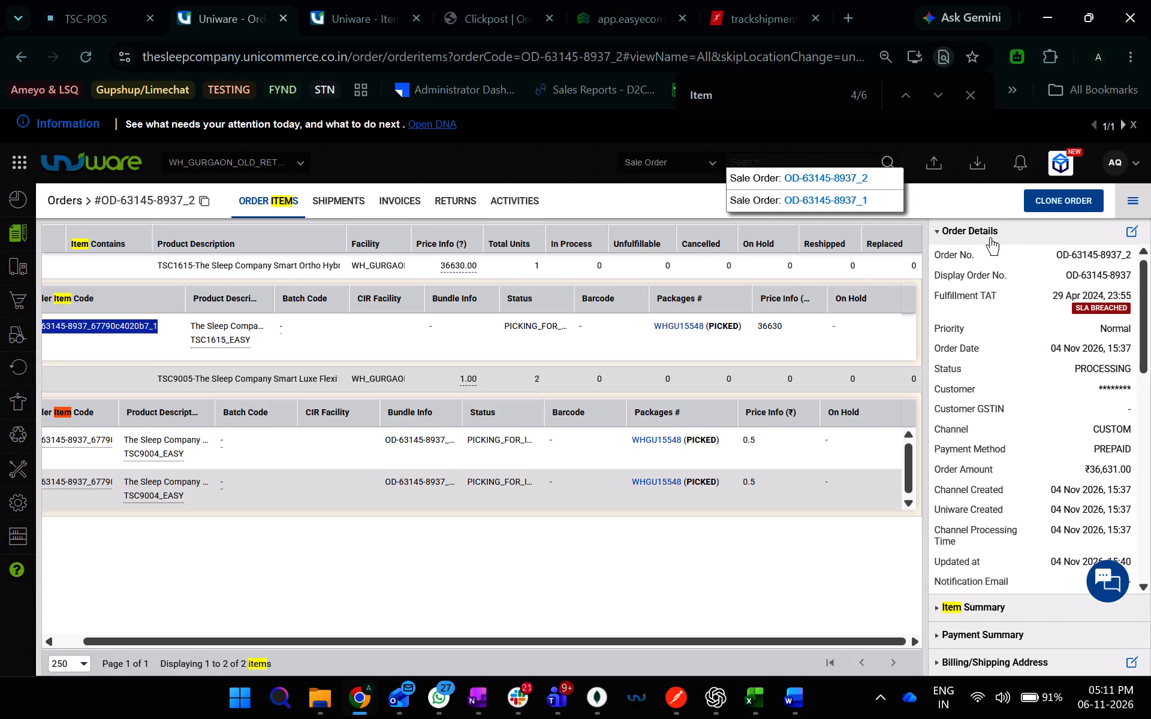
{"action": "left_click", "coordinate": [743, 711]}
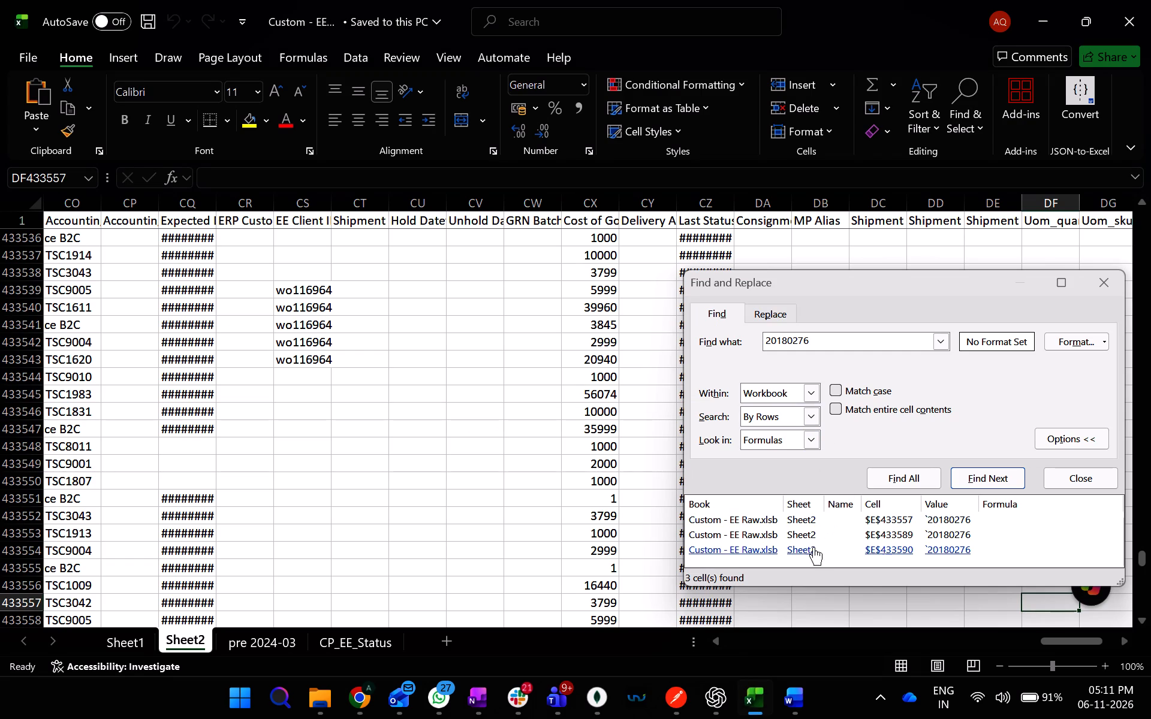
{"action": "key", "text": "alt+Tab"}
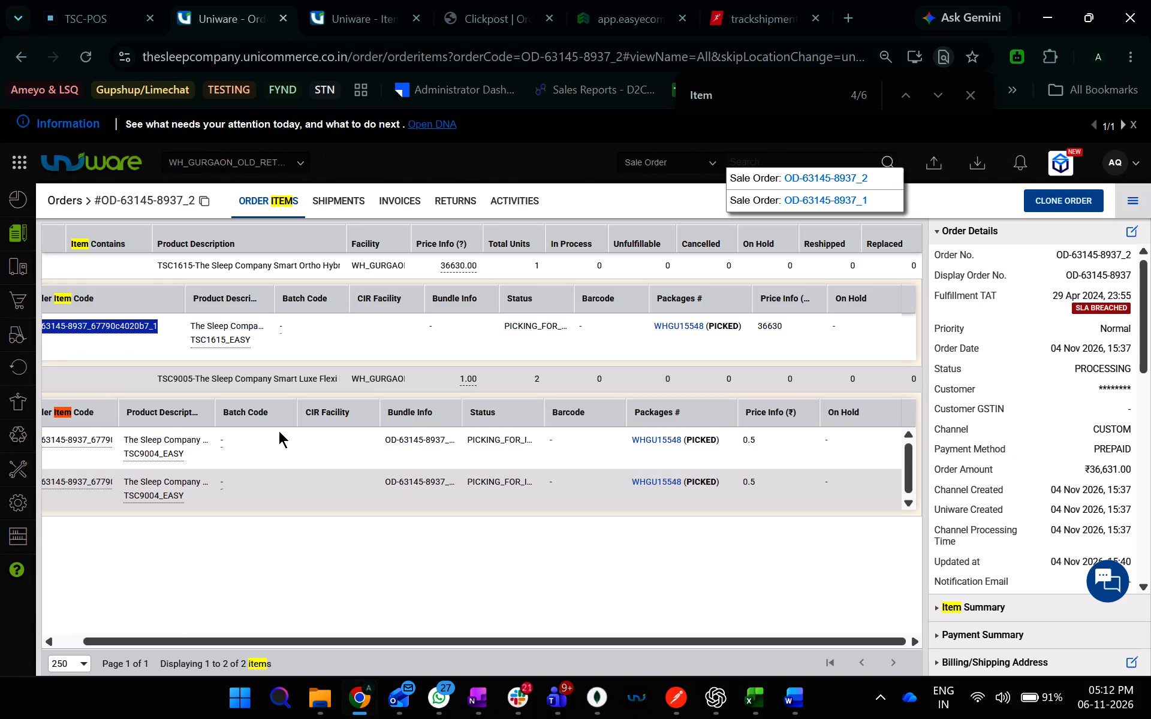
{"action": "key", "text": "alt+Tab"}
{"action": "left_click", "coordinate": [963, 488]}
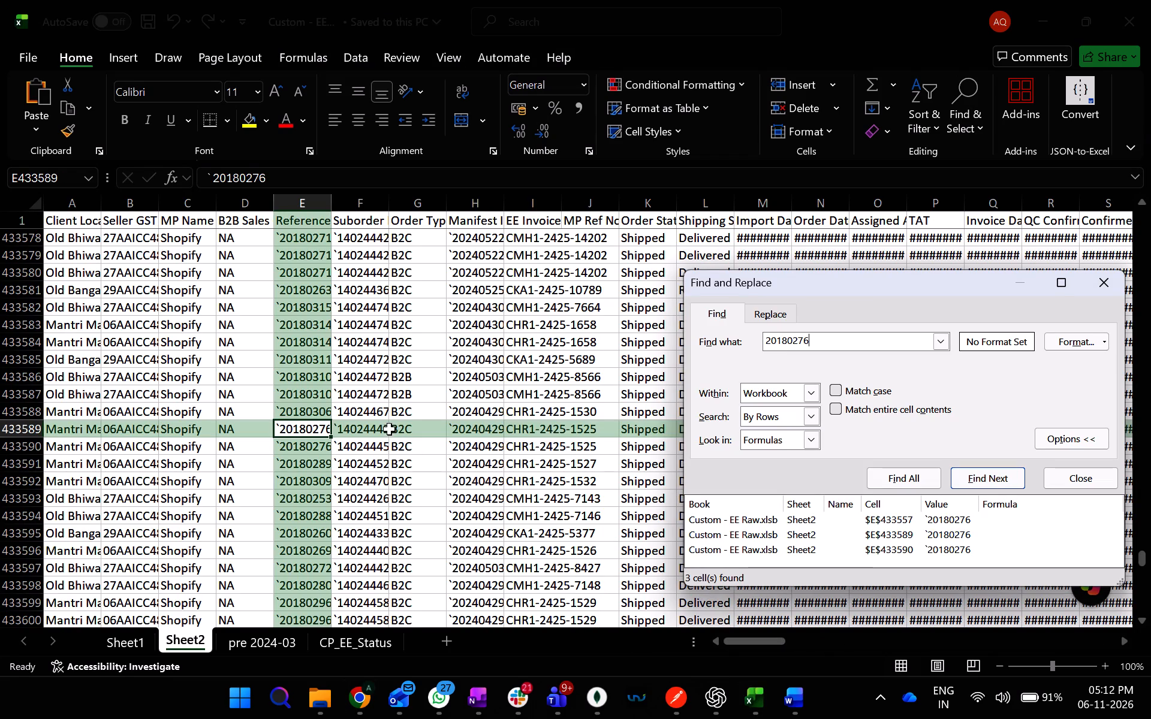
{"action": "left_click", "coordinate": [373, 429]}
{"action": "key", "text": "Right"}
{"action": "key", "text": "Right"}
{"action": "key", "text": "Right"}
{"action": "key", "text": "Right"}
{"action": "key", "text": "Right"}
{"action": "key", "text": "Right"}
{"action": "key", "text": "Right"}
{"action": "key", "text": "Right"}
{"action": "key", "text": "Right"}
{"action": "key", "text": "Right"}
{"action": "key", "text": "Right"}
{"action": "key", "text": "Right"}
{"action": "key", "text": "Right"}
{"action": "key", "text": "Right"}
{"action": "key", "text": "Right"}
{"action": "key", "text": "Right"}
{"action": "key", "text": "Right"}
{"action": "key", "text": "Right"}
{"action": "key", "text": "Right"}
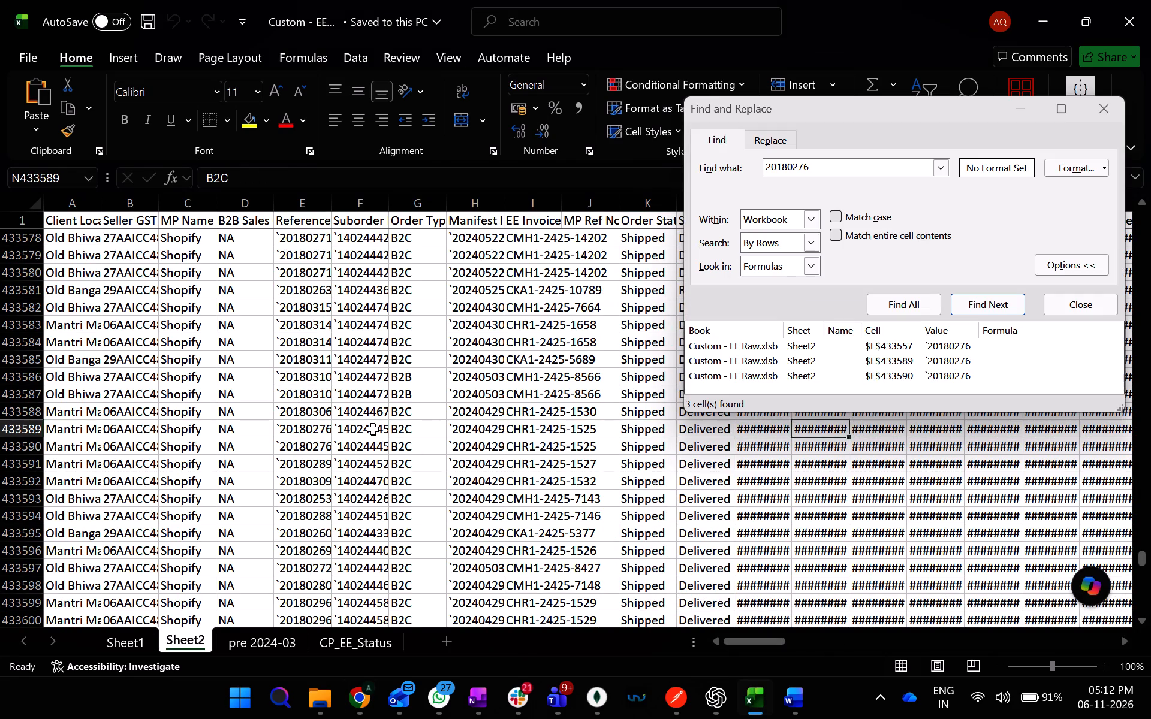
{"action": "left_click", "coordinate": [987, 312]}
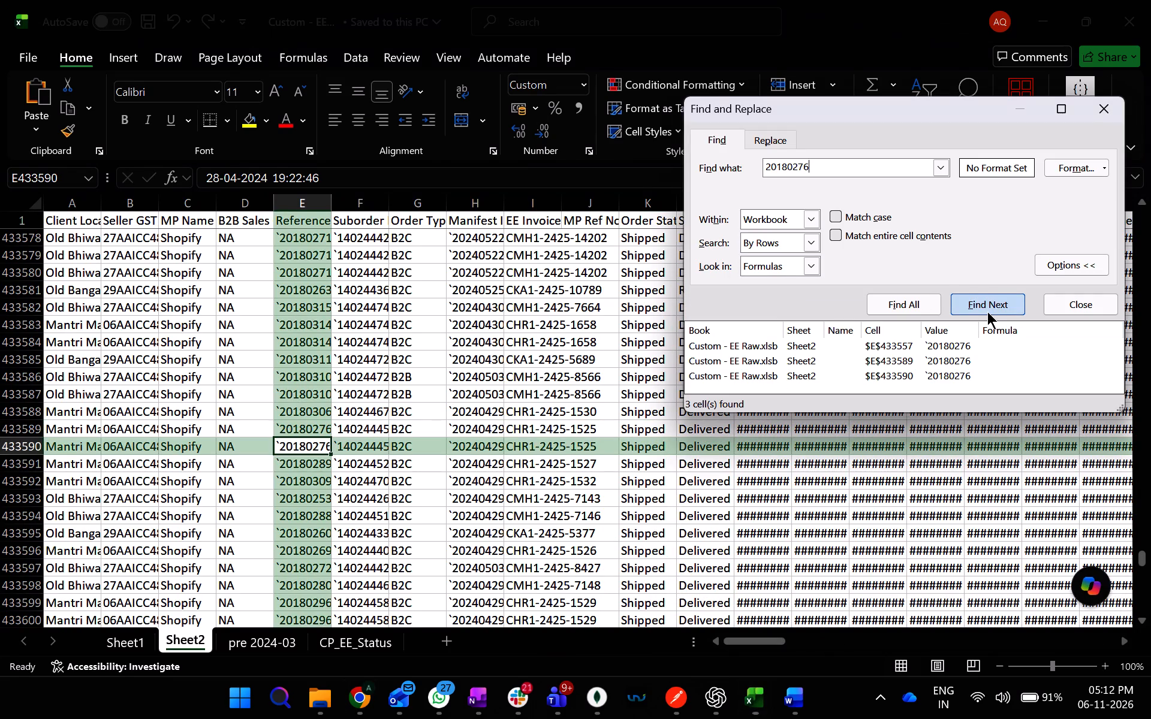
{"action": "left_click", "coordinate": [986, 311]}
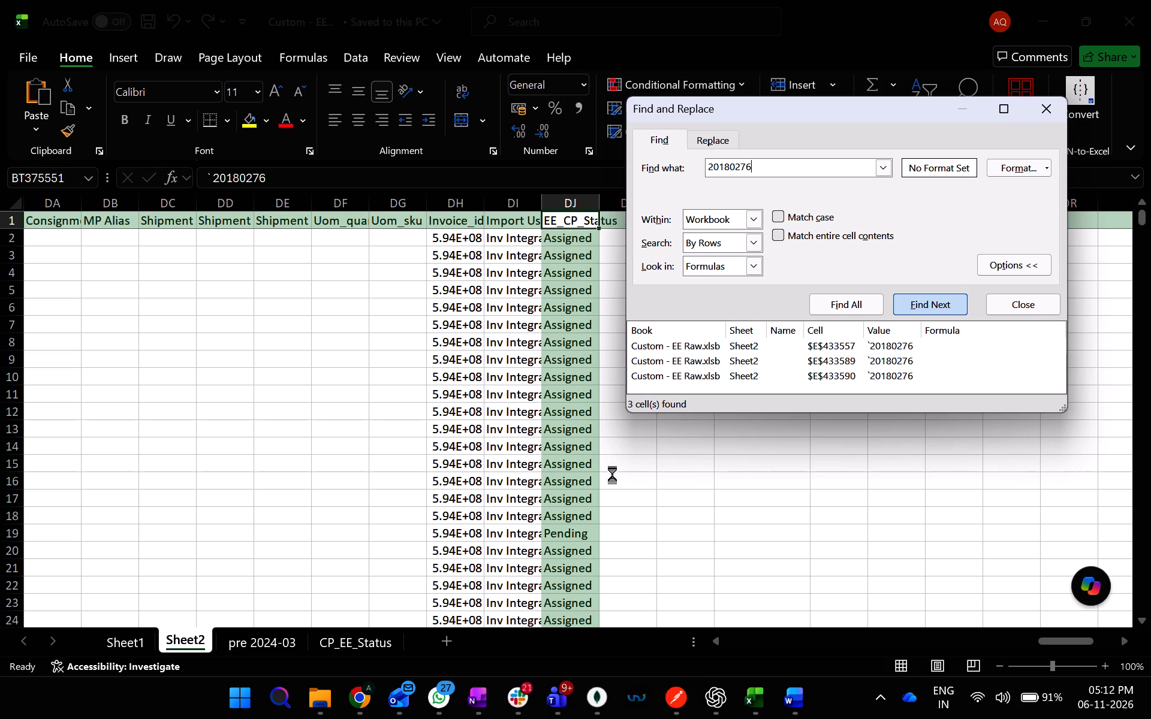
{"action": "key", "text": "alt+Tab"}
{"action": "key", "text": "alt+Tab"}
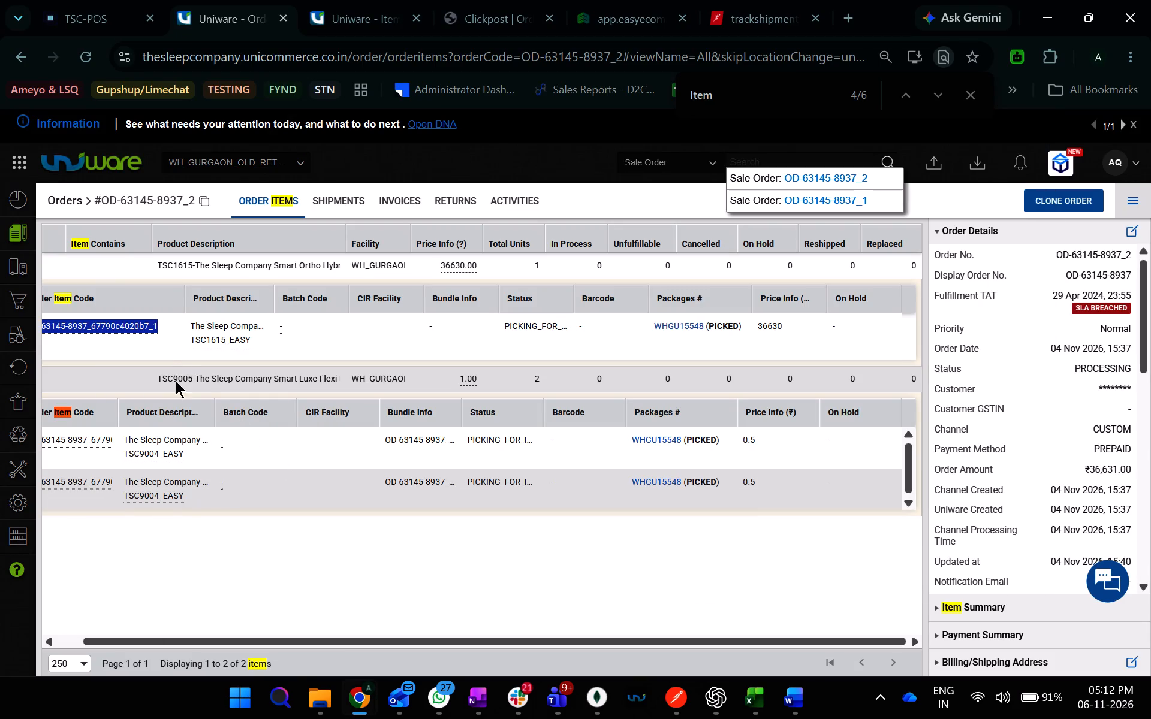
{"action": "left_click_drag", "start_coordinate": [279, 640], "coordinate": [202, 632]}
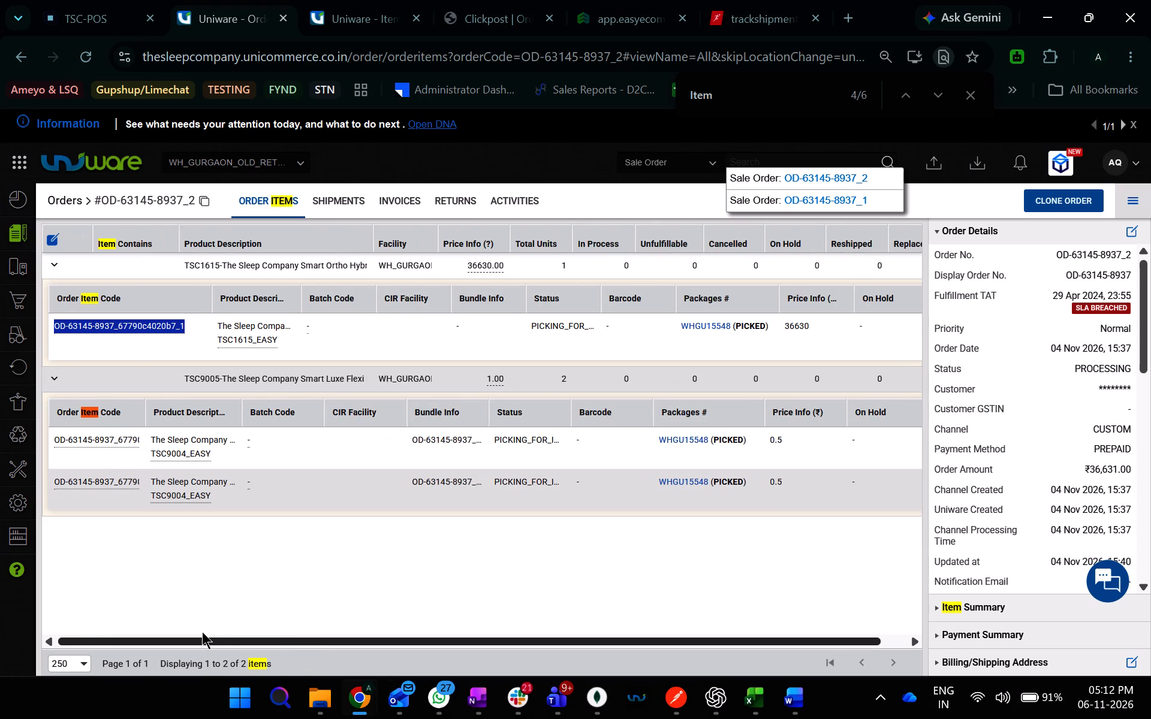
{"action": "left_click_drag", "start_coordinate": [202, 632], "coordinate": [200, 630]}
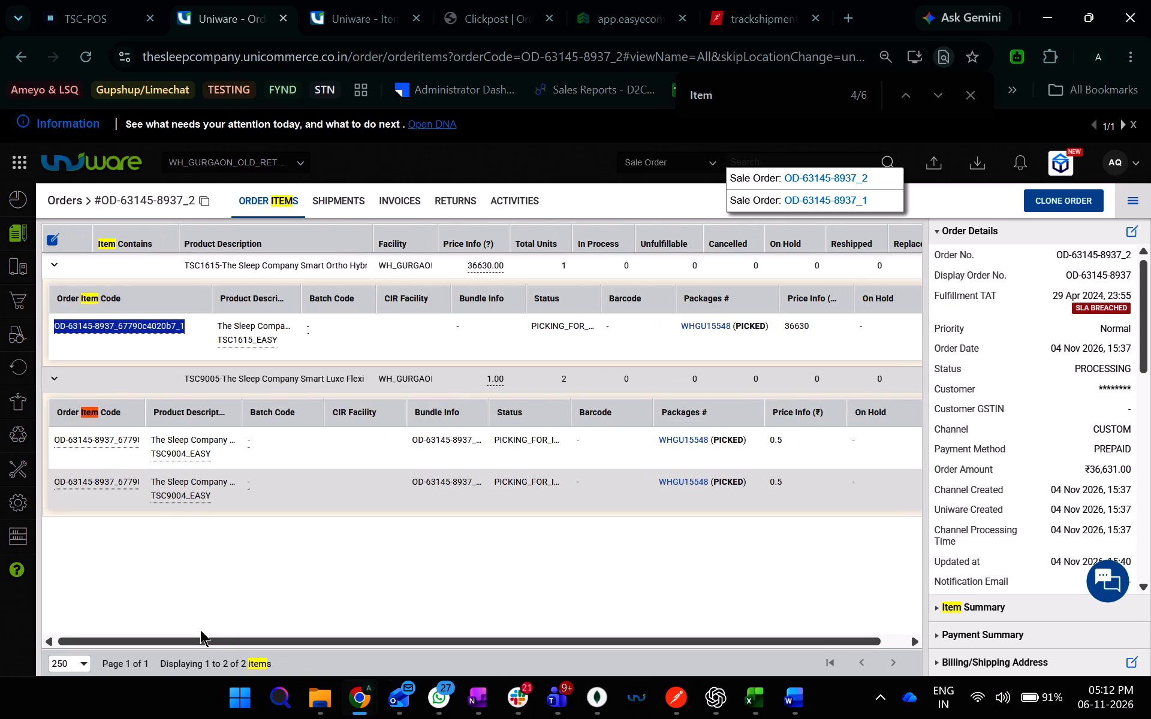
{"action": "left_click", "coordinate": [372, 0]}
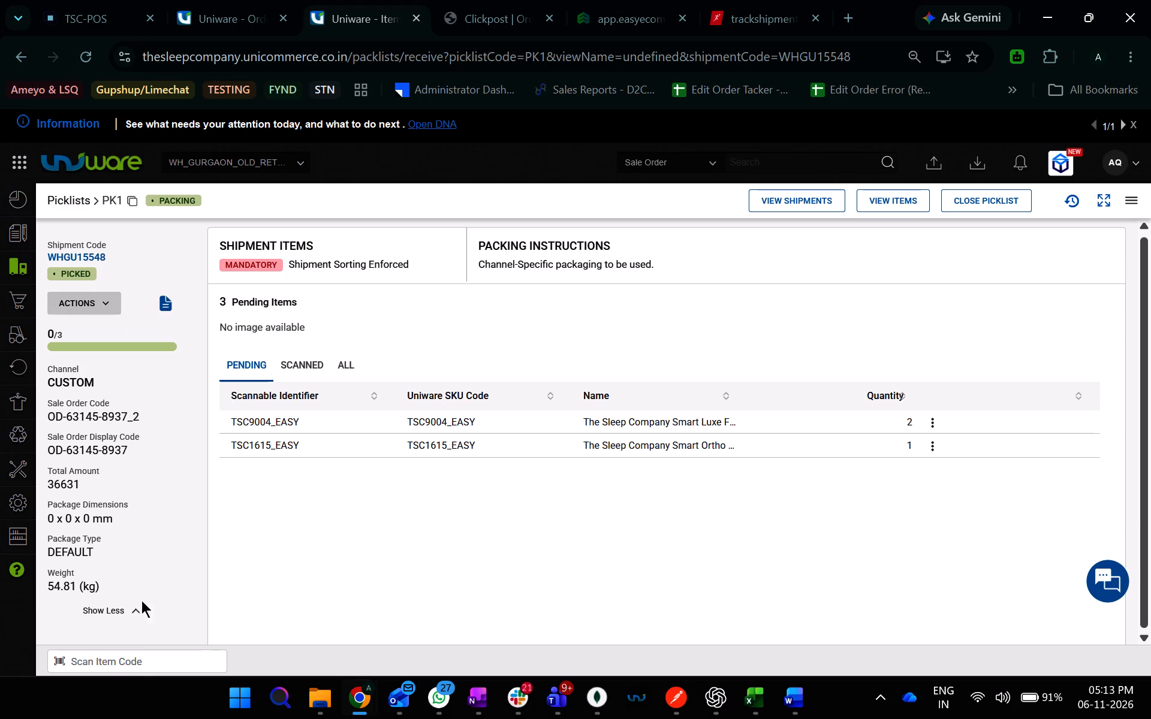
{"action": "left_click_drag", "start_coordinate": [140, 666], "coordinate": [145, 664]}
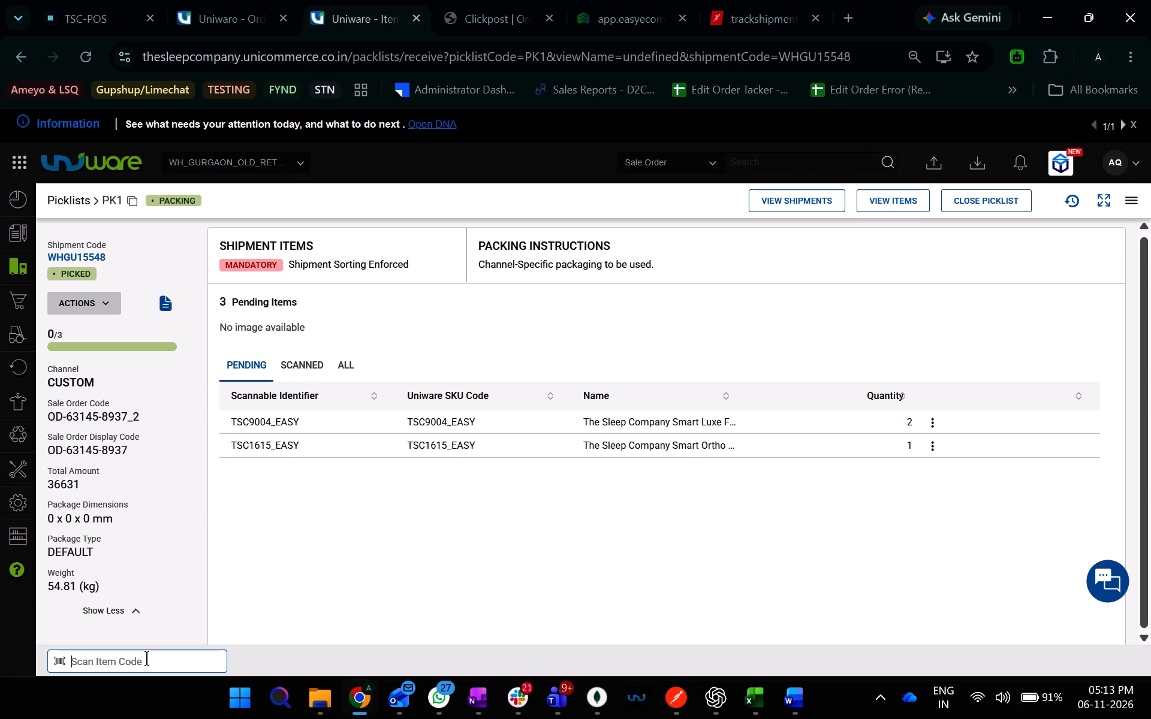
{"action": "left_click", "coordinate": [261, 0]}
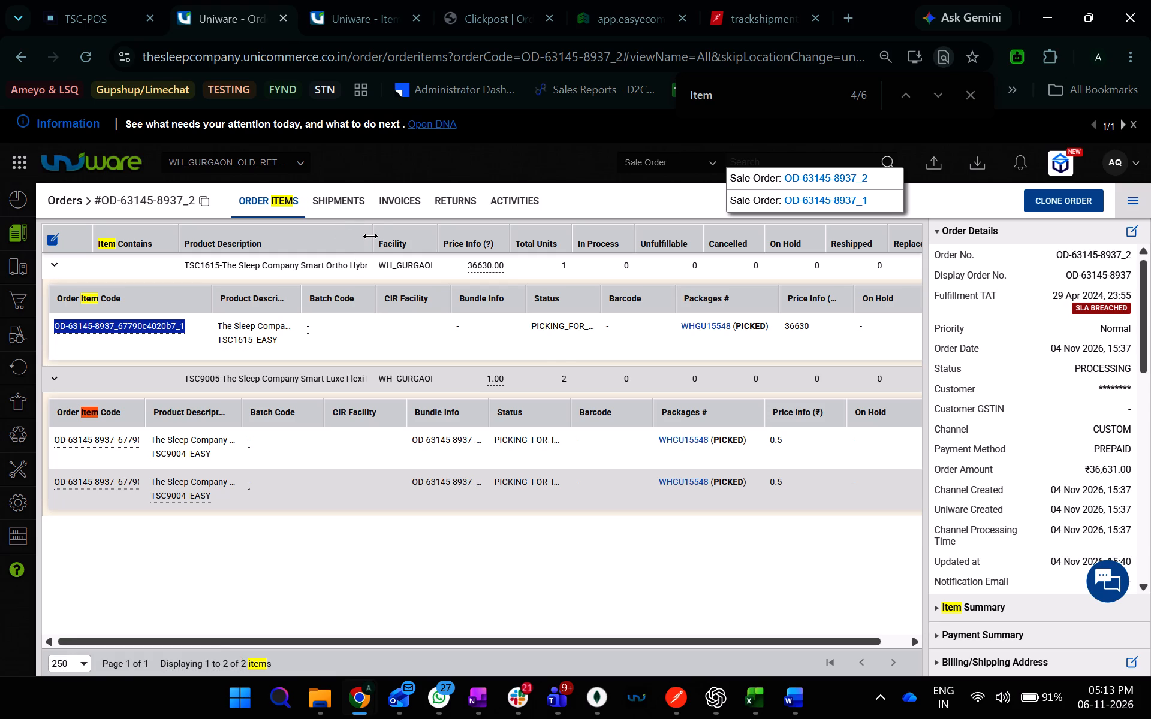
{"action": "left_click_drag", "start_coordinate": [689, 638], "coordinate": [778, 638]}
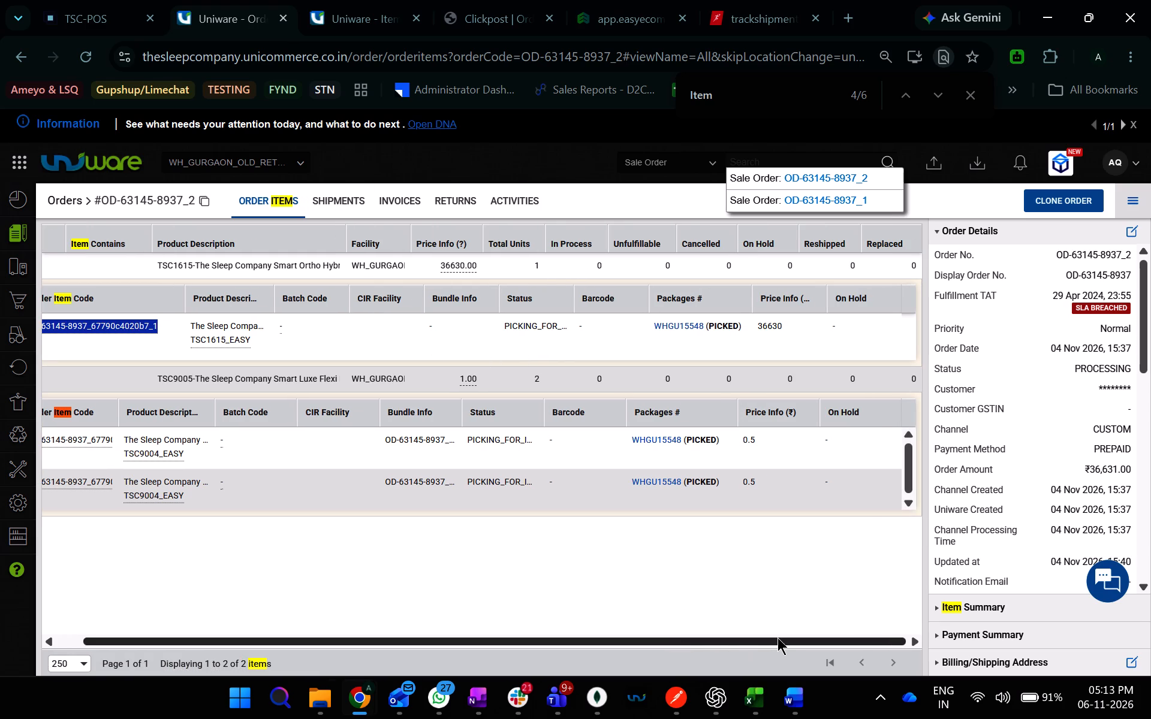
{"action": "left_click_drag", "start_coordinate": [778, 638], "coordinate": [778, 636]}
{"action": "left_click_drag", "start_coordinate": [778, 636], "coordinate": [774, 636]}
{"action": "left_click_drag", "start_coordinate": [774, 636], "coordinate": [641, 629]}
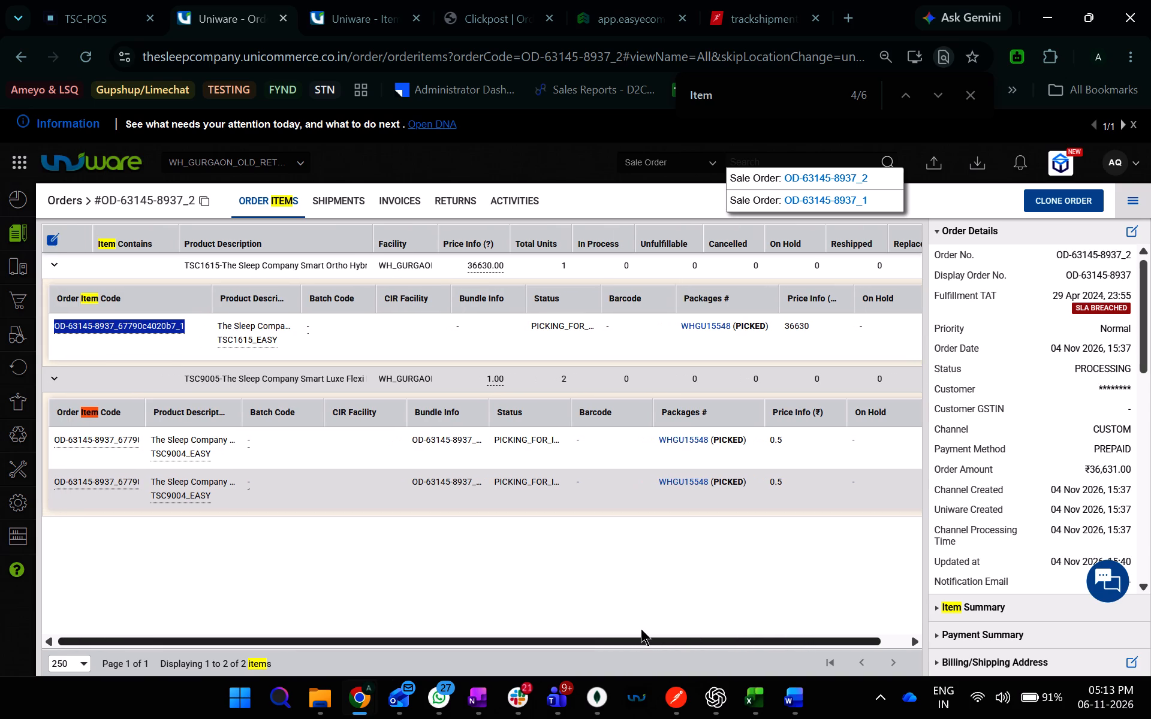
{"action": "left_click_drag", "start_coordinate": [641, 629], "coordinate": [636, 628]}
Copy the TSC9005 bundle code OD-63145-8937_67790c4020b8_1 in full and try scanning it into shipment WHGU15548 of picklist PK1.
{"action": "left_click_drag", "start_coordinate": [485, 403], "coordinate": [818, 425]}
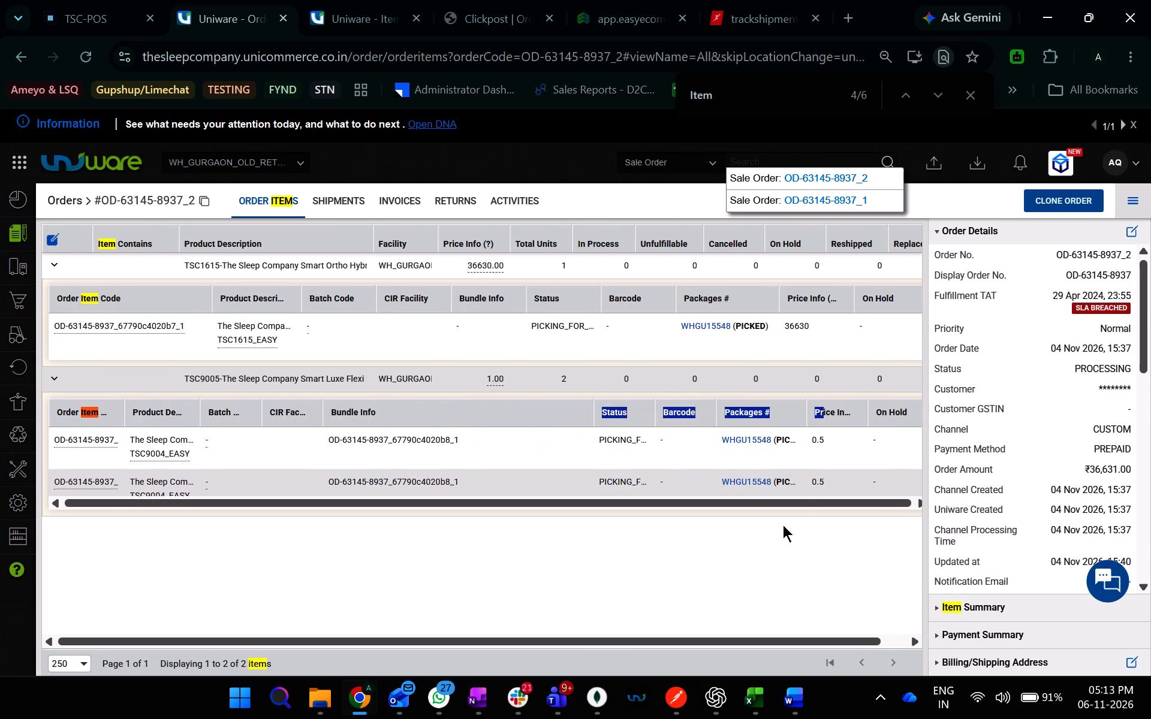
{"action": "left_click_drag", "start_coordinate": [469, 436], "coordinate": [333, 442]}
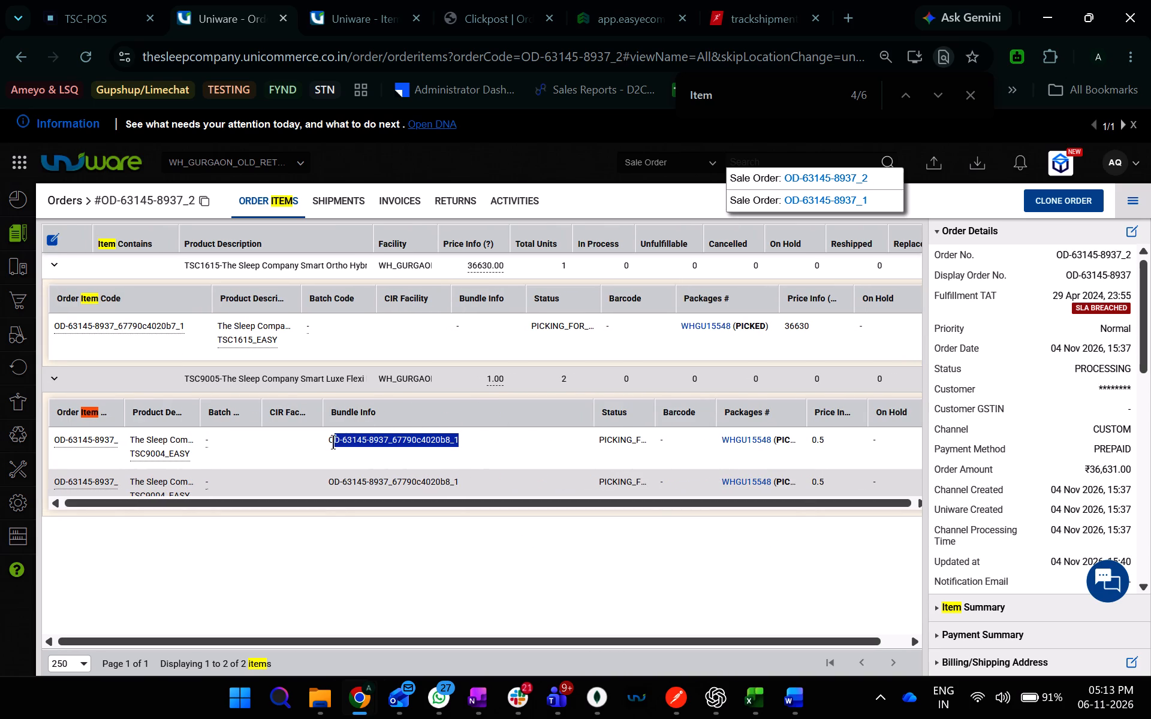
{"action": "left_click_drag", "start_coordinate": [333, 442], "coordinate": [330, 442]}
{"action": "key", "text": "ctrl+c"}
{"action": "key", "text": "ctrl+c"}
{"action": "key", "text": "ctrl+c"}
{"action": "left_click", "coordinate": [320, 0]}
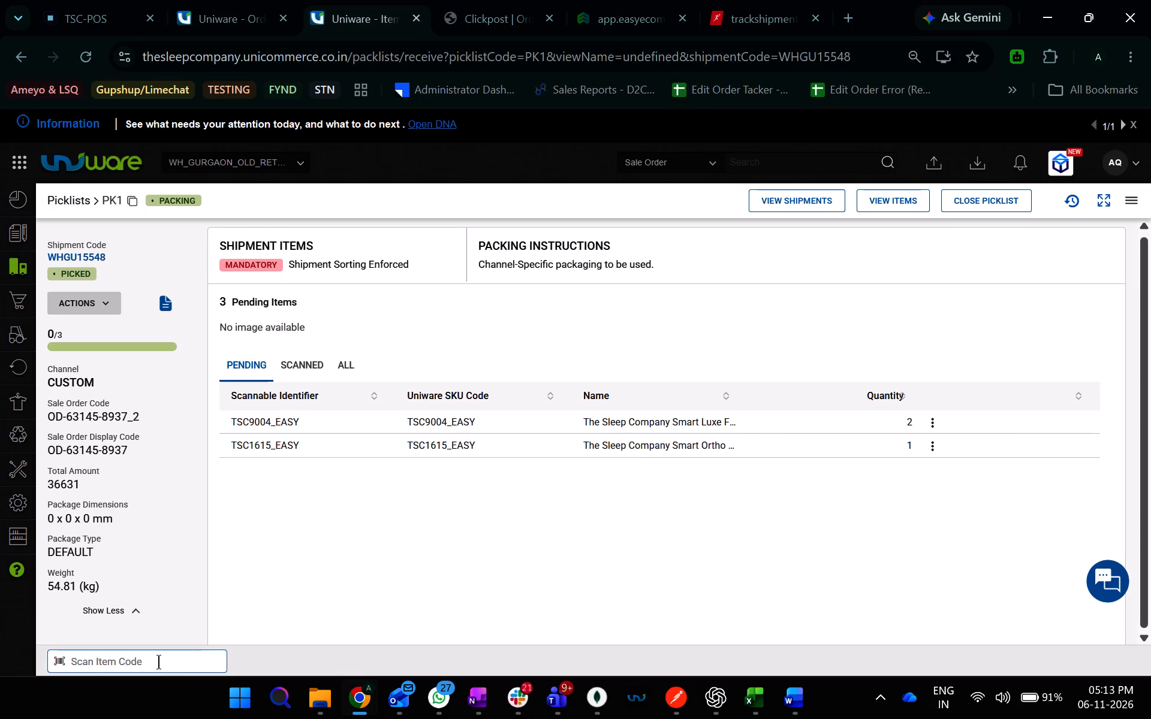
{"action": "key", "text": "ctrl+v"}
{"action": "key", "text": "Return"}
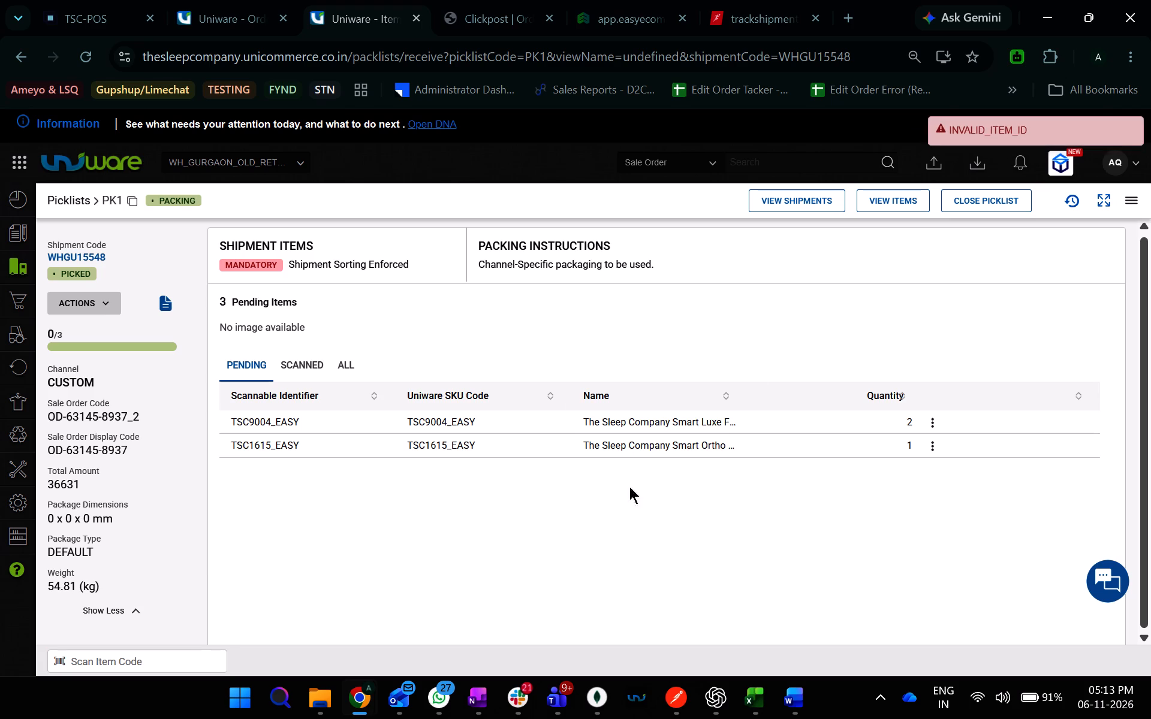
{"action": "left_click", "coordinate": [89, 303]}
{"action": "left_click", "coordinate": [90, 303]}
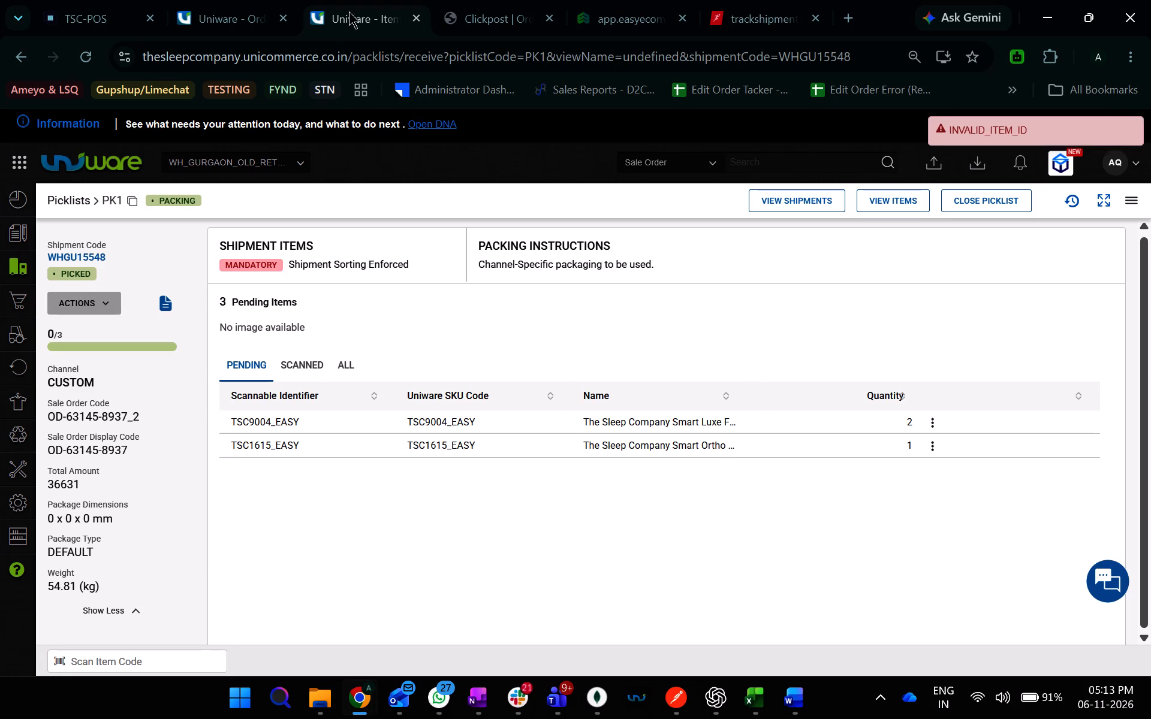
Switch to the Custom - EE Raw workbook in Excel and examine the row 433557 record's shipping, courier, quantity and SKU columns.
{"action": "left_click", "coordinate": [275, 0]}
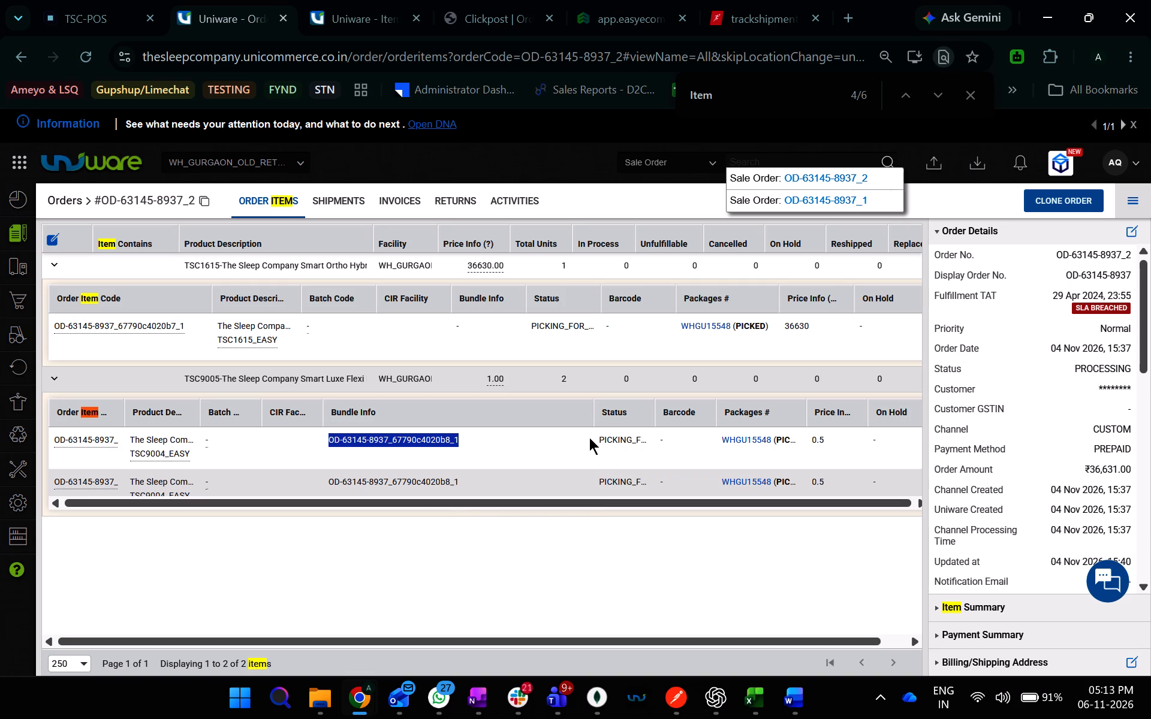
{"action": "key", "text": "alt+Tab"}
{"action": "key", "text": "alt+Tab"}
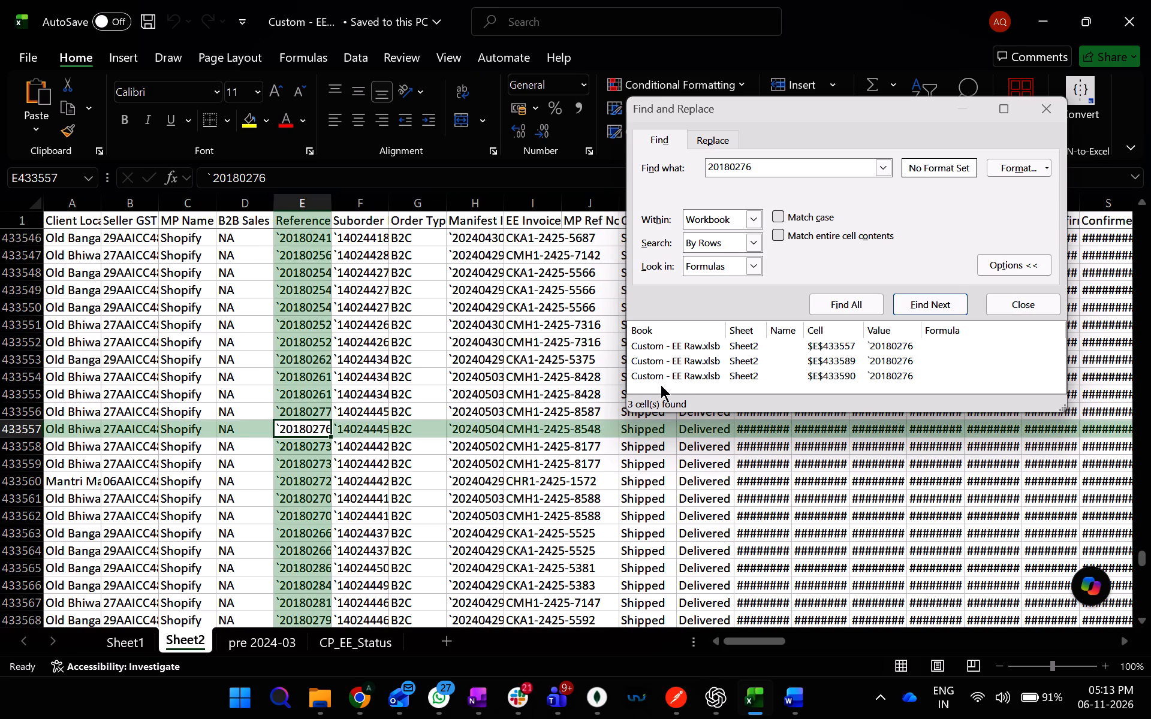
{"action": "key", "text": "Right"}
{"action": "key", "text": "Right"}
{"action": "key", "text": "Right"}
{"action": "key", "text": "Right"}
{"action": "key", "text": "Right"}
{"action": "key", "text": "Right"}
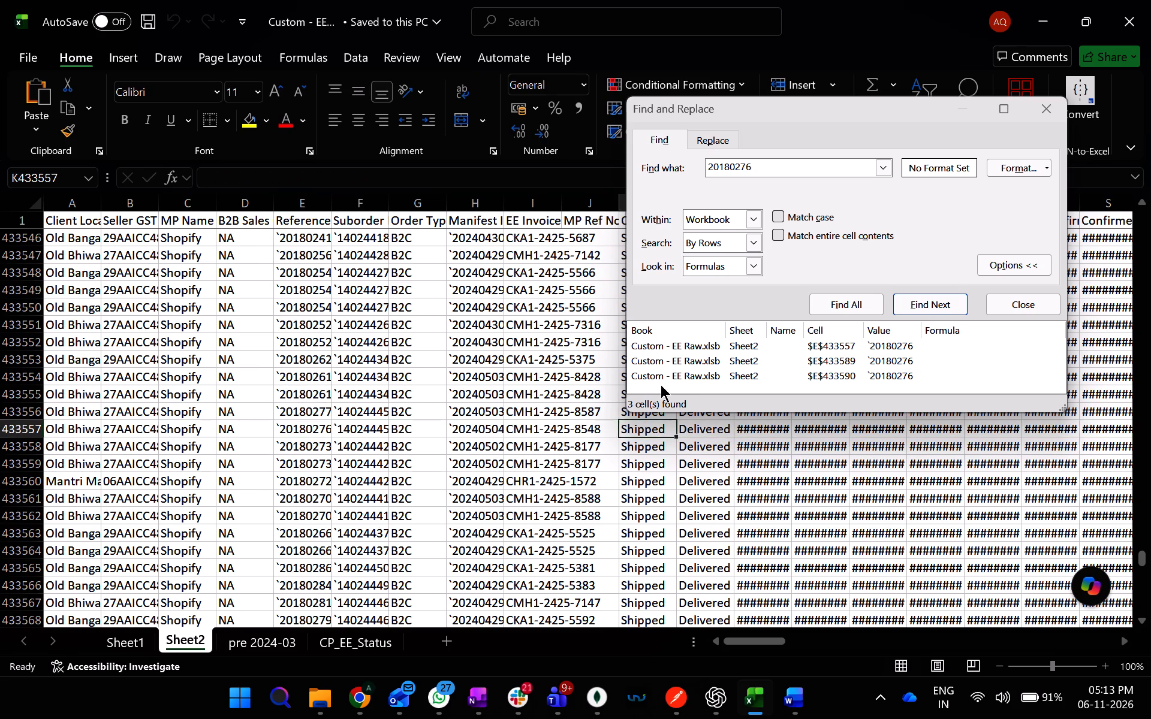
{"action": "key", "text": "Right"}
{"action": "key", "text": "Right"}
{"action": "key", "text": "Right"}
{"action": "key", "text": "Right"}
{"action": "key", "text": "Right"}
{"action": "key", "text": "Right"}
{"action": "key", "text": "Right"}
{"action": "key", "text": "Right"}
{"action": "key", "text": "Right"}
{"action": "key", "text": "Right"}
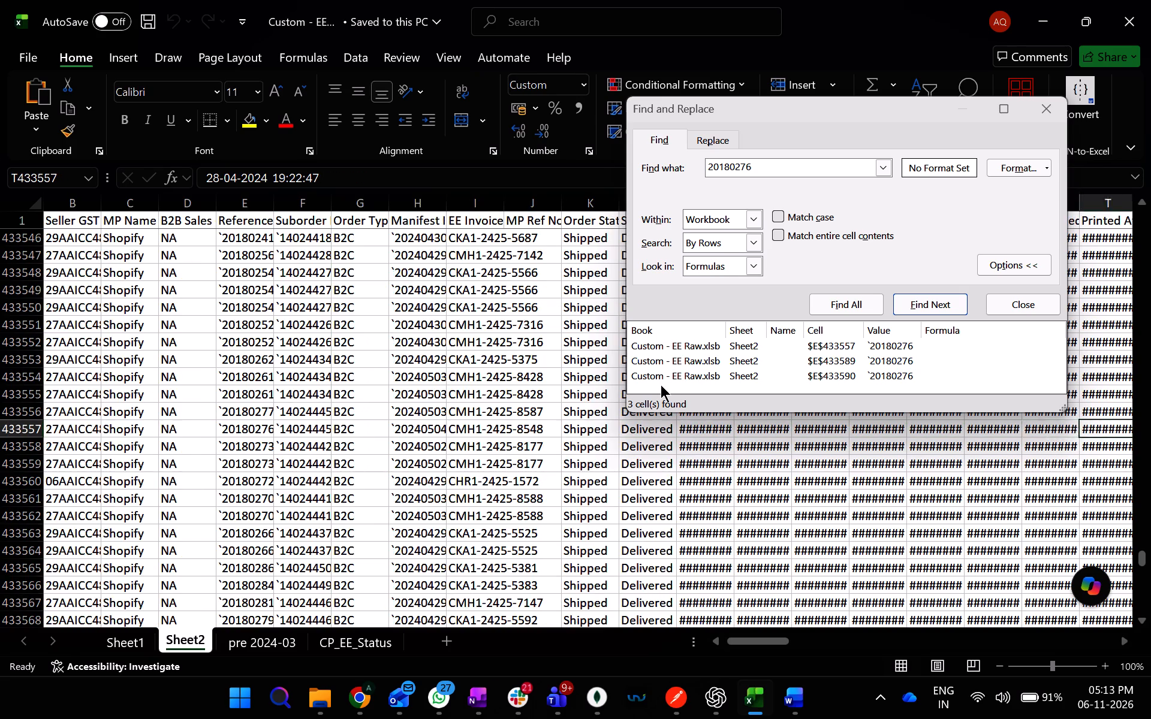
{"action": "key", "text": "Right"}
{"action": "key", "text": "Right"}
{"action": "key", "text": "Right"}
{"action": "key", "text": "Right"}
{"action": "key", "text": "Right"}
{"action": "key", "text": "Right"}
{"action": "key", "text": "Right"}
{"action": "key", "text": "Right"}
{"action": "key", "text": "Right"}
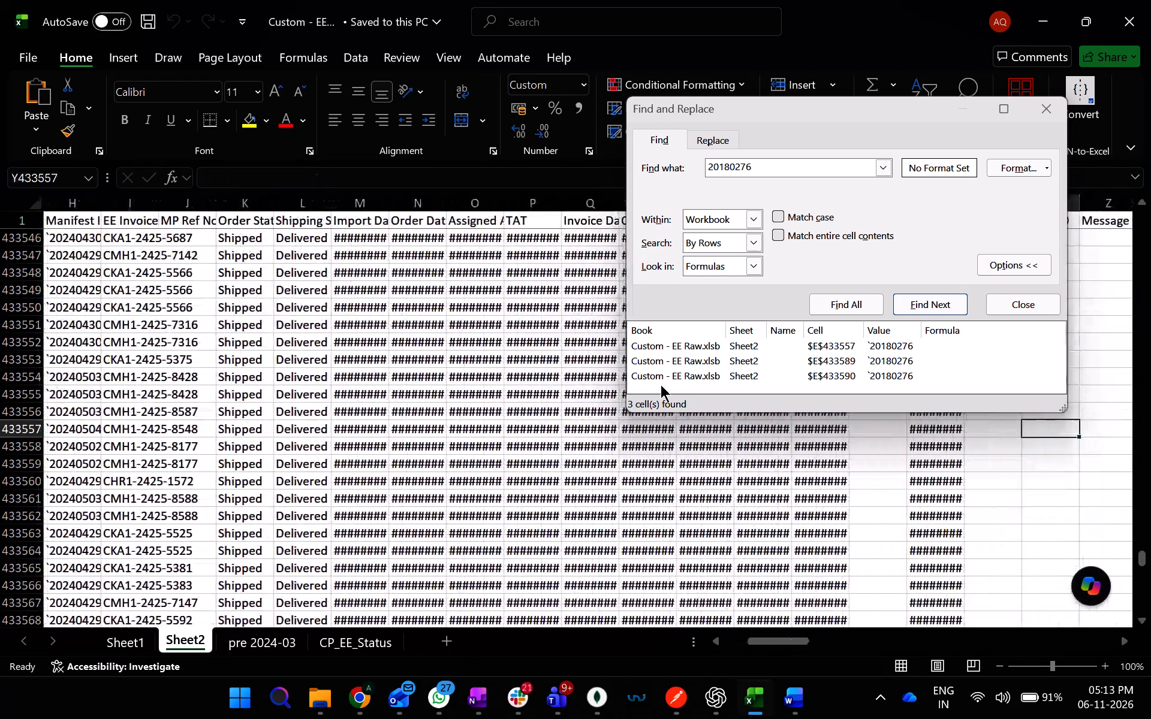
{"action": "key", "text": "Right"}
{"action": "key", "text": "Right"}
{"action": "key", "text": "Right"}
{"action": "key", "text": "Right"}
{"action": "key", "text": "Right"}
{"action": "key", "text": "Right"}
{"action": "key", "text": "Right"}
{"action": "key", "text": "Right"}
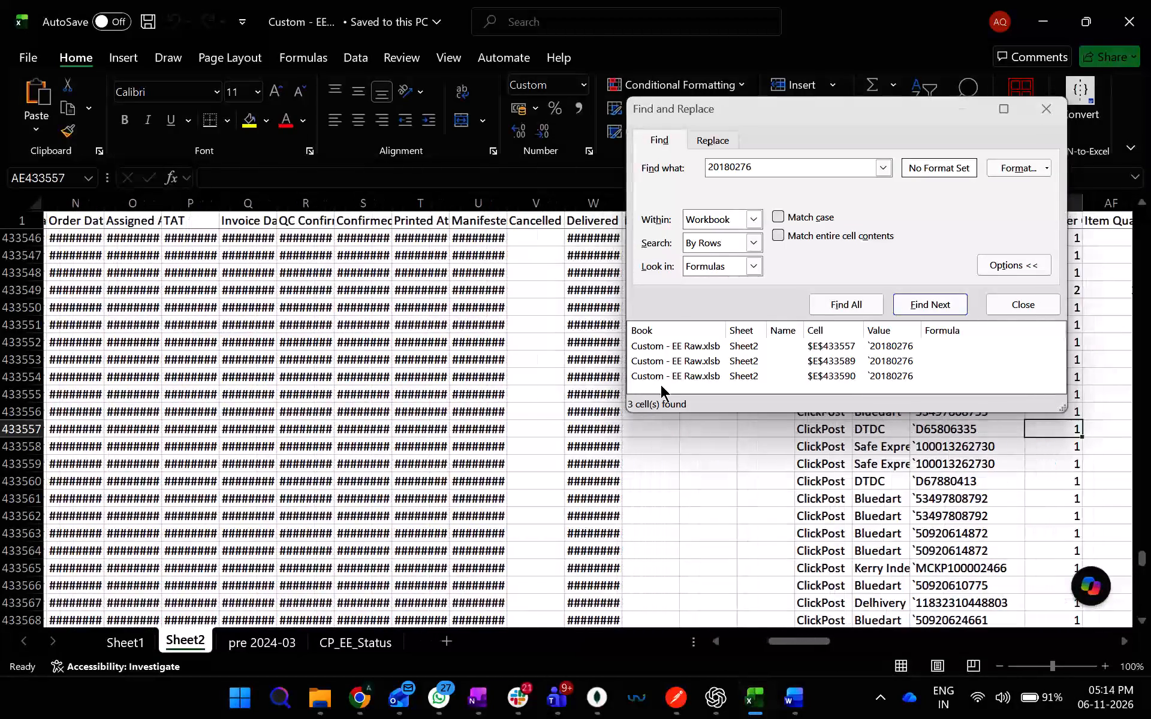
{"action": "key", "text": "Right"}
{"action": "key", "text": "Right"}
{"action": "key", "text": "Right"}
{"action": "key", "text": "Left"}
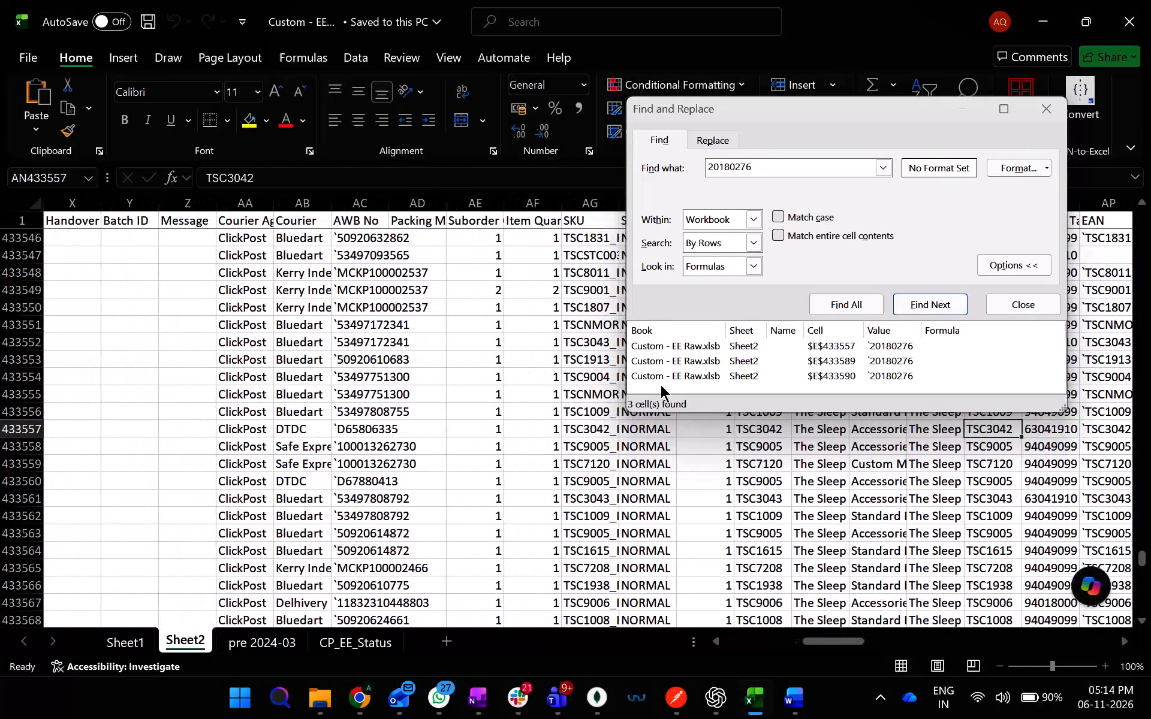
{"action": "key", "text": "Left"}
{"action": "key", "text": "Left"}
{"action": "key", "text": "Left"}
{"action": "key", "text": "Left"}
{"action": "key", "text": "Left"}
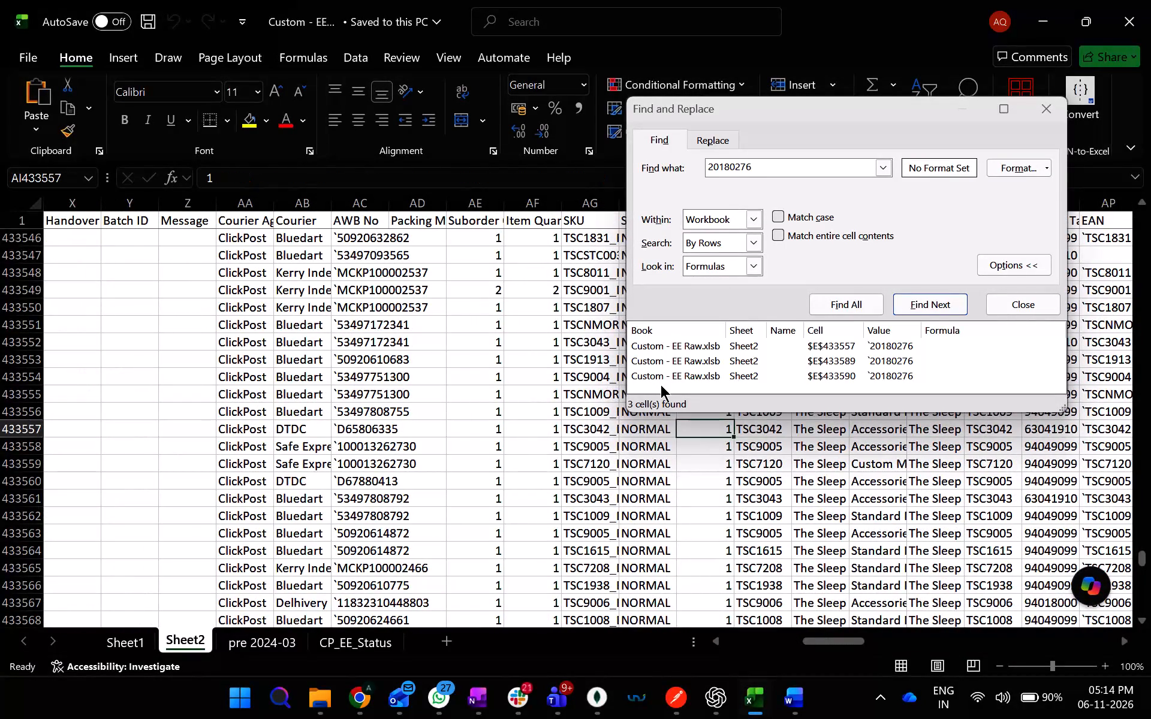
{"action": "key", "text": "Right"}
{"action": "key", "text": "alt+Tab"}
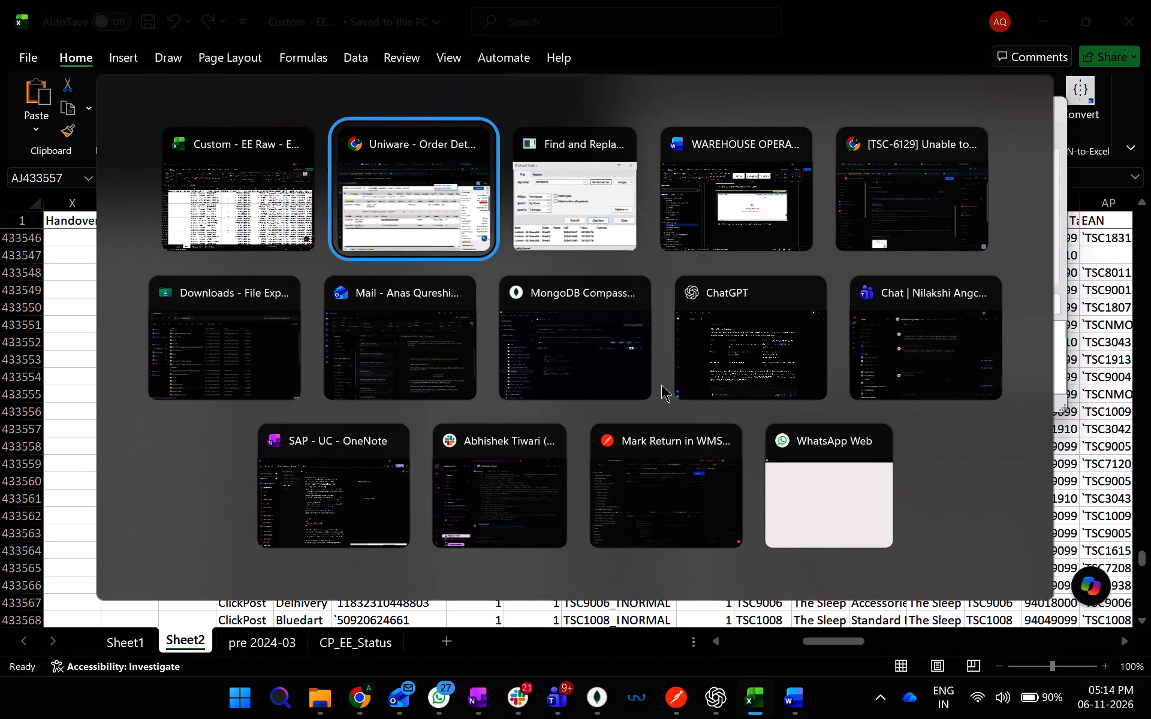
{"action": "key", "text": "alt+Tab"}
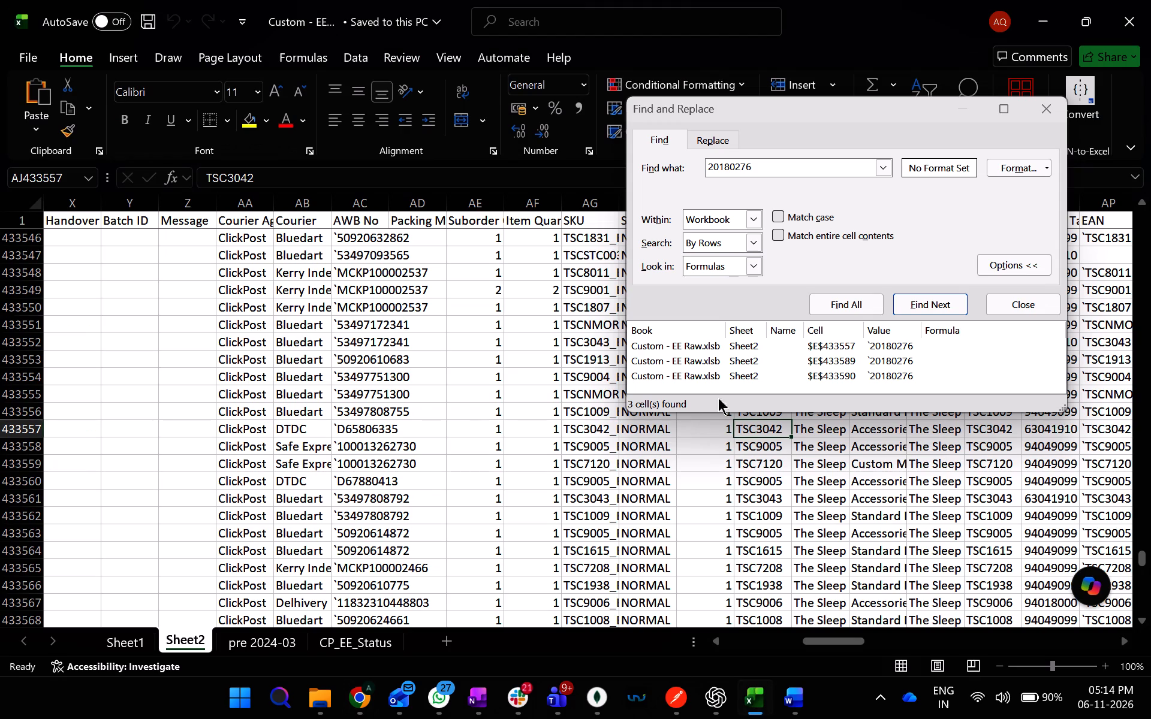
{"action": "scroll", "coordinate": [750, 370], "scroll_direction": "down", "scroll_amount": 3}
{"action": "scroll", "coordinate": [750, 370], "scroll_direction": "up", "scroll_amount": 1}
Switch to Chrome and start a new Uniware report export of type All Facility Sale Orders New.
{"action": "key", "text": "alt+Tab"}
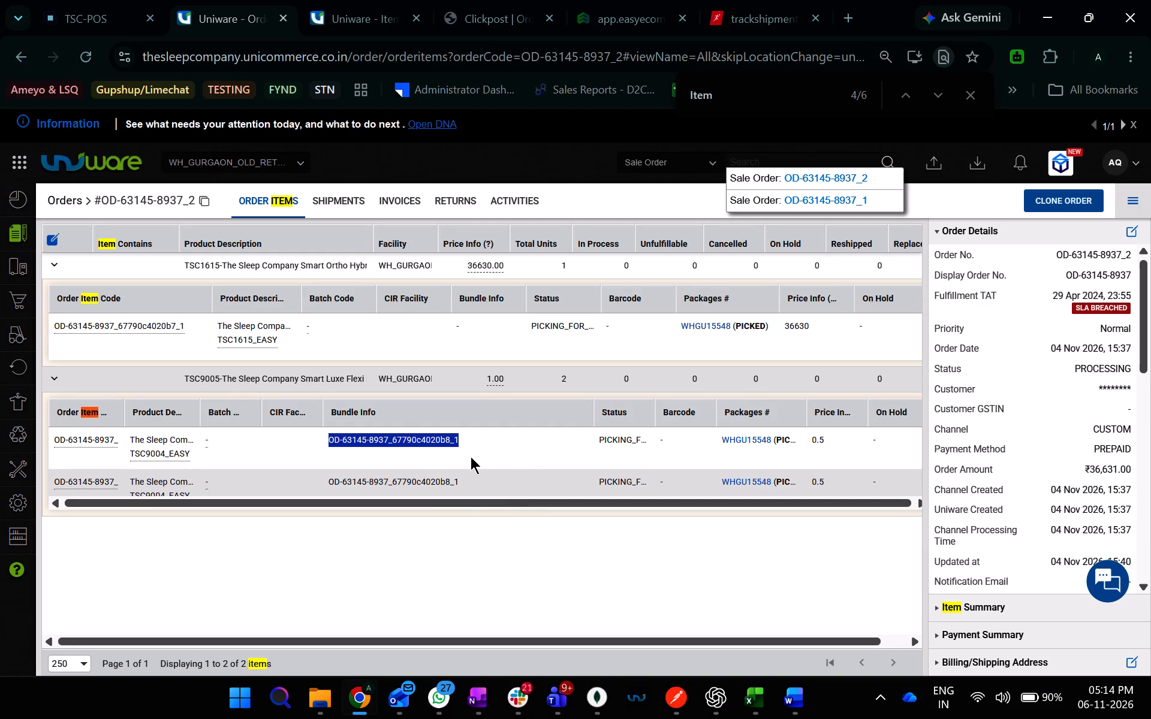
{"action": "left_click", "coordinate": [203, 201]}
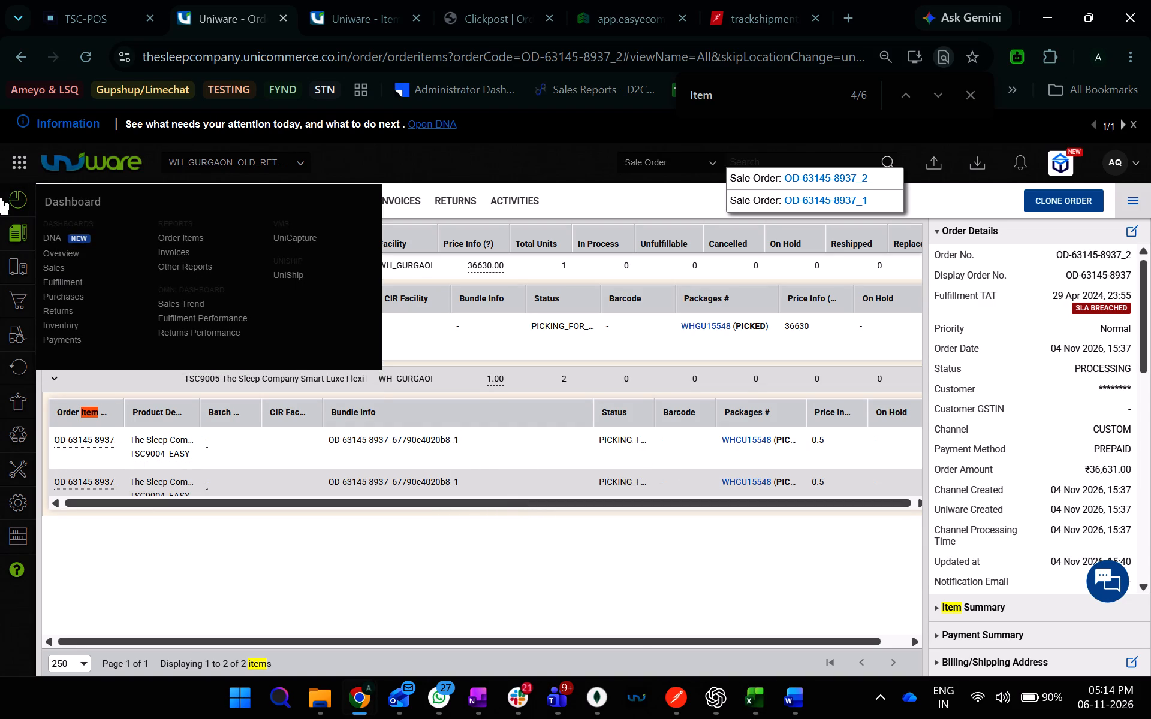
{"action": "left_click", "coordinate": [389, 0]}
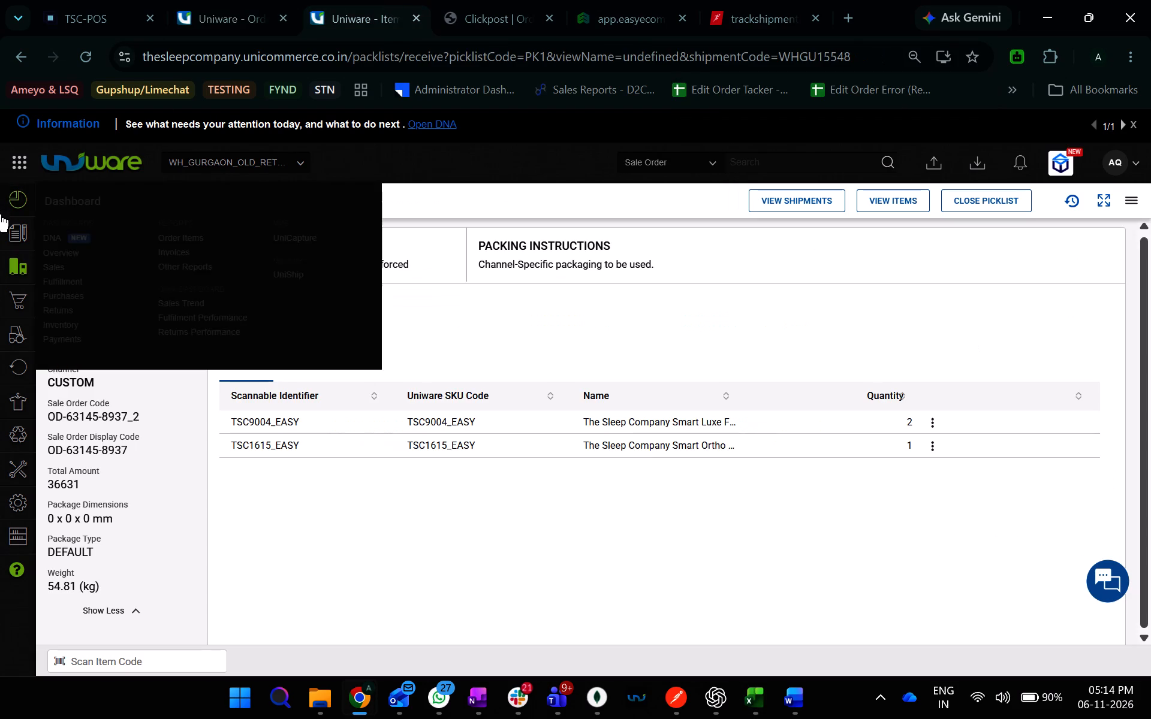
{"action": "left_click", "coordinate": [210, 0]}
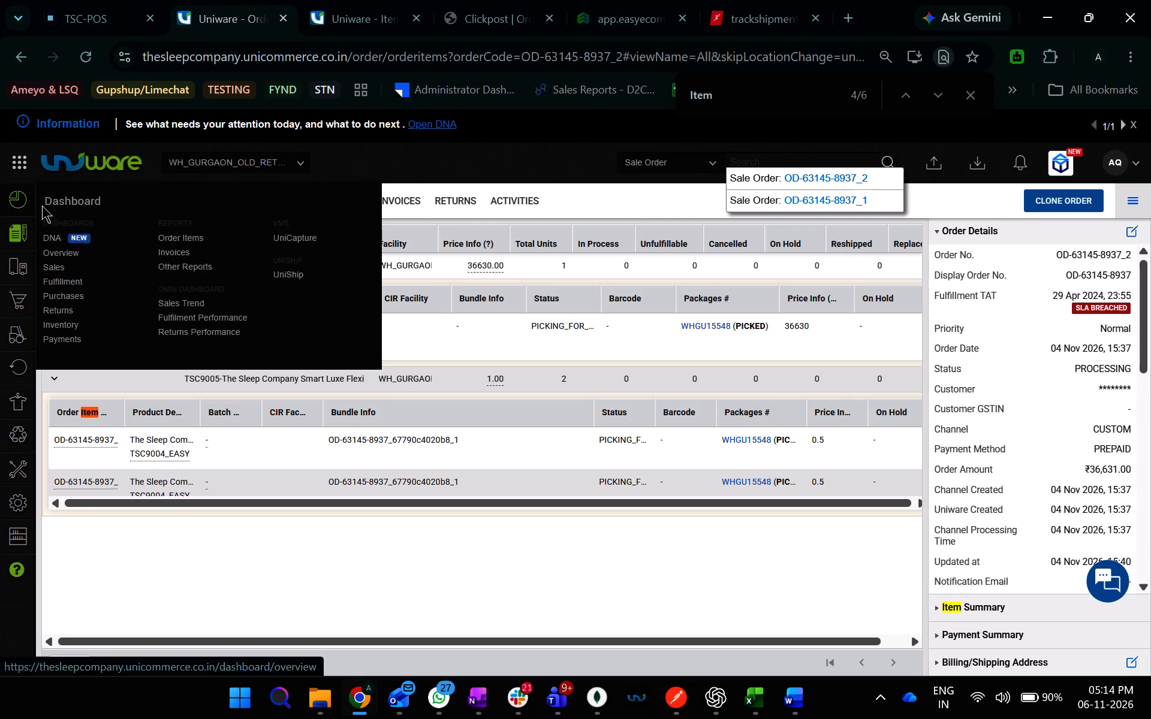
{"action": "left_click", "coordinate": [164, 262]}
{"action": "left_click", "coordinate": [157, 308]}
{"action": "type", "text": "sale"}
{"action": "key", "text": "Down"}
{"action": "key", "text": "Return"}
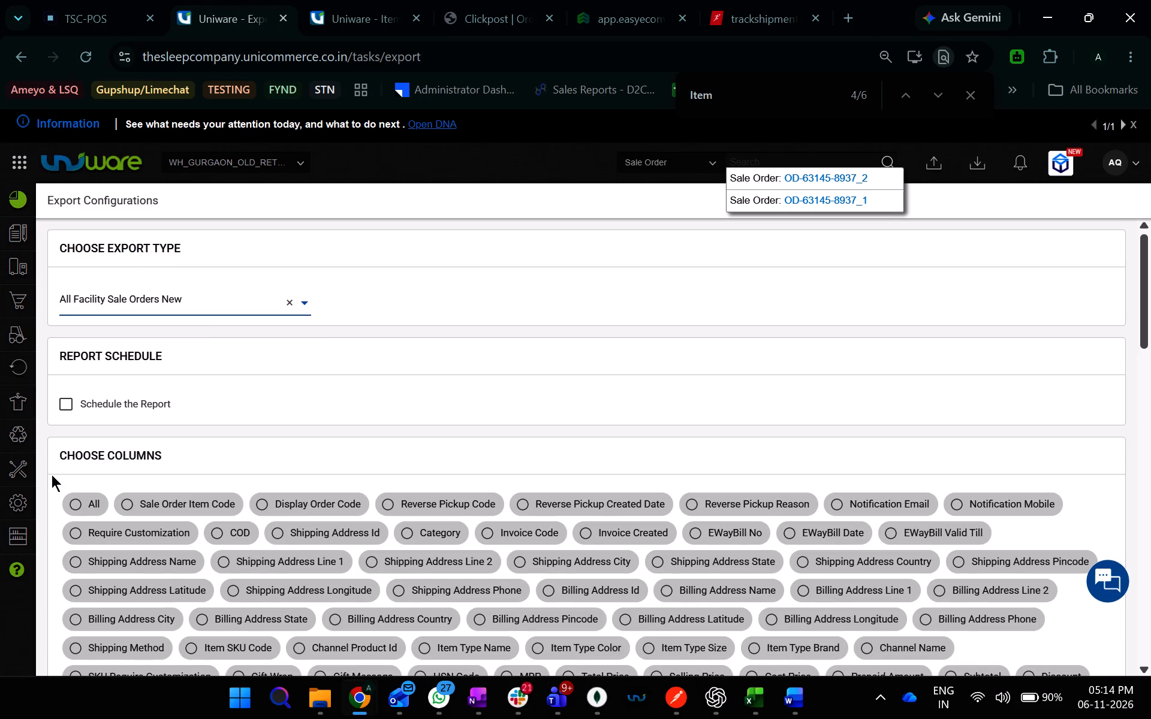
Limit the export columns to Sale Order Item Code only.
{"action": "left_click", "coordinate": [71, 499]}
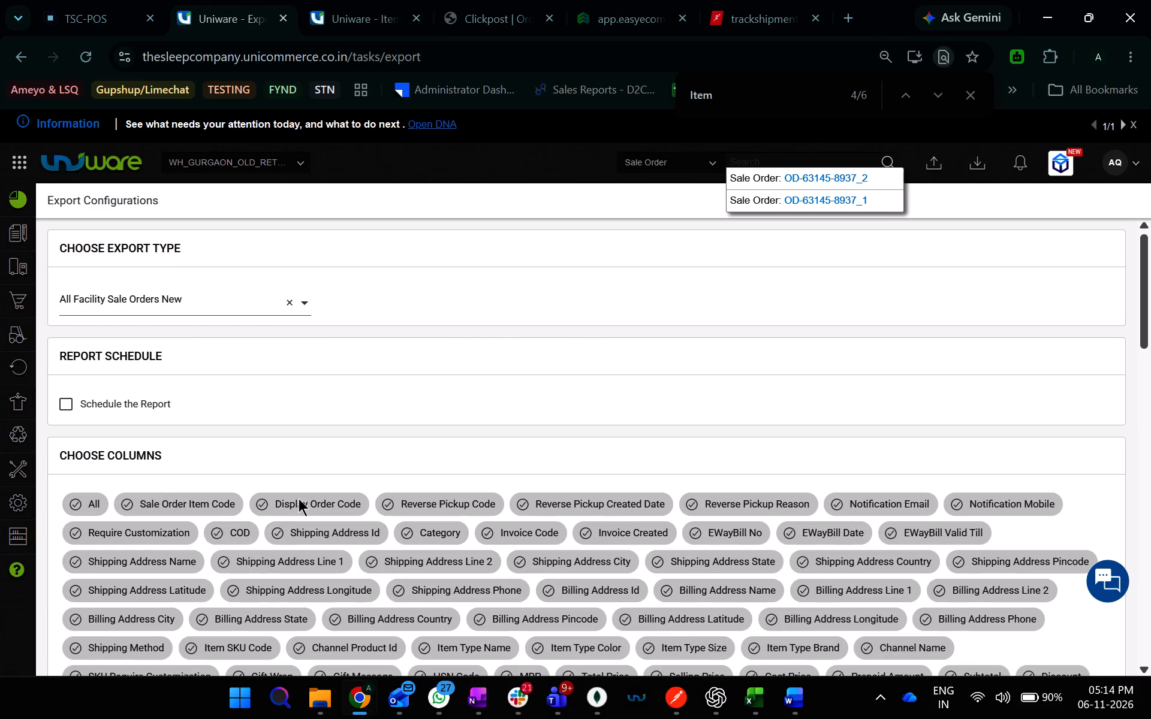
{"action": "left_click", "coordinate": [88, 510]}
{"action": "left_click", "coordinate": [146, 512]}
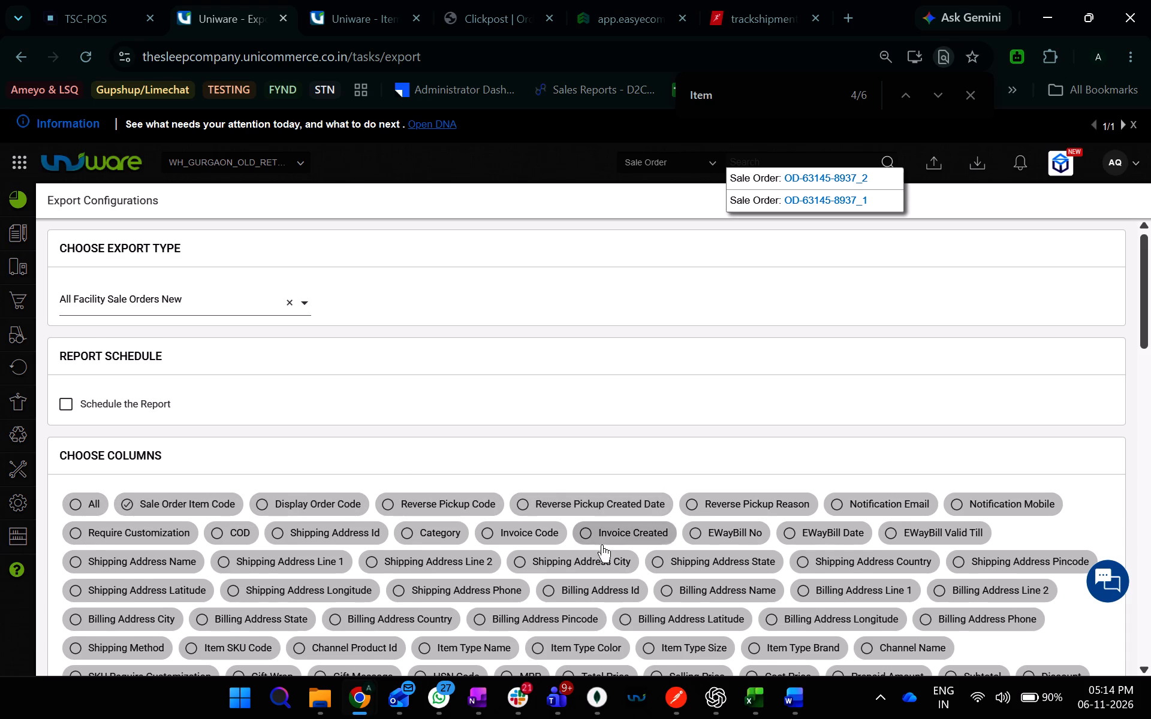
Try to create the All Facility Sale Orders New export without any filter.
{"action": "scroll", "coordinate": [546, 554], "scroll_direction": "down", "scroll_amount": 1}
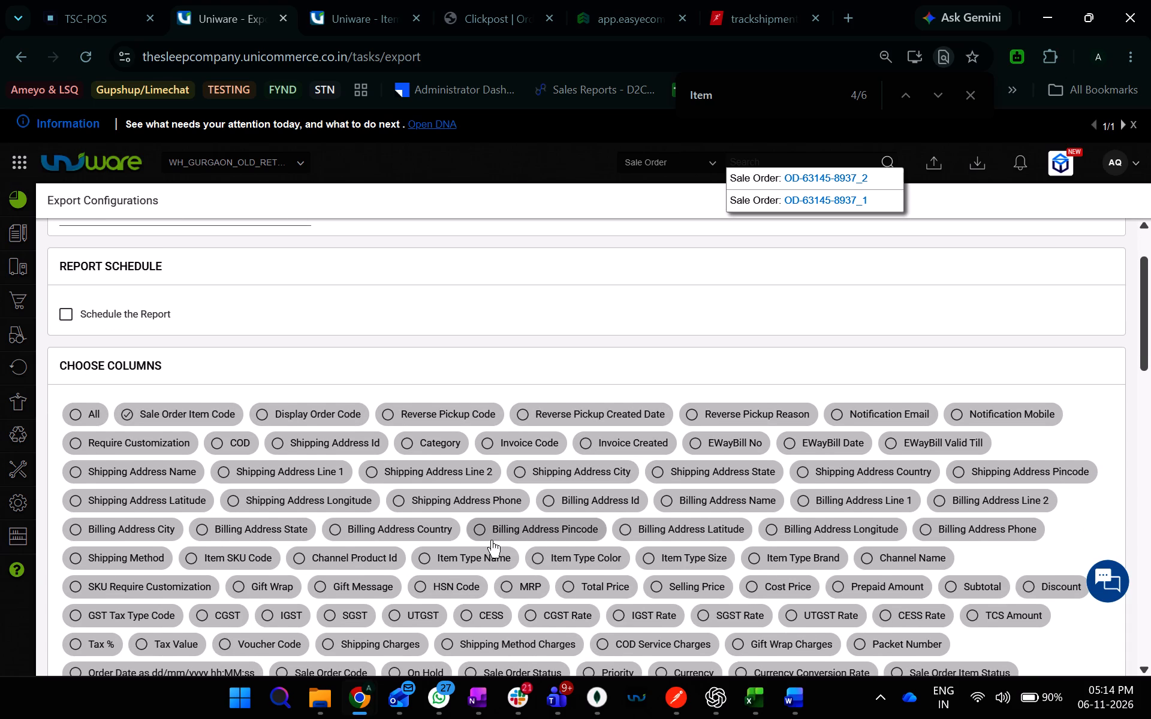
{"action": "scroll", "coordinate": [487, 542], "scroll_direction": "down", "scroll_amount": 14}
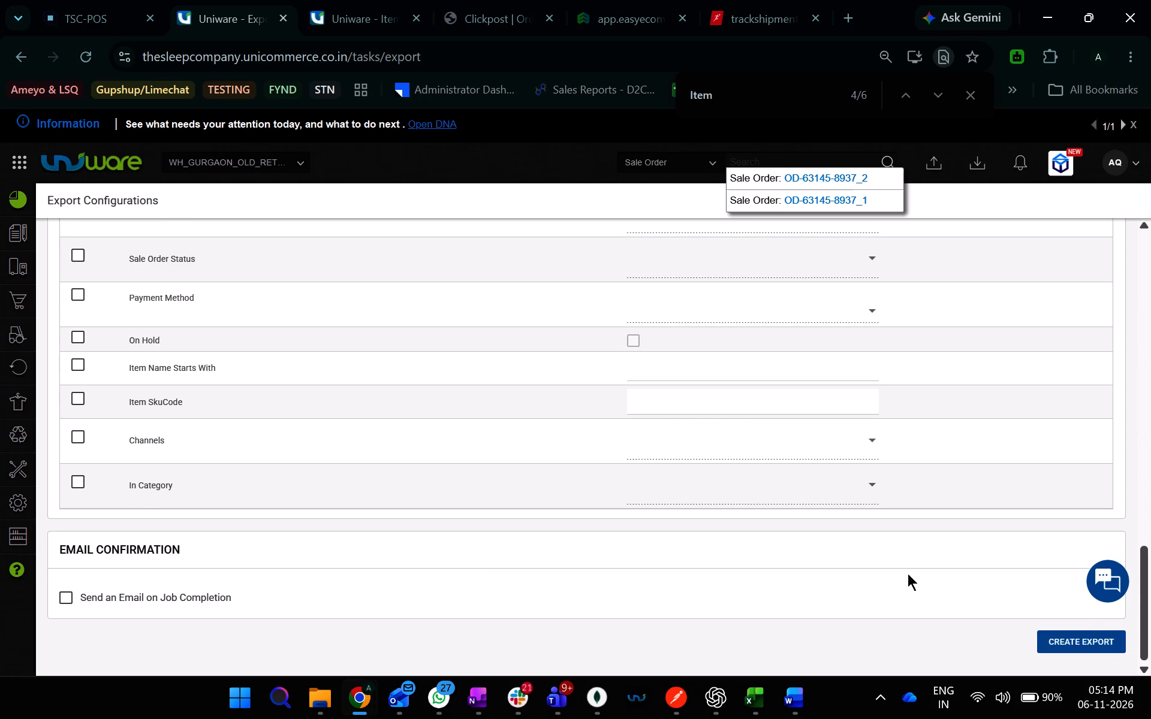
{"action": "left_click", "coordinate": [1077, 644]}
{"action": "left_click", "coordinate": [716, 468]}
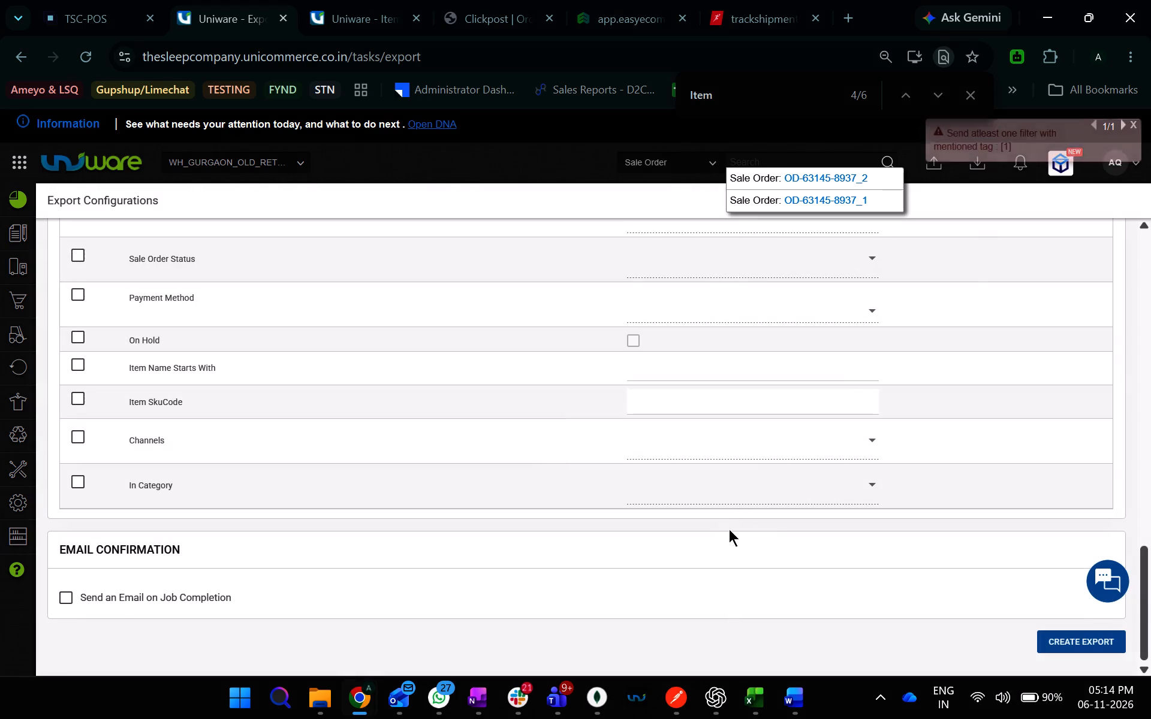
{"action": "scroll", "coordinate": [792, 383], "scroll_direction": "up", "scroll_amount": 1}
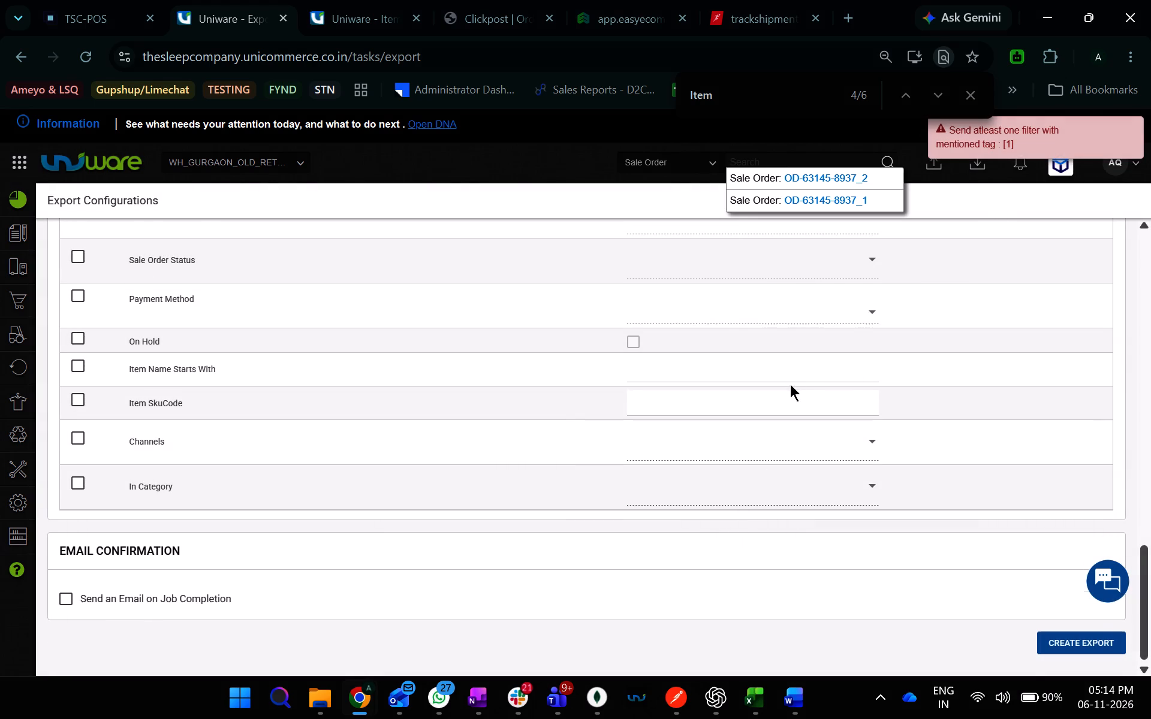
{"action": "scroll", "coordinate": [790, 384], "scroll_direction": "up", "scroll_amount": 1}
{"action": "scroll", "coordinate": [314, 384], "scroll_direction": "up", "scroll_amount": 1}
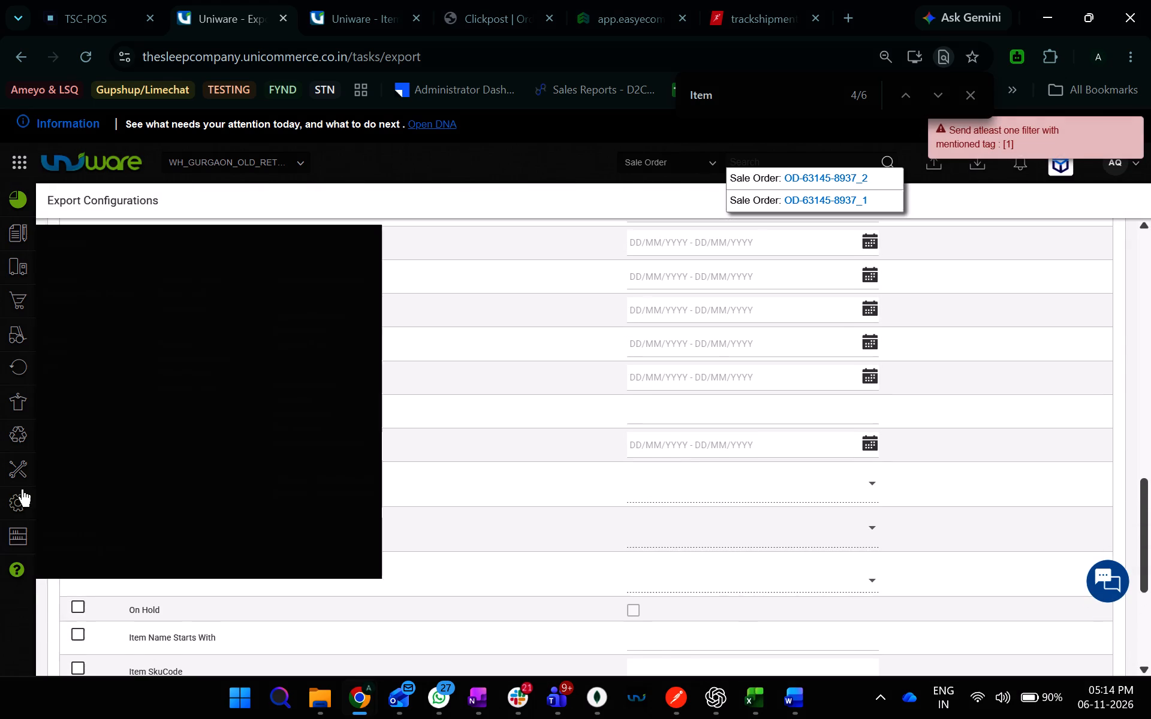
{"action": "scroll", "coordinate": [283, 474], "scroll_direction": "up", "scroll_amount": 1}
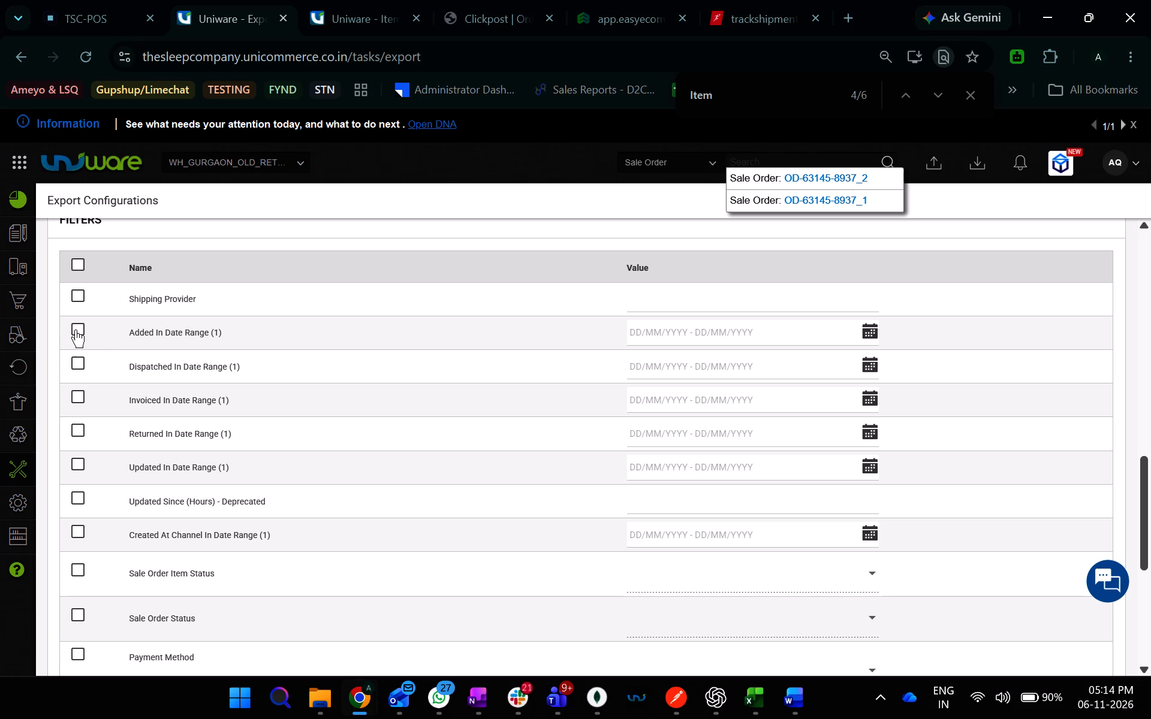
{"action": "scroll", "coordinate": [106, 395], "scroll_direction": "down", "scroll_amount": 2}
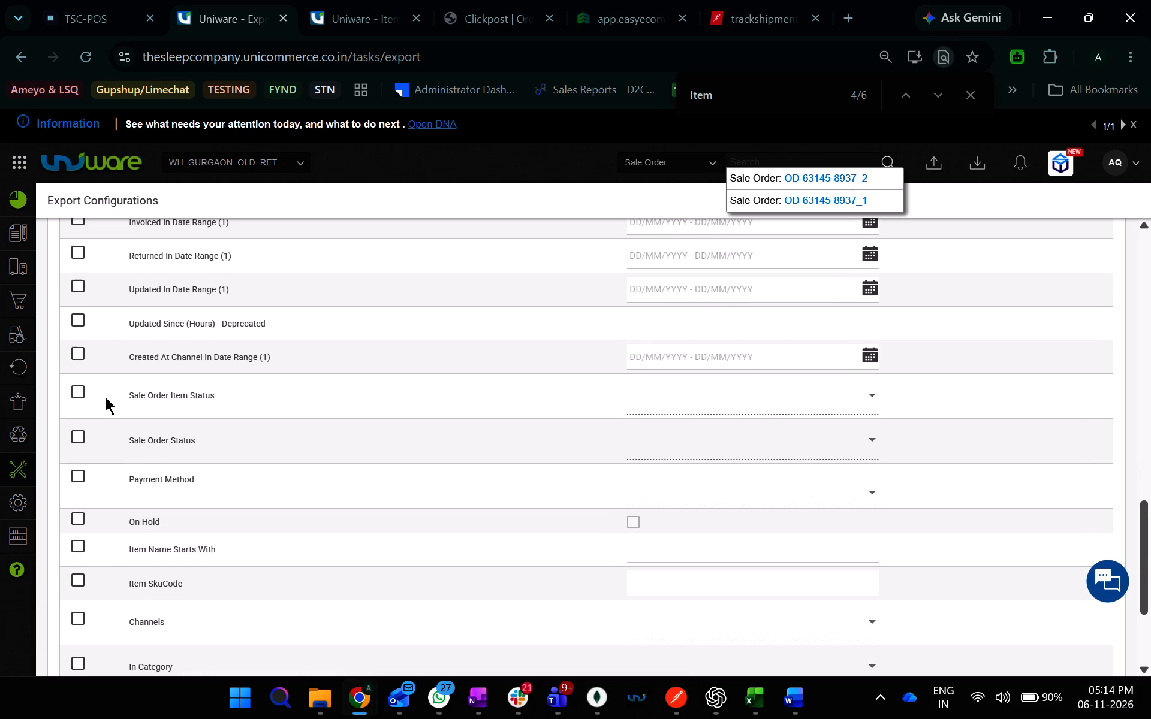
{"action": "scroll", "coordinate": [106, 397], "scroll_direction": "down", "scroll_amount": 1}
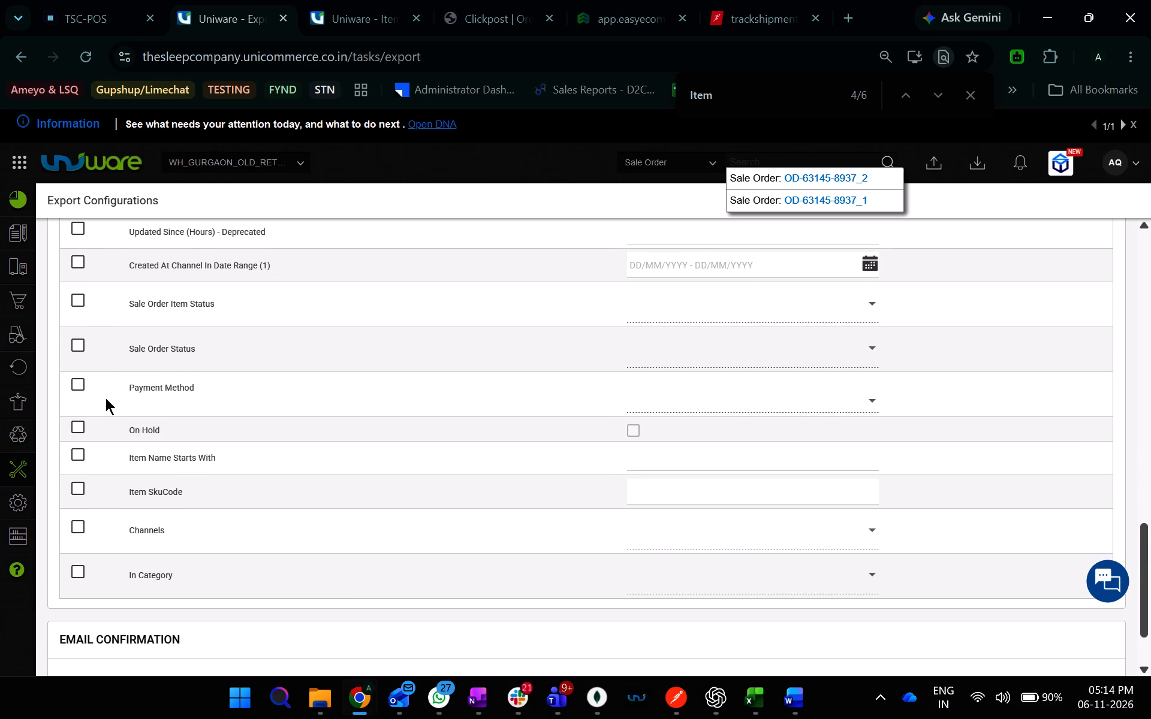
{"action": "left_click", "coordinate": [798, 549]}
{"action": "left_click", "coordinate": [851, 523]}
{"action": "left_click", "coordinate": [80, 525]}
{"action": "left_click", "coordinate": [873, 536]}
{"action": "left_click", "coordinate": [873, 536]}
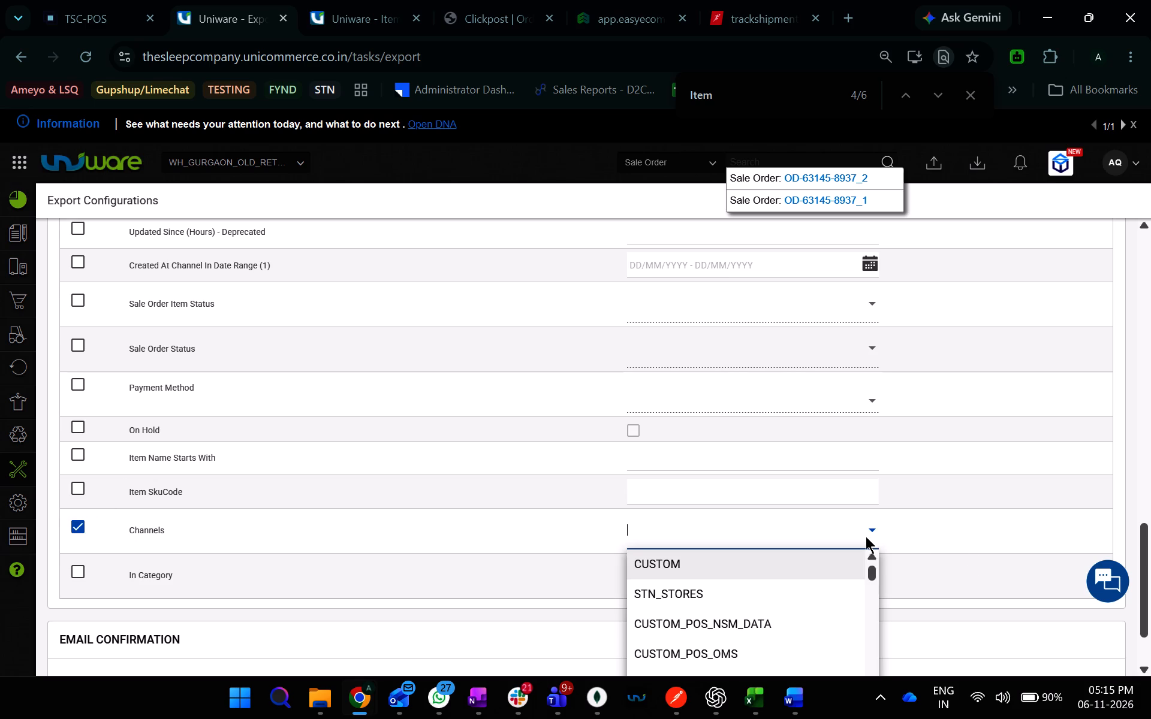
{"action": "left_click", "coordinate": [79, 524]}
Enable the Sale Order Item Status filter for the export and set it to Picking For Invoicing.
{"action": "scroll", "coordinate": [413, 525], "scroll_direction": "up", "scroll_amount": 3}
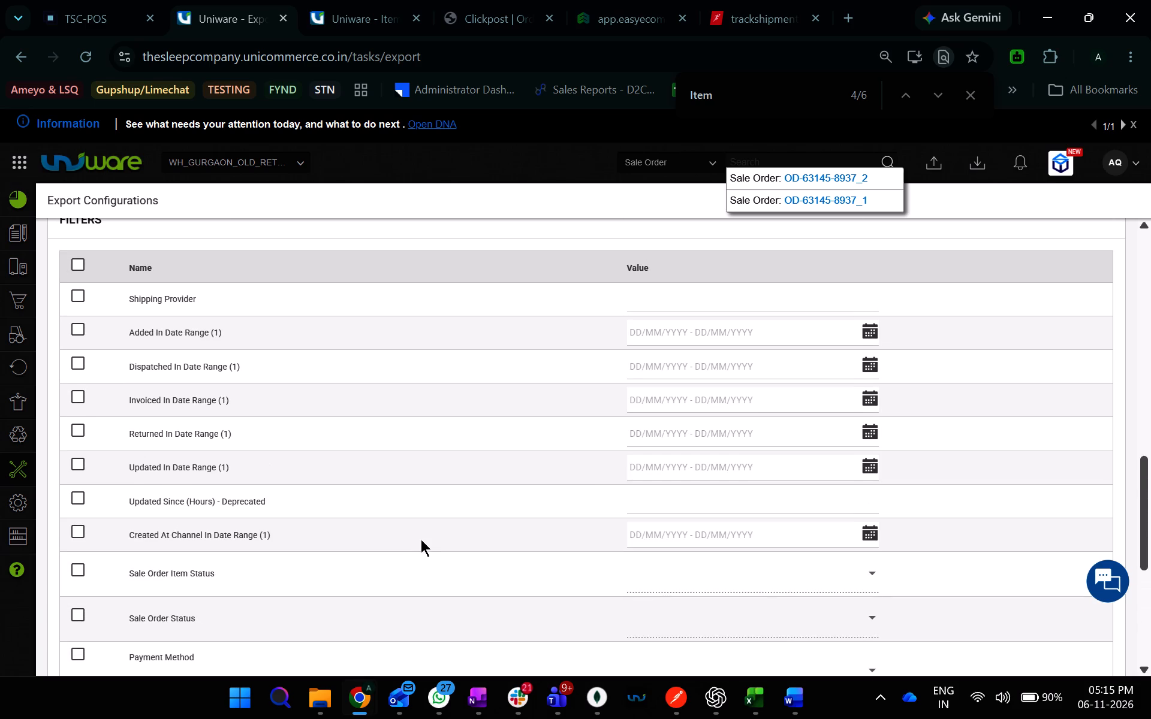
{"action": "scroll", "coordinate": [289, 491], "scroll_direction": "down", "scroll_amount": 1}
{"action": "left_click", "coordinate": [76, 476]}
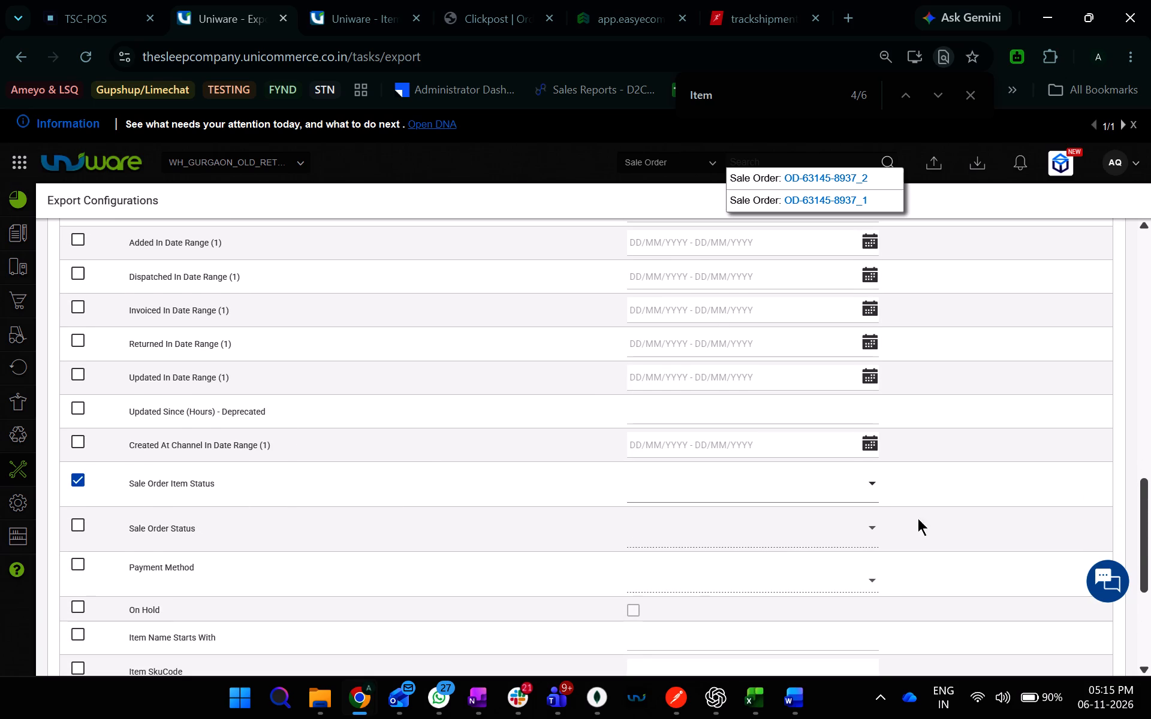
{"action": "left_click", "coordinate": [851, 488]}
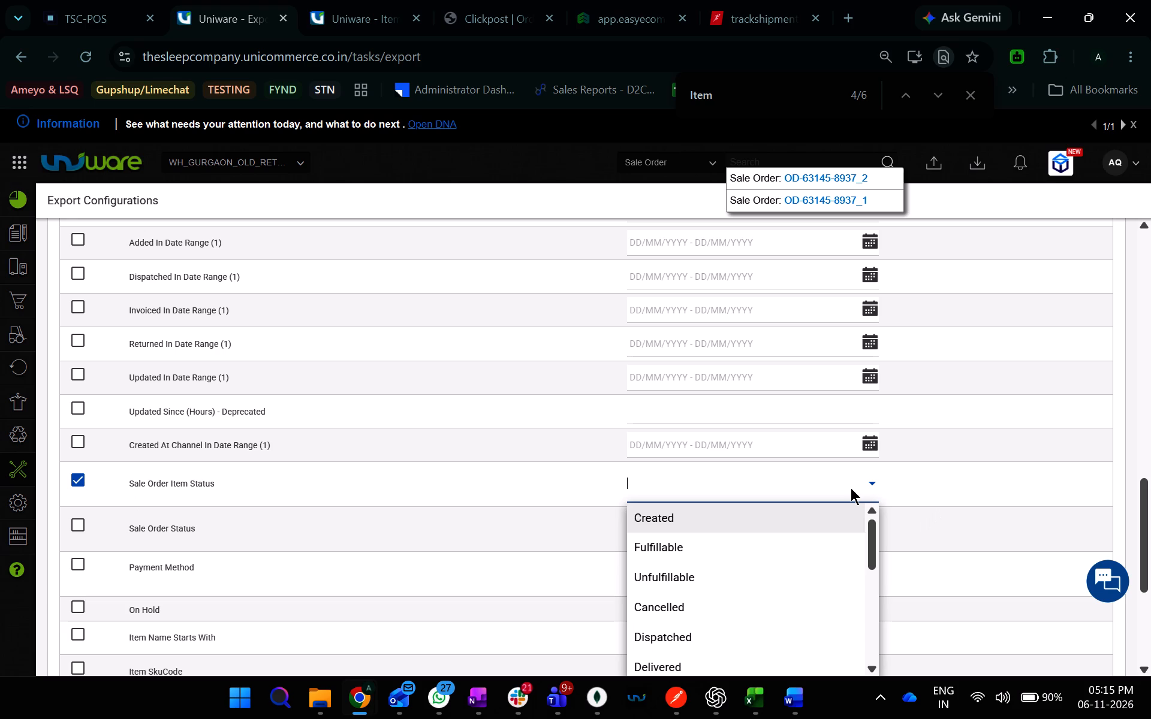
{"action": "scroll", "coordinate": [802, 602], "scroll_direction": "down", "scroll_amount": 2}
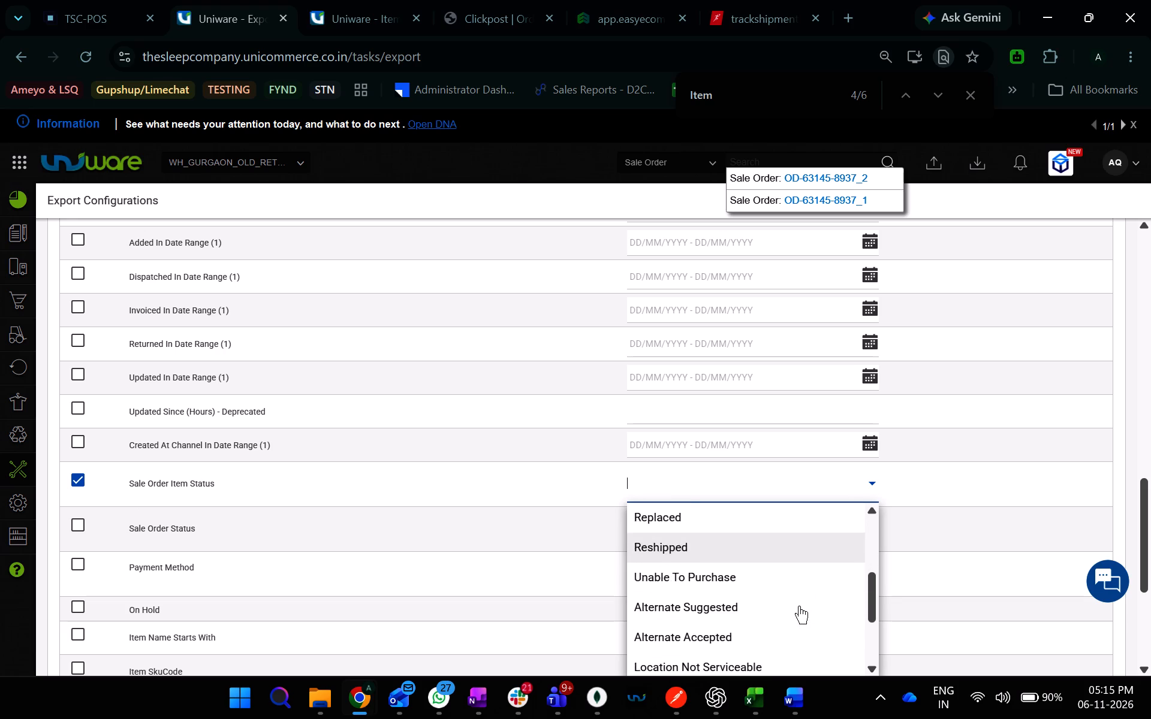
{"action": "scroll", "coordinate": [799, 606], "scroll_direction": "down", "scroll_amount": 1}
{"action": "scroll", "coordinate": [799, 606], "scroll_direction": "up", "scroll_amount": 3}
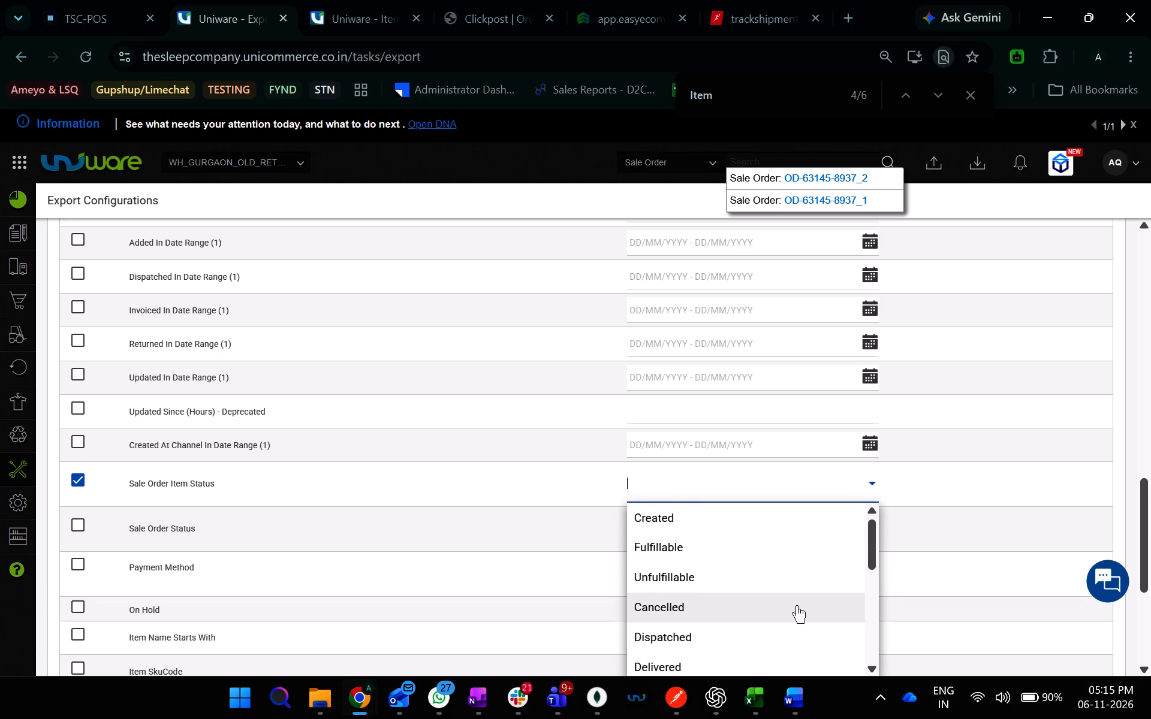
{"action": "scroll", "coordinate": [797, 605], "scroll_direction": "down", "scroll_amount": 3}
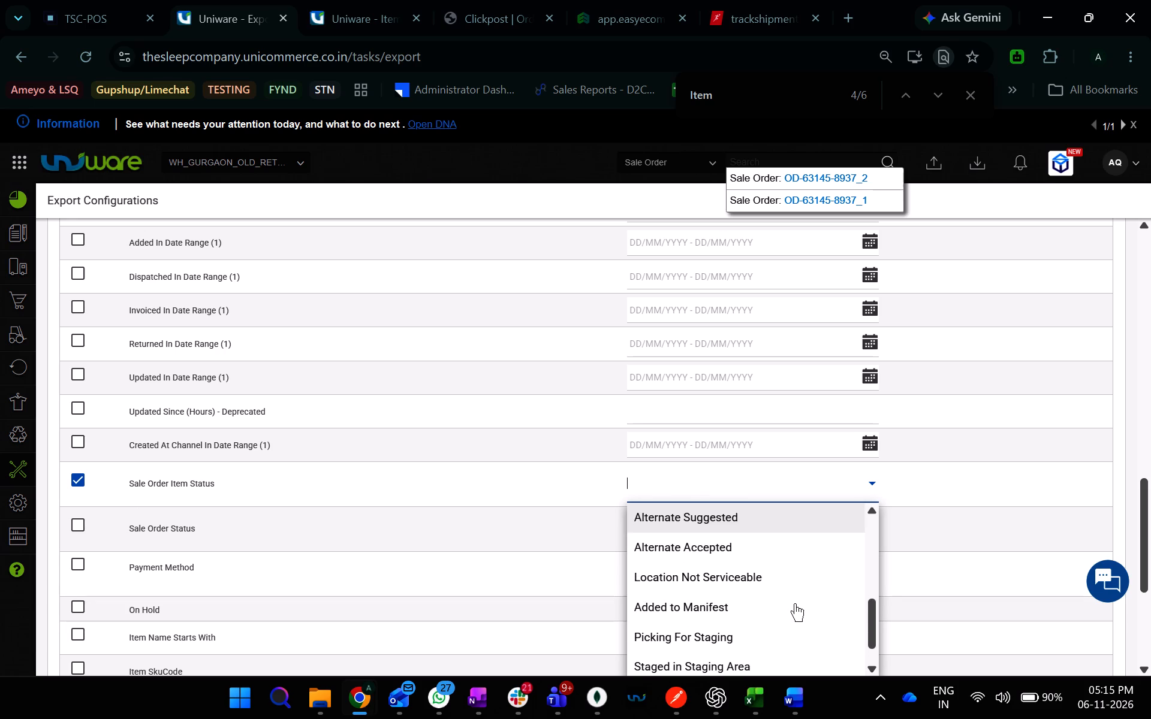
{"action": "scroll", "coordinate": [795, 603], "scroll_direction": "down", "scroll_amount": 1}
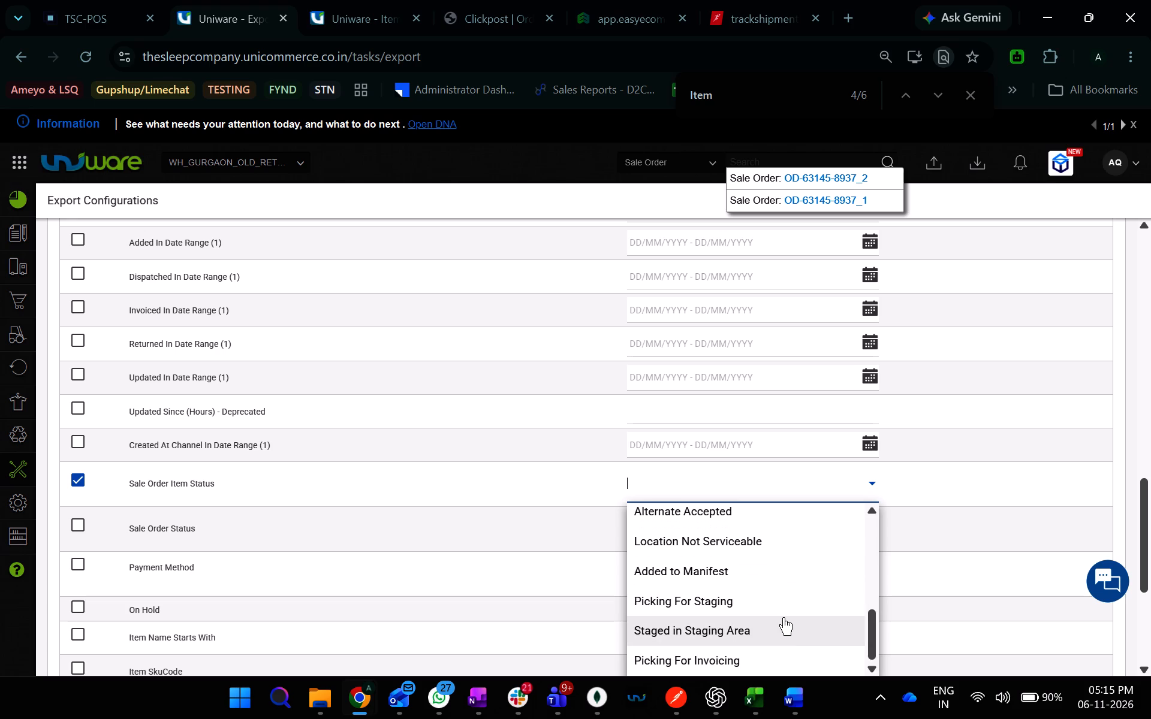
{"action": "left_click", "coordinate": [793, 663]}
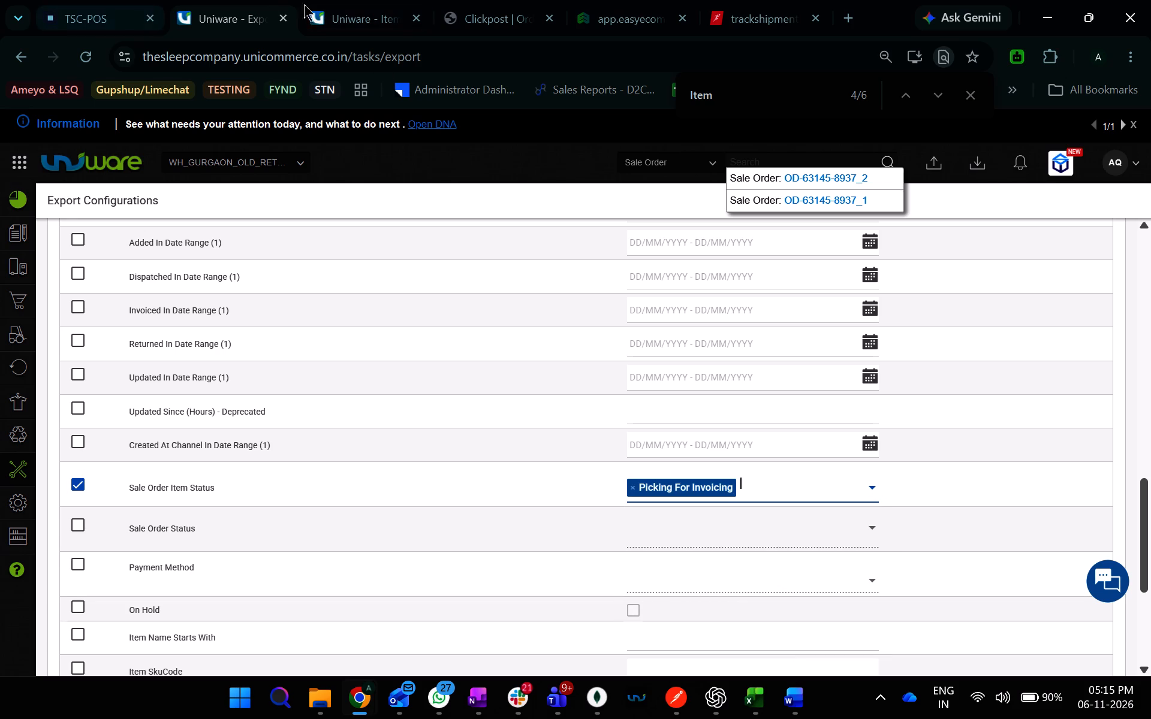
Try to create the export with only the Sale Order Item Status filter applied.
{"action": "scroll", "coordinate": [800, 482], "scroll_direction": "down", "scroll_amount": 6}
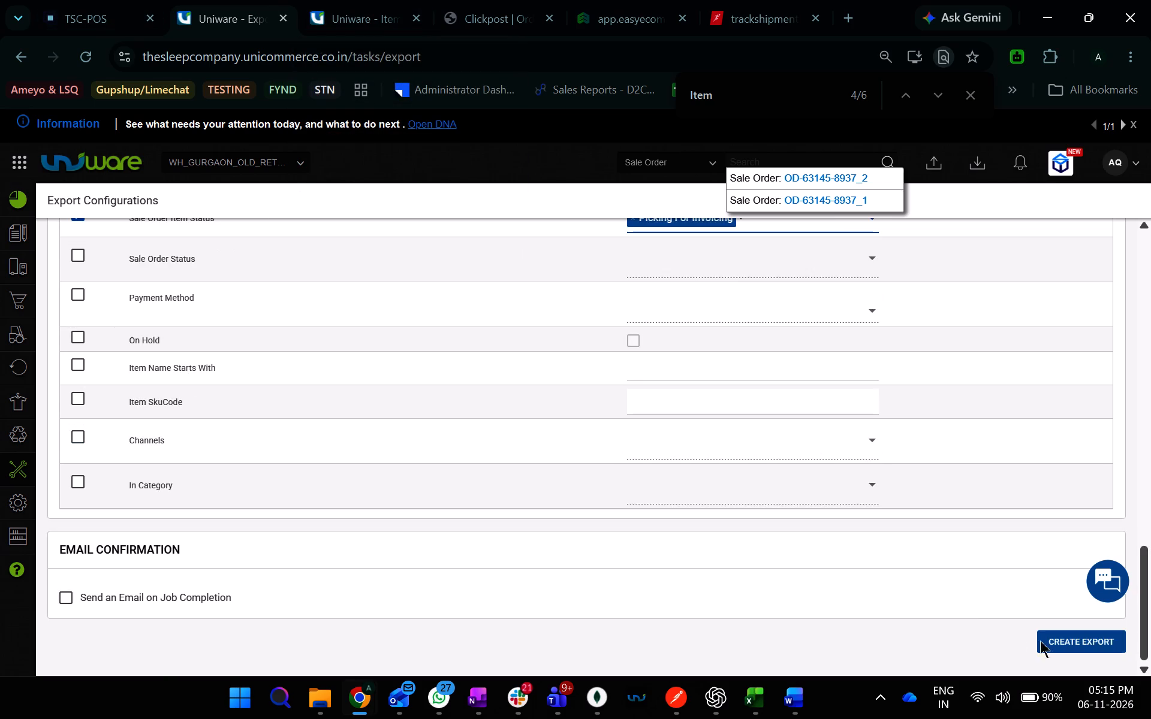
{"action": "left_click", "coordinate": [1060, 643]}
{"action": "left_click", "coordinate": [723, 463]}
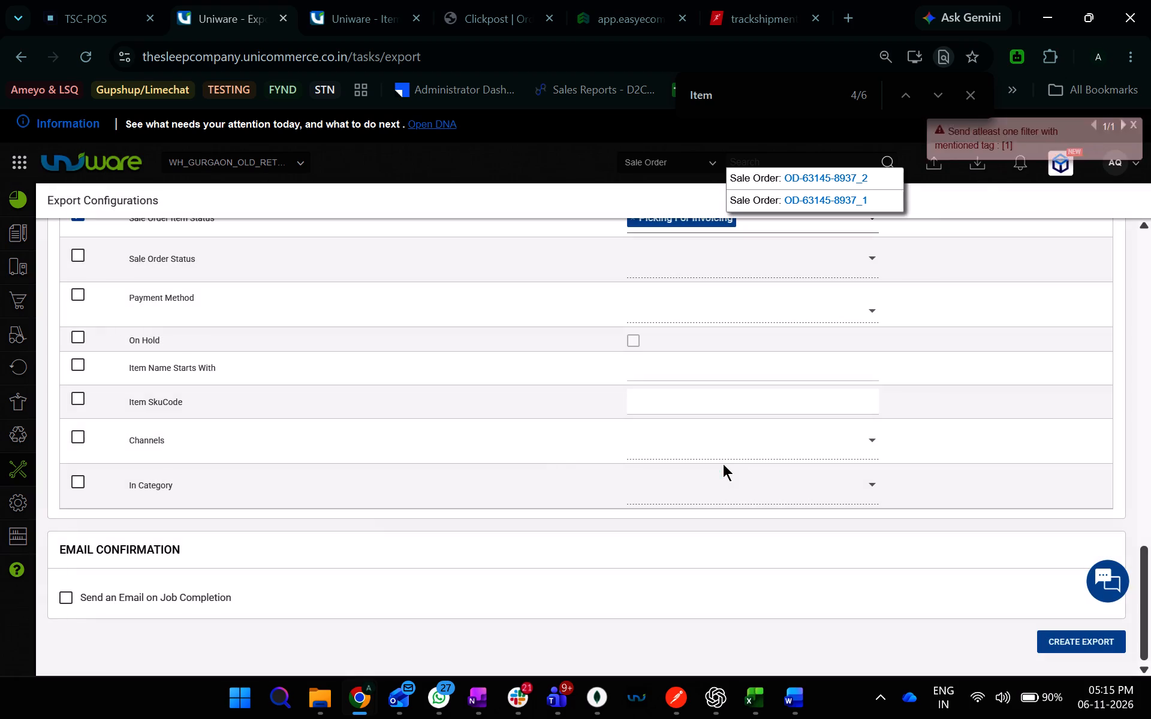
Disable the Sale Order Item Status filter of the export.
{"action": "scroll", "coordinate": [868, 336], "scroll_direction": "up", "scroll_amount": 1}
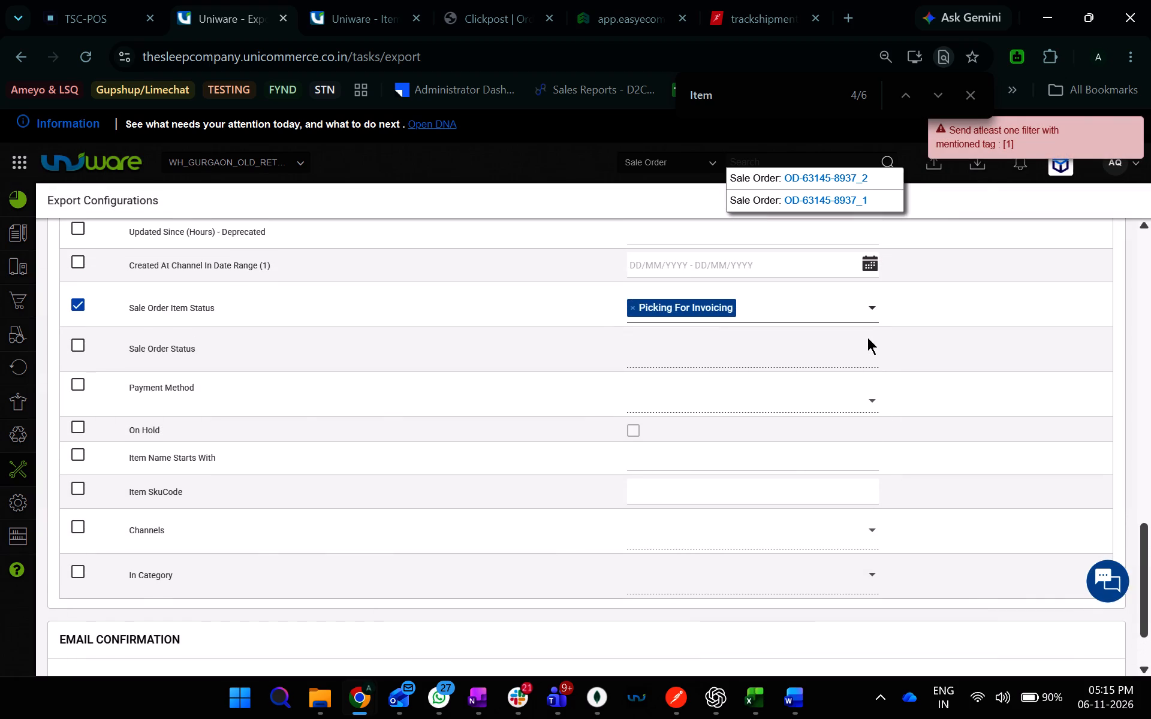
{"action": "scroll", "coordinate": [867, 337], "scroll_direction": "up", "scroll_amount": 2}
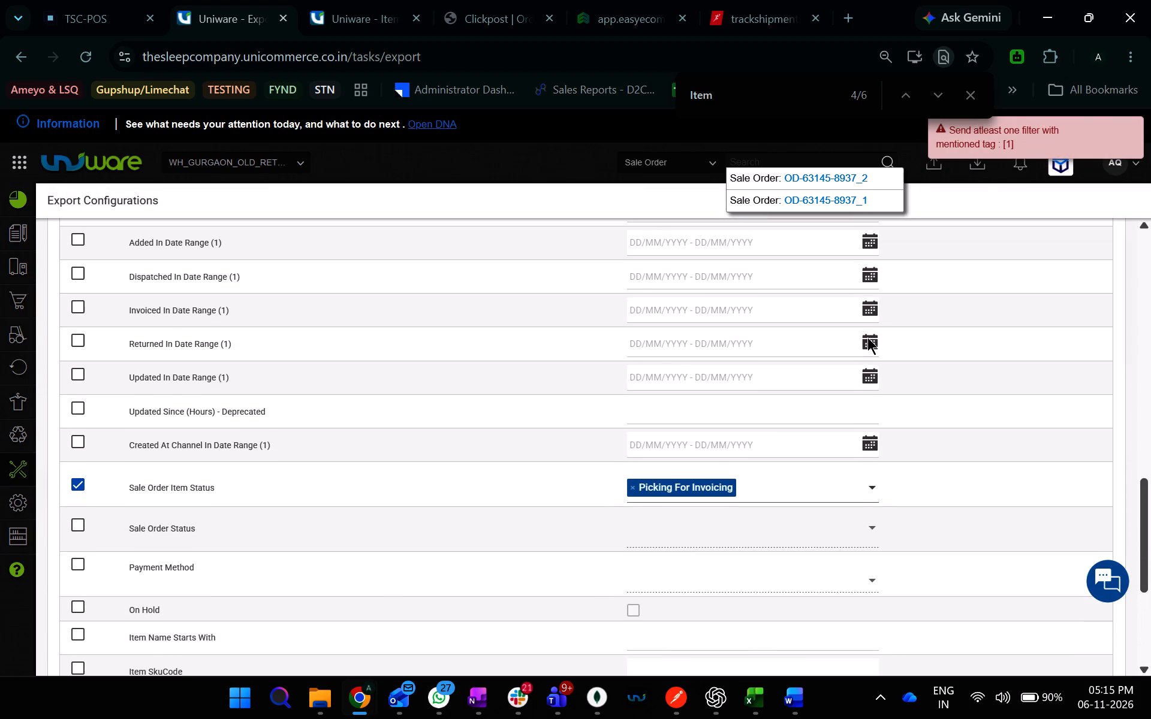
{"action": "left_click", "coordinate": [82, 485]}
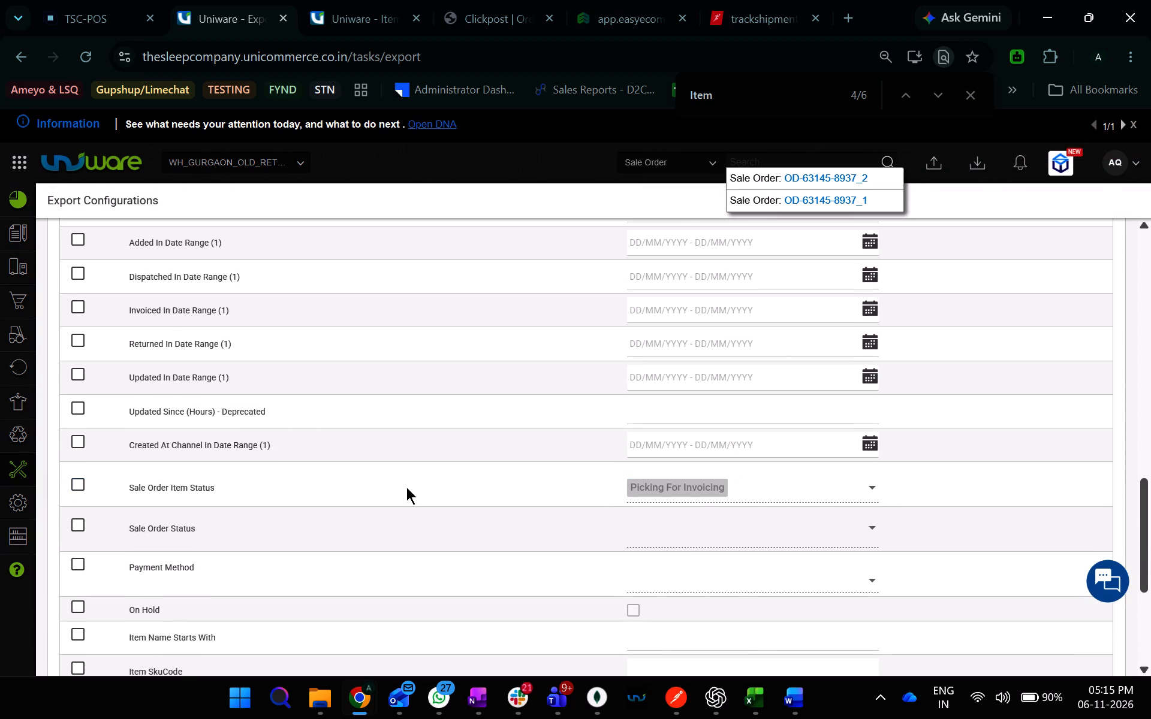
Enable the Added In Date Range filter and pick 1 September 2022 as its start date.
{"action": "scroll", "coordinate": [406, 487], "scroll_direction": "up", "scroll_amount": 1}
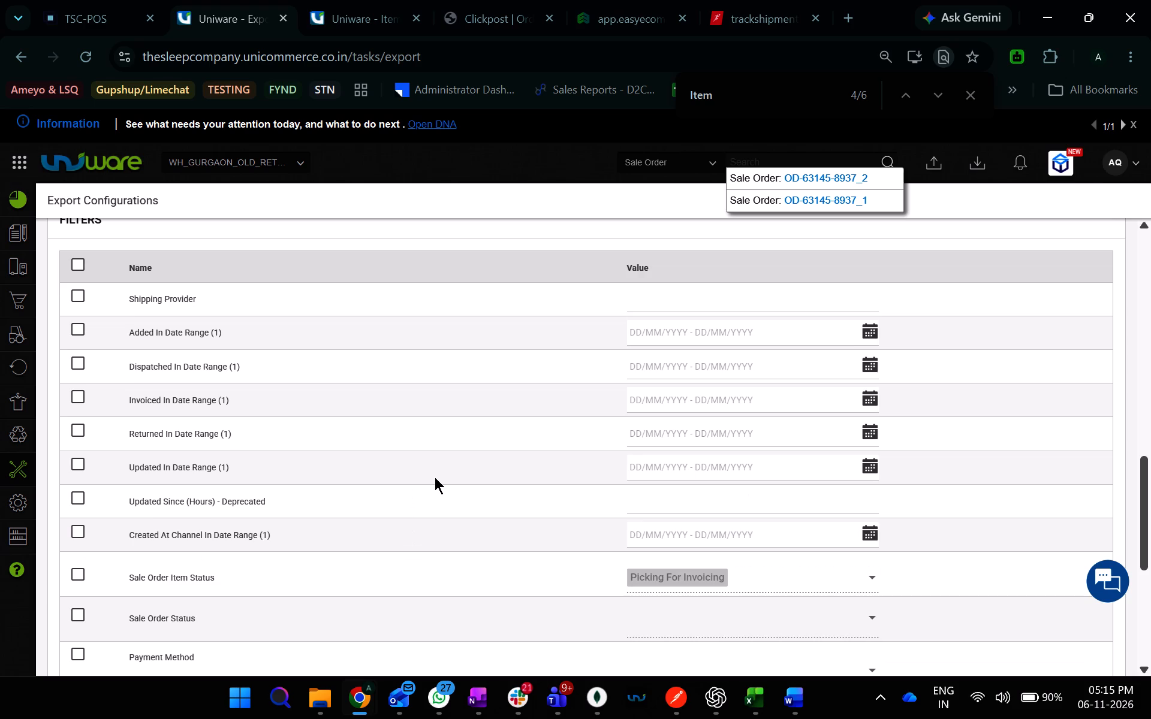
{"action": "scroll", "coordinate": [435, 477], "scroll_direction": "up", "scroll_amount": 1}
{"action": "left_click", "coordinate": [79, 418]}
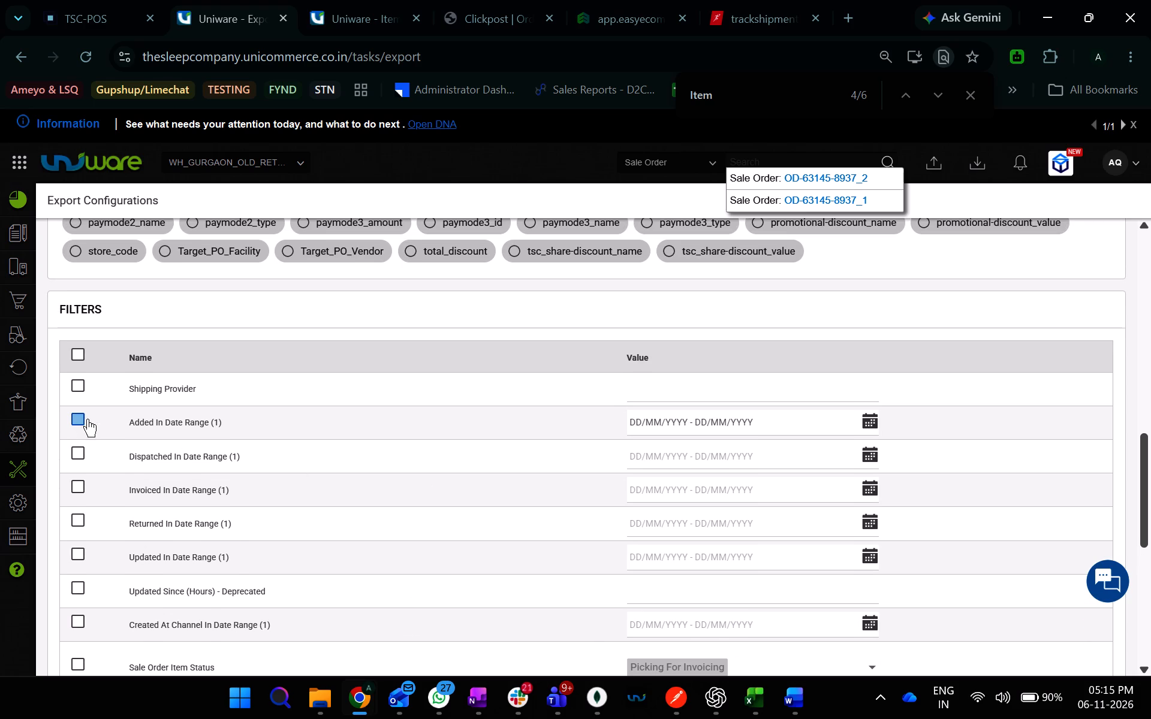
{"action": "left_click", "coordinate": [879, 421]}
{"action": "left_click", "coordinate": [872, 422]}
{"action": "left_click", "coordinate": [871, 424]}
{"action": "left_click", "coordinate": [756, 418]}
{"action": "left_click", "coordinate": [681, 425]}
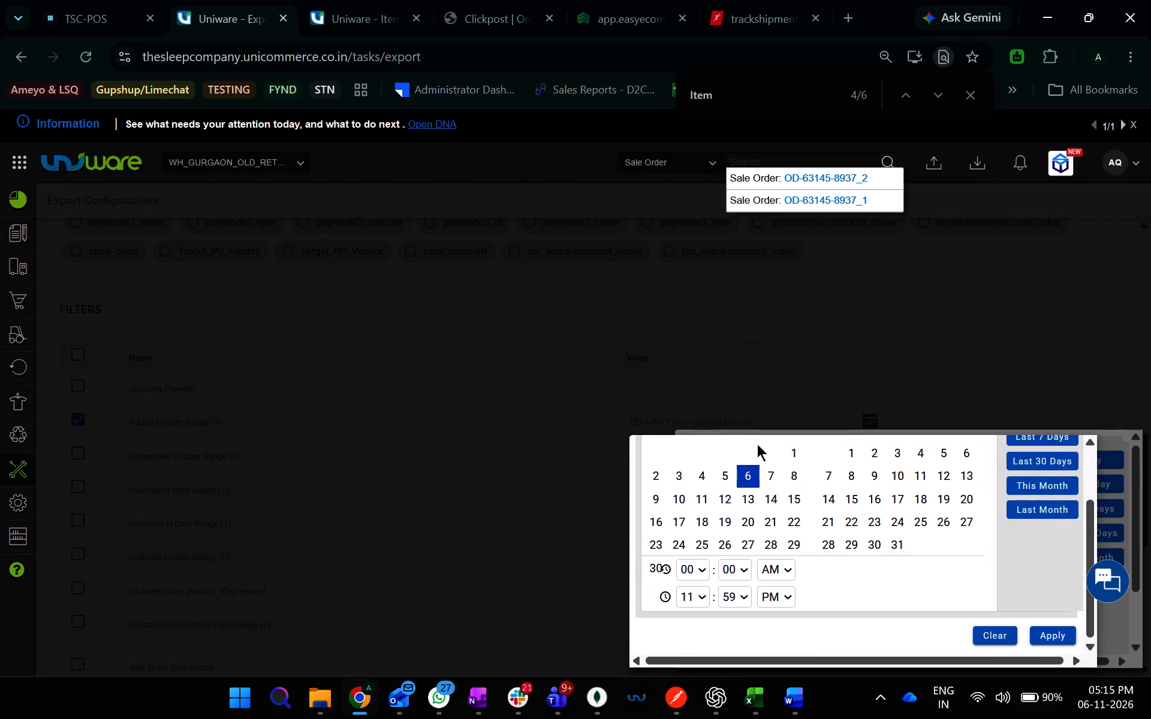
{"action": "scroll", "coordinate": [790, 554], "scroll_direction": "up", "scroll_amount": 3}
{"action": "left_click", "coordinate": [748, 551]}
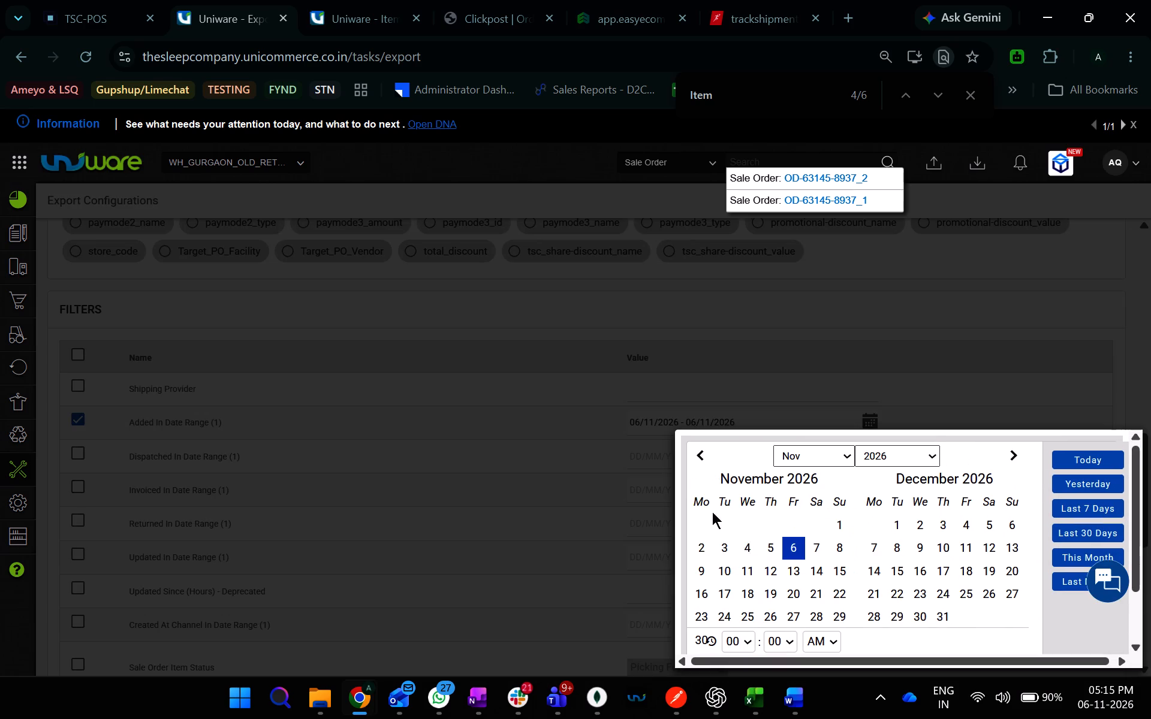
{"action": "left_click", "coordinate": [713, 459]}
{"action": "left_click", "coordinate": [702, 452]}
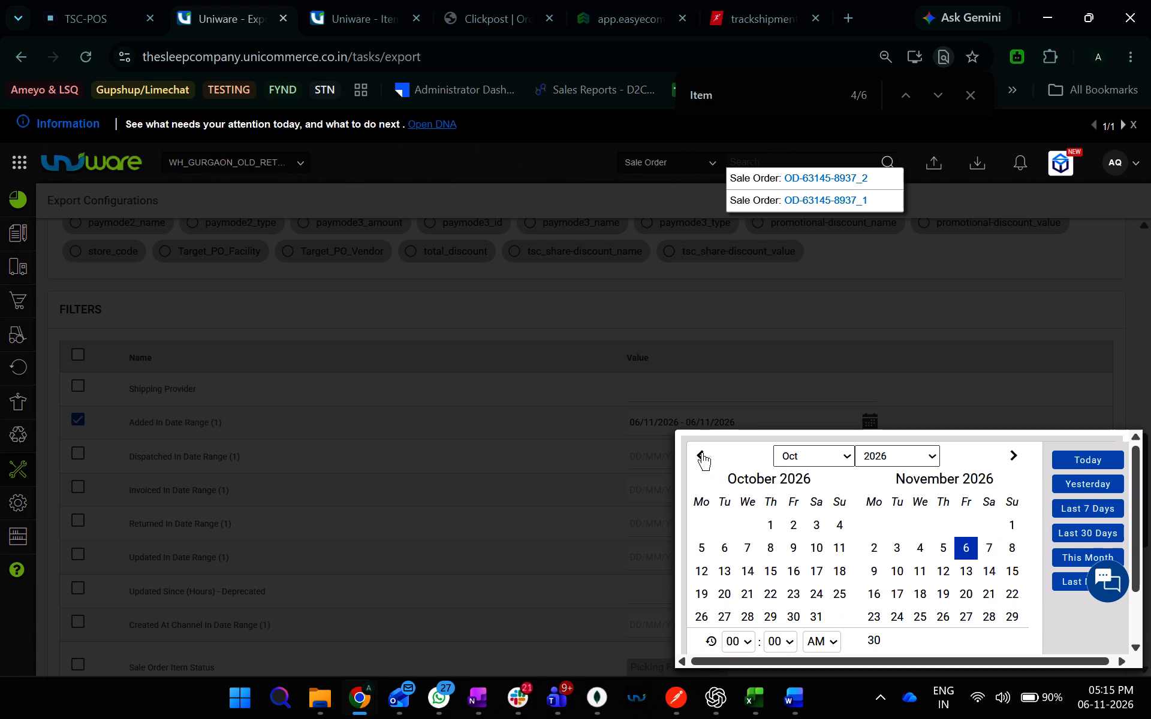
{"action": "left_click", "coordinate": [702, 452]}
{"action": "left_click", "coordinate": [938, 458]}
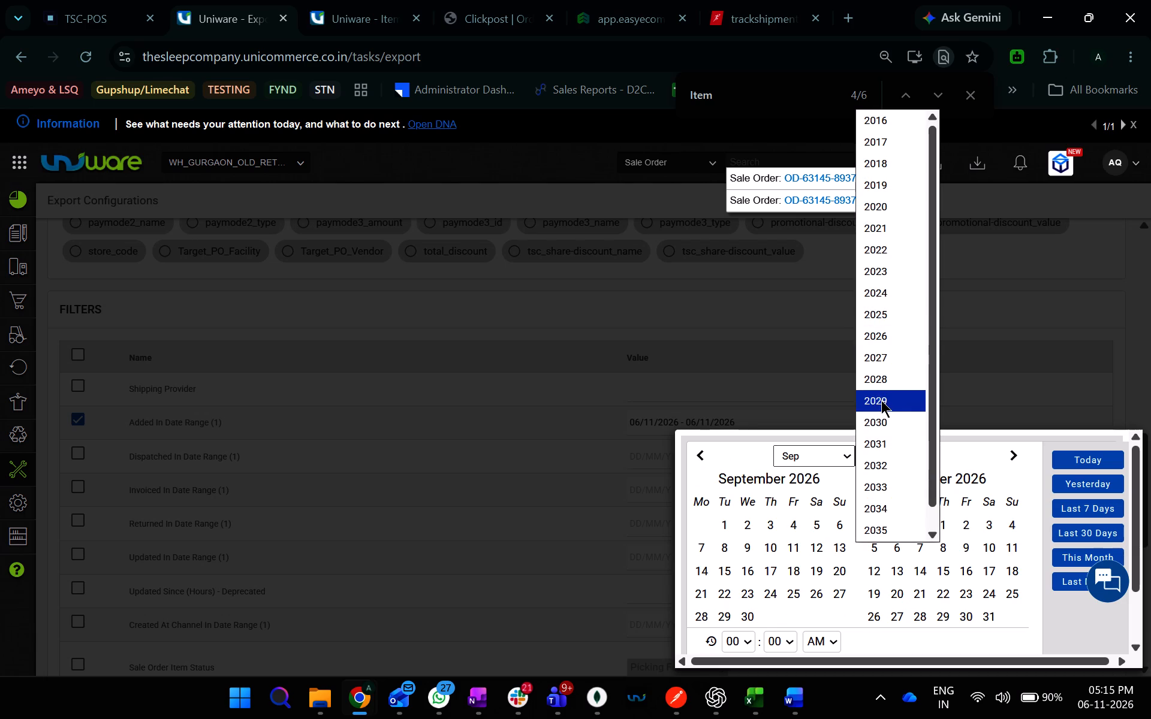
{"action": "left_click", "coordinate": [899, 249]}
{"action": "left_click", "coordinate": [774, 528]}
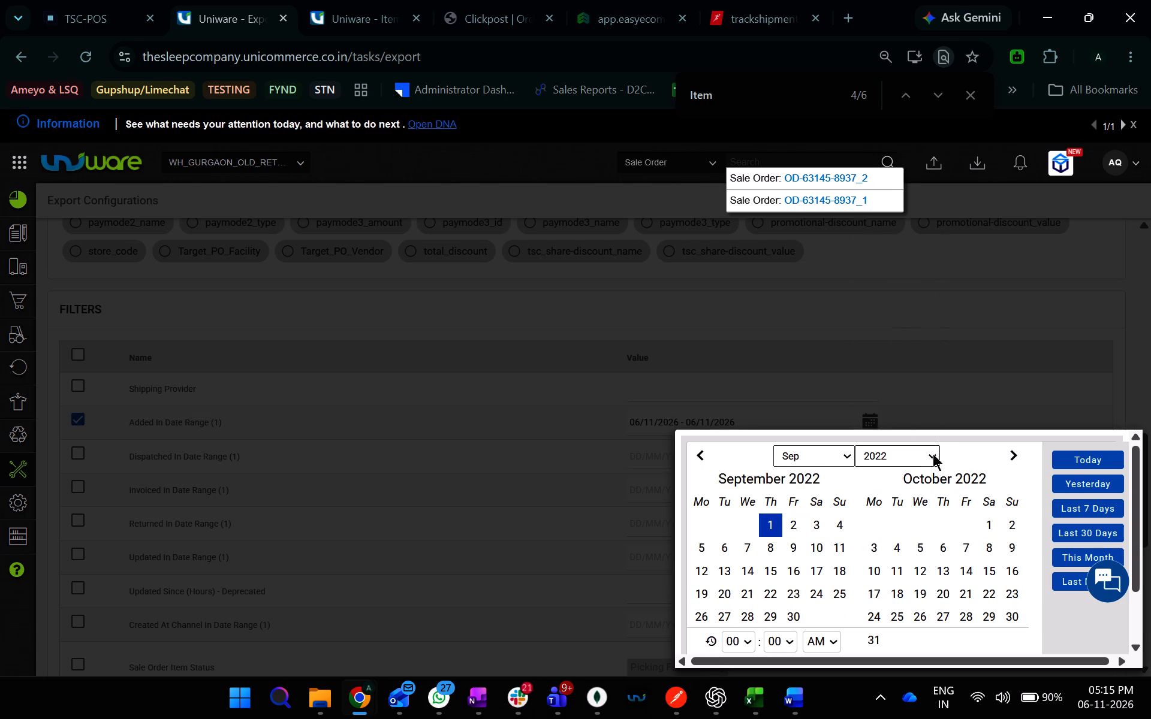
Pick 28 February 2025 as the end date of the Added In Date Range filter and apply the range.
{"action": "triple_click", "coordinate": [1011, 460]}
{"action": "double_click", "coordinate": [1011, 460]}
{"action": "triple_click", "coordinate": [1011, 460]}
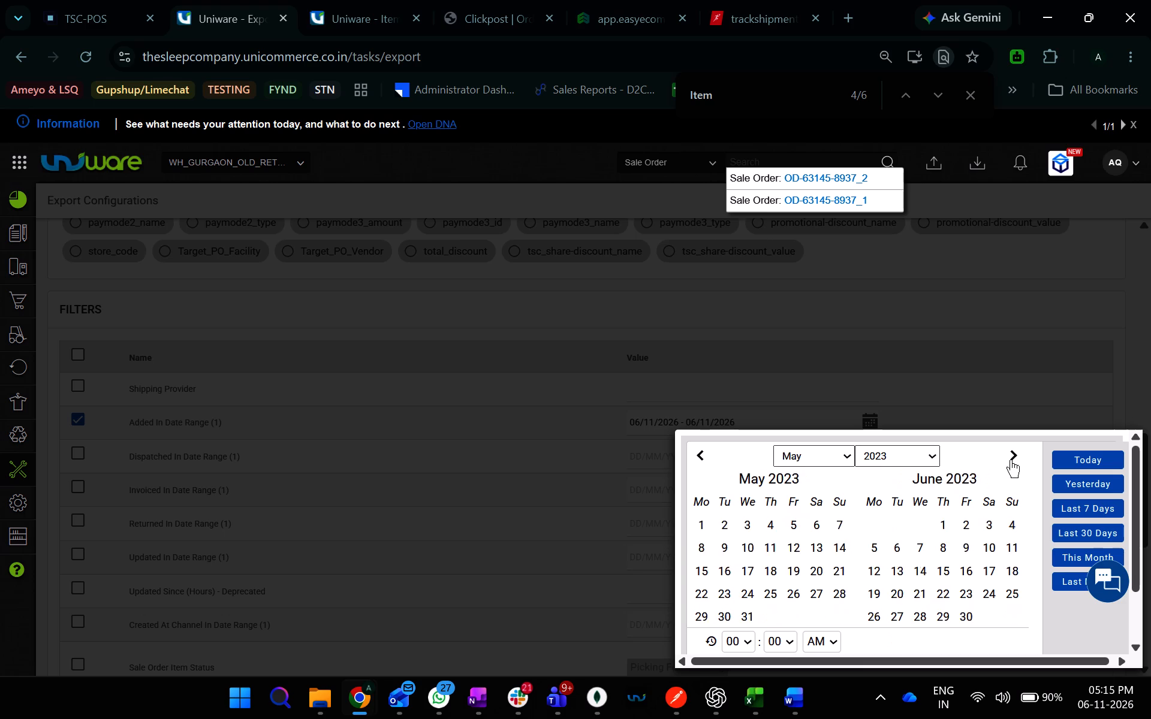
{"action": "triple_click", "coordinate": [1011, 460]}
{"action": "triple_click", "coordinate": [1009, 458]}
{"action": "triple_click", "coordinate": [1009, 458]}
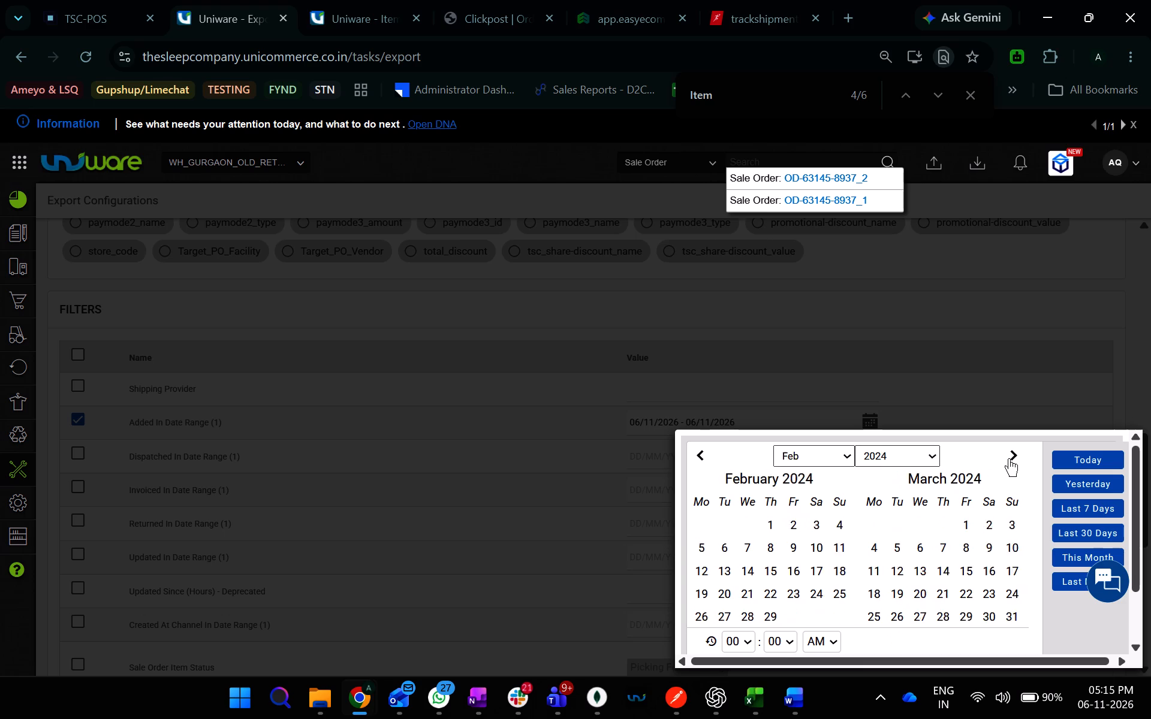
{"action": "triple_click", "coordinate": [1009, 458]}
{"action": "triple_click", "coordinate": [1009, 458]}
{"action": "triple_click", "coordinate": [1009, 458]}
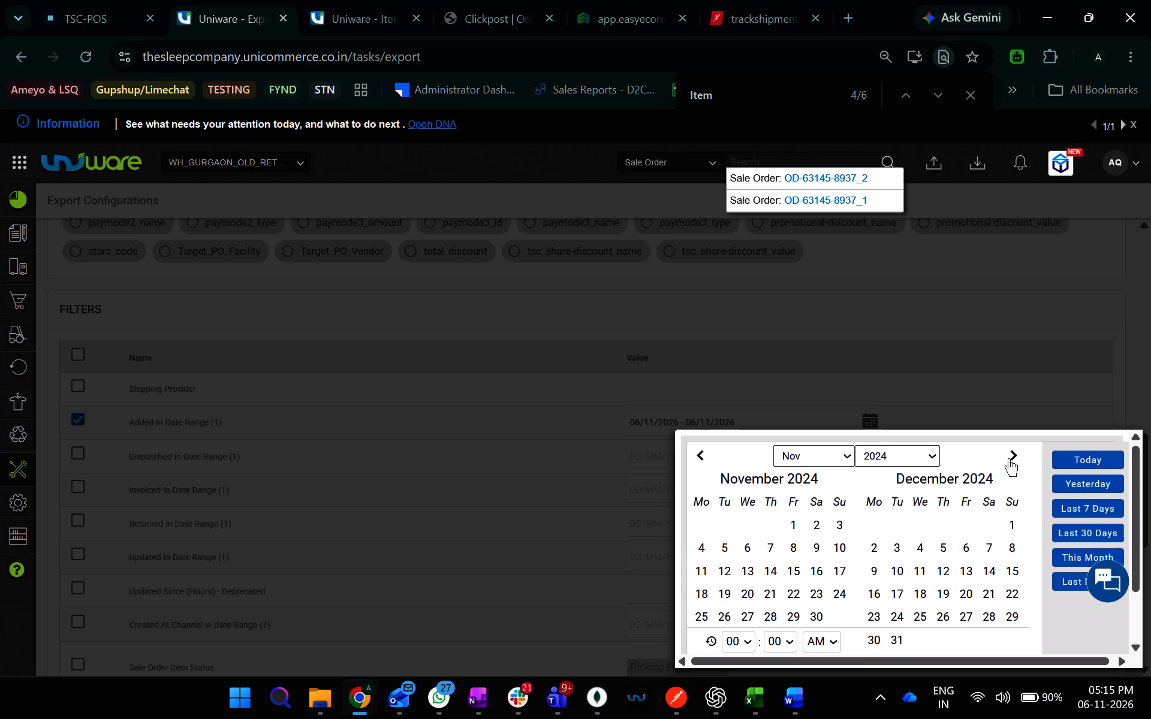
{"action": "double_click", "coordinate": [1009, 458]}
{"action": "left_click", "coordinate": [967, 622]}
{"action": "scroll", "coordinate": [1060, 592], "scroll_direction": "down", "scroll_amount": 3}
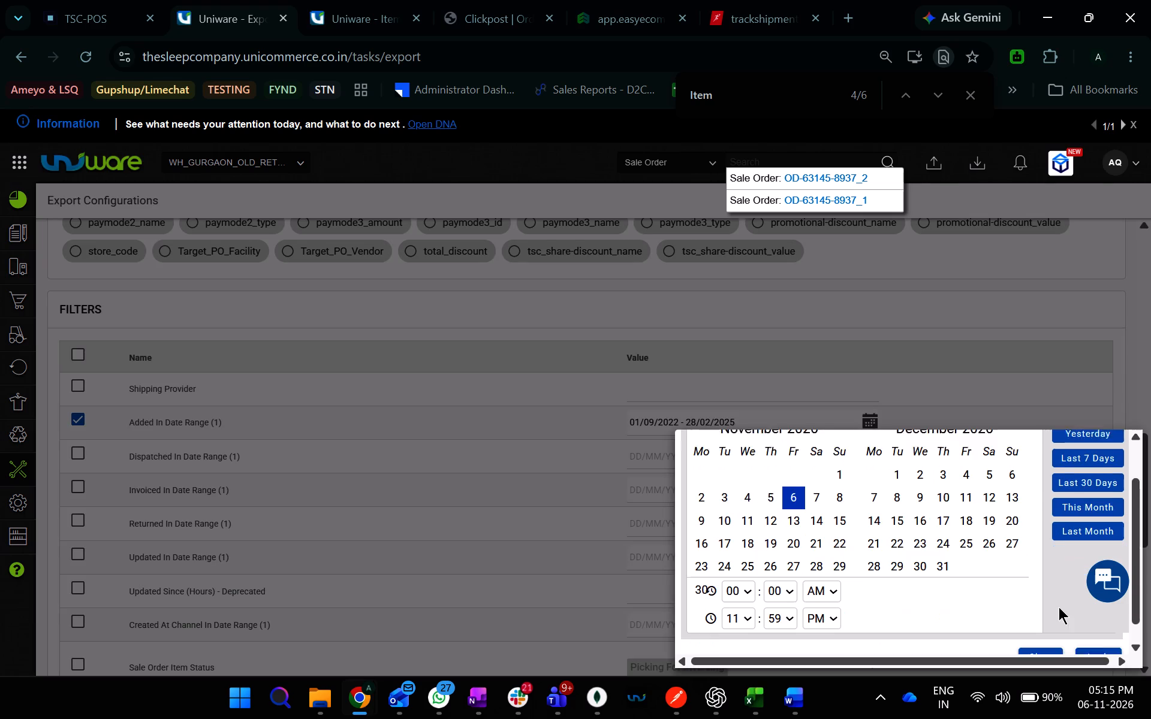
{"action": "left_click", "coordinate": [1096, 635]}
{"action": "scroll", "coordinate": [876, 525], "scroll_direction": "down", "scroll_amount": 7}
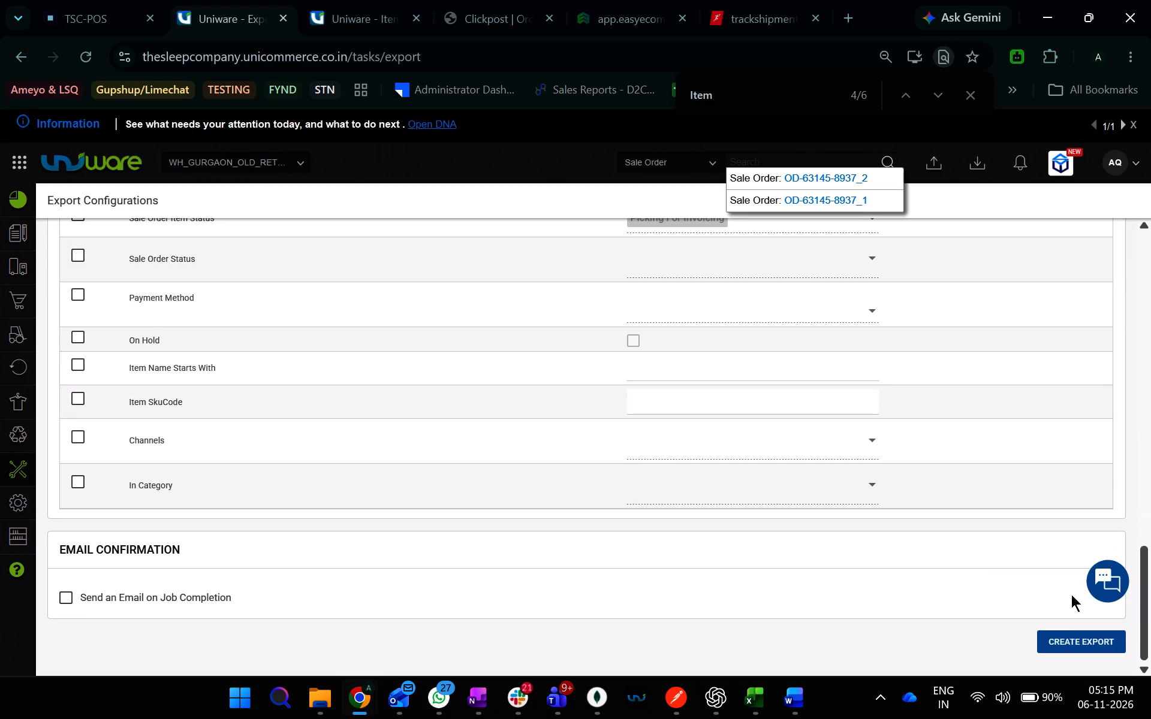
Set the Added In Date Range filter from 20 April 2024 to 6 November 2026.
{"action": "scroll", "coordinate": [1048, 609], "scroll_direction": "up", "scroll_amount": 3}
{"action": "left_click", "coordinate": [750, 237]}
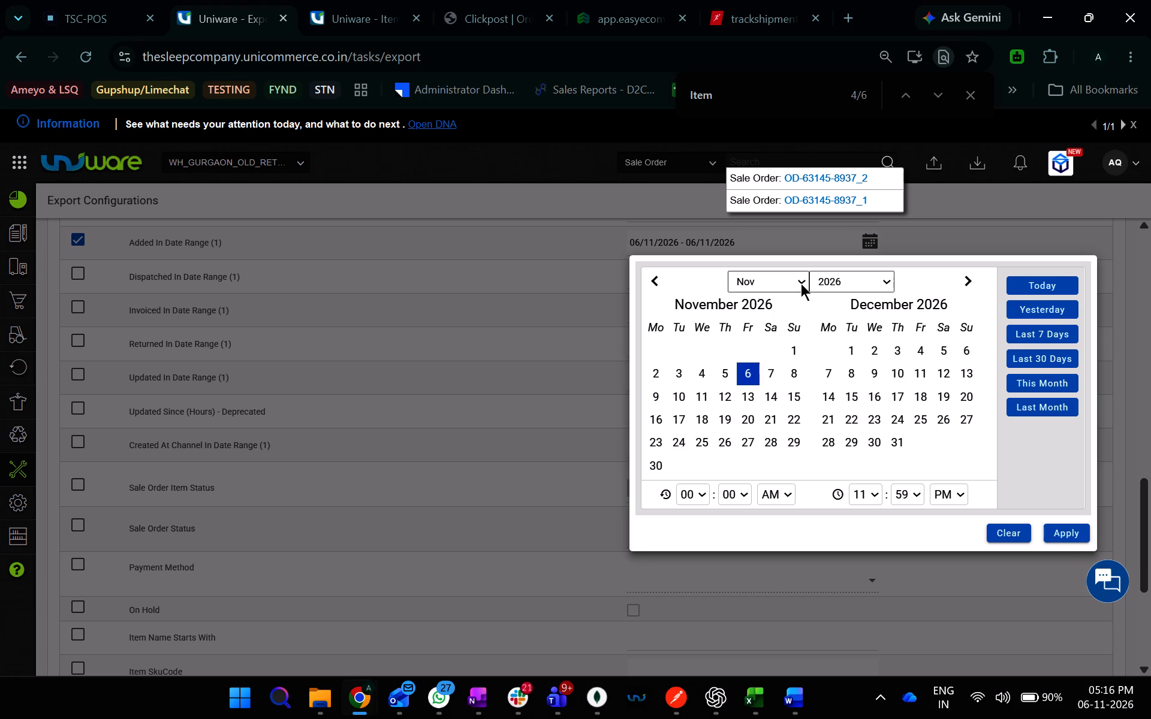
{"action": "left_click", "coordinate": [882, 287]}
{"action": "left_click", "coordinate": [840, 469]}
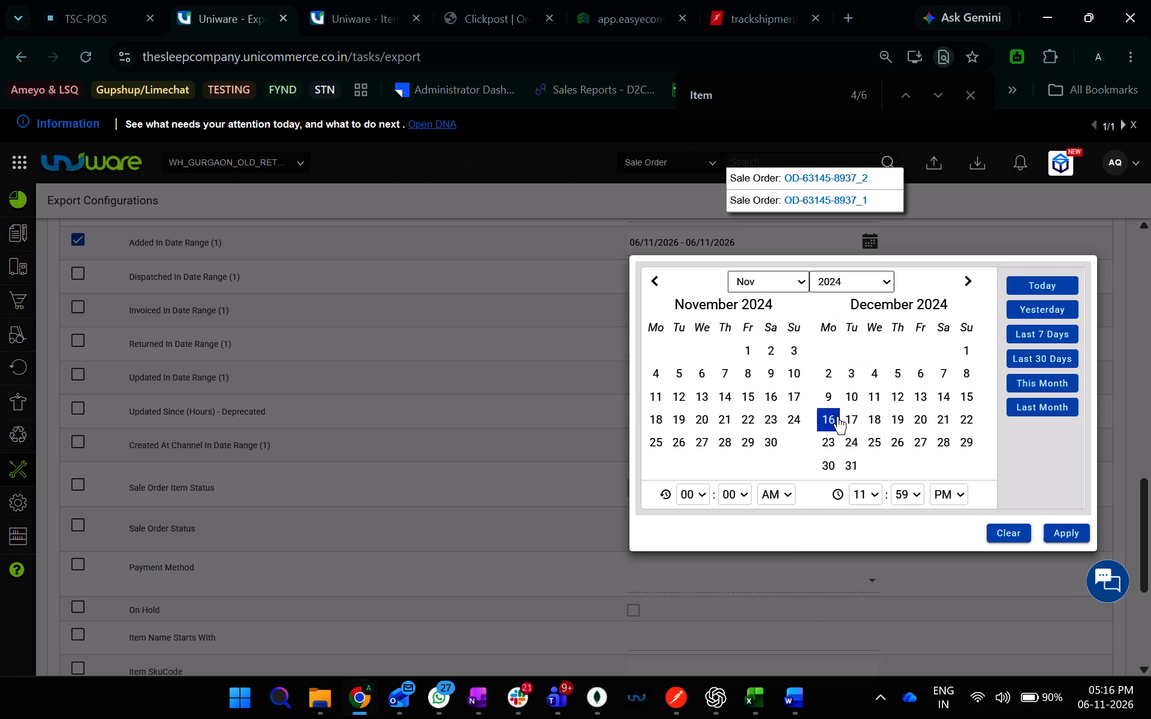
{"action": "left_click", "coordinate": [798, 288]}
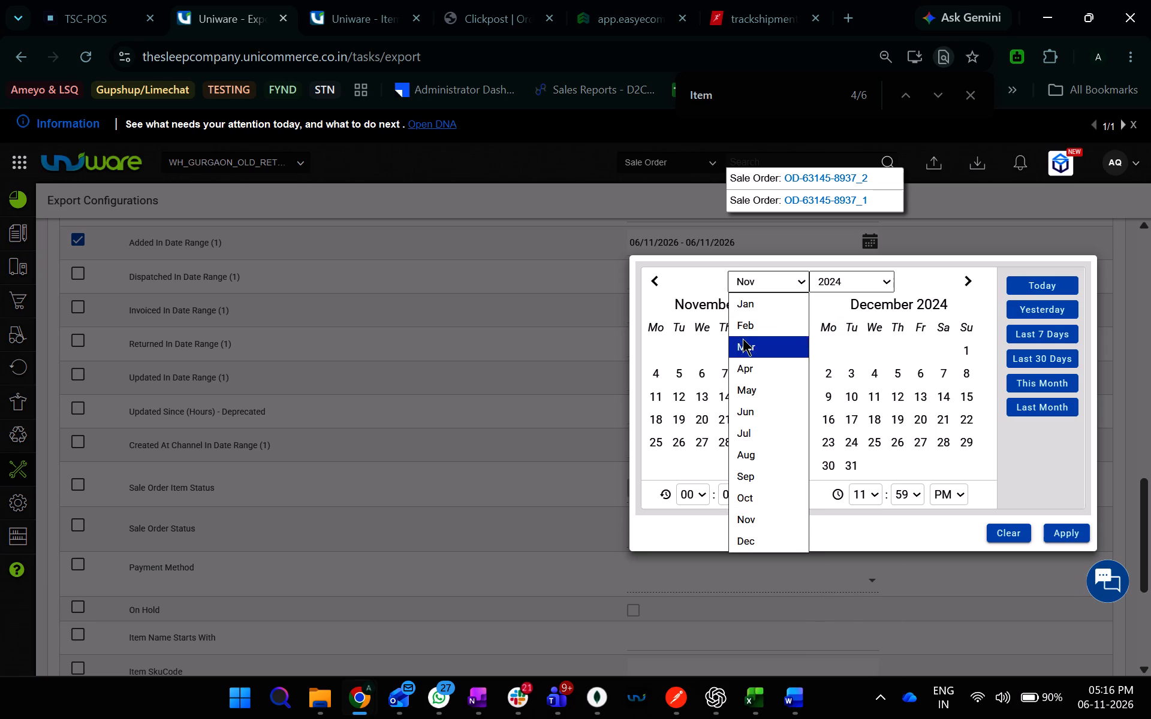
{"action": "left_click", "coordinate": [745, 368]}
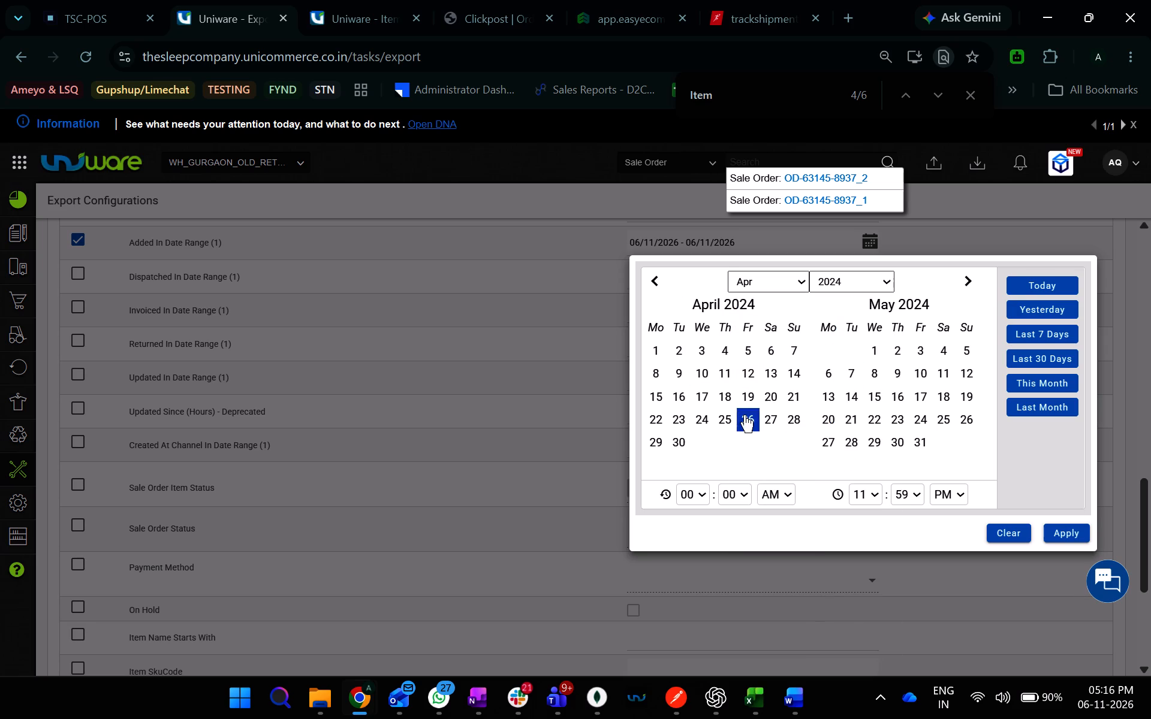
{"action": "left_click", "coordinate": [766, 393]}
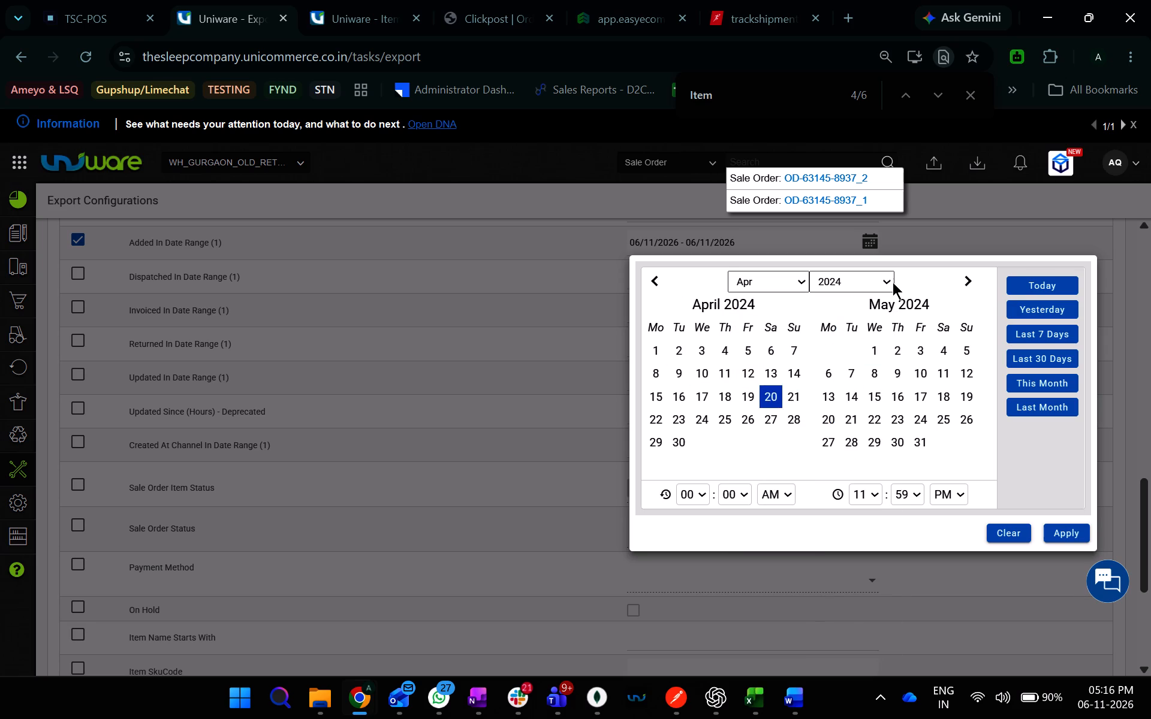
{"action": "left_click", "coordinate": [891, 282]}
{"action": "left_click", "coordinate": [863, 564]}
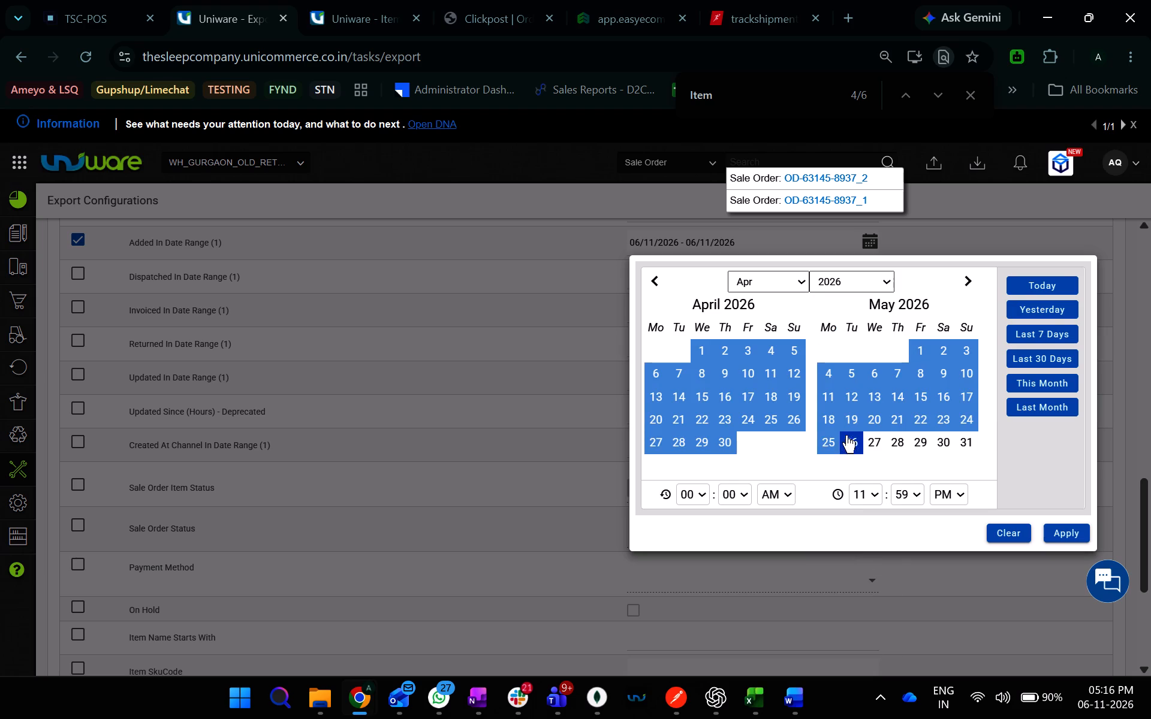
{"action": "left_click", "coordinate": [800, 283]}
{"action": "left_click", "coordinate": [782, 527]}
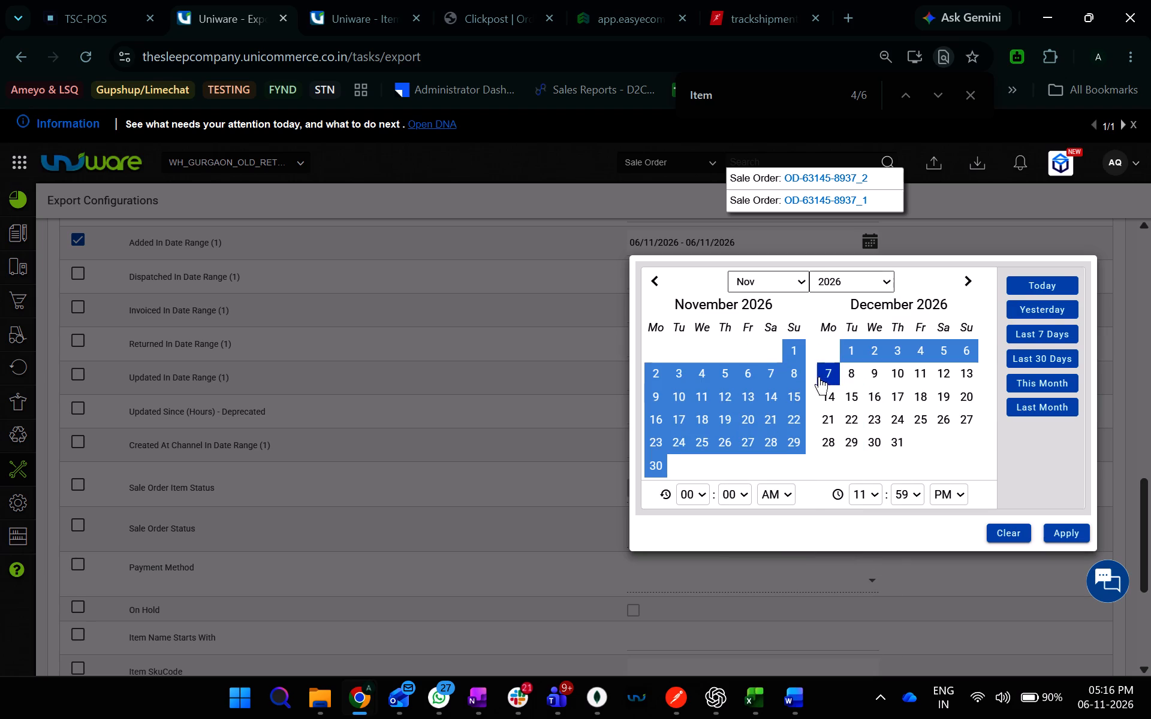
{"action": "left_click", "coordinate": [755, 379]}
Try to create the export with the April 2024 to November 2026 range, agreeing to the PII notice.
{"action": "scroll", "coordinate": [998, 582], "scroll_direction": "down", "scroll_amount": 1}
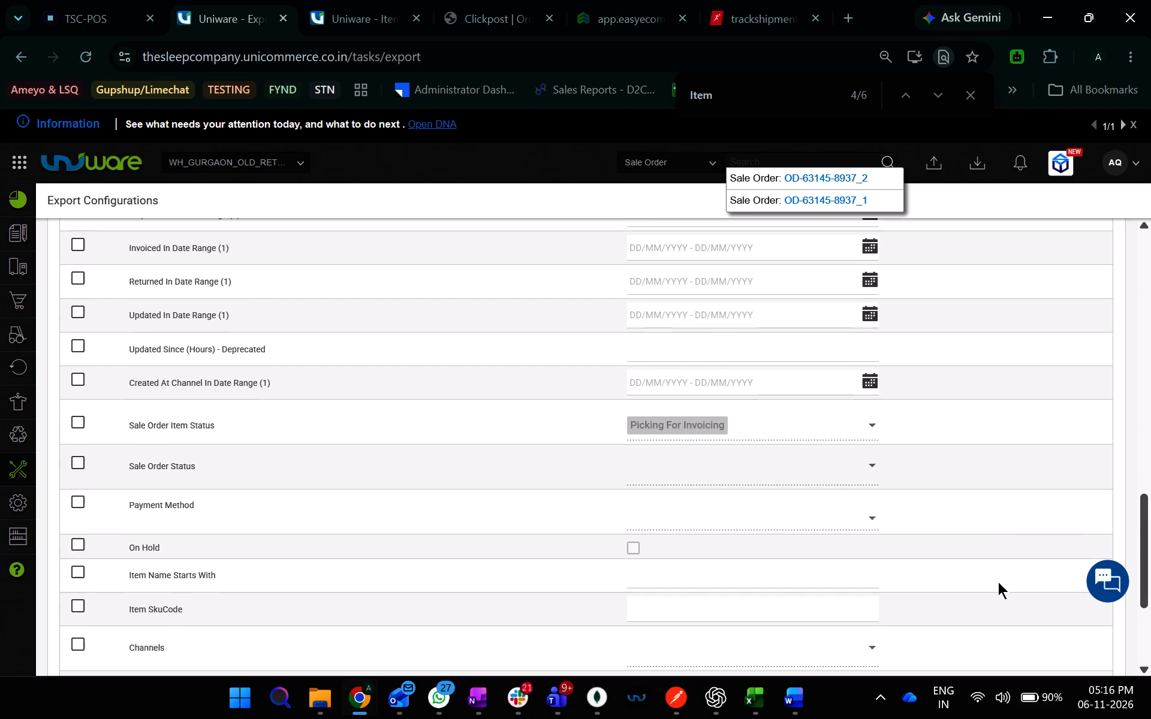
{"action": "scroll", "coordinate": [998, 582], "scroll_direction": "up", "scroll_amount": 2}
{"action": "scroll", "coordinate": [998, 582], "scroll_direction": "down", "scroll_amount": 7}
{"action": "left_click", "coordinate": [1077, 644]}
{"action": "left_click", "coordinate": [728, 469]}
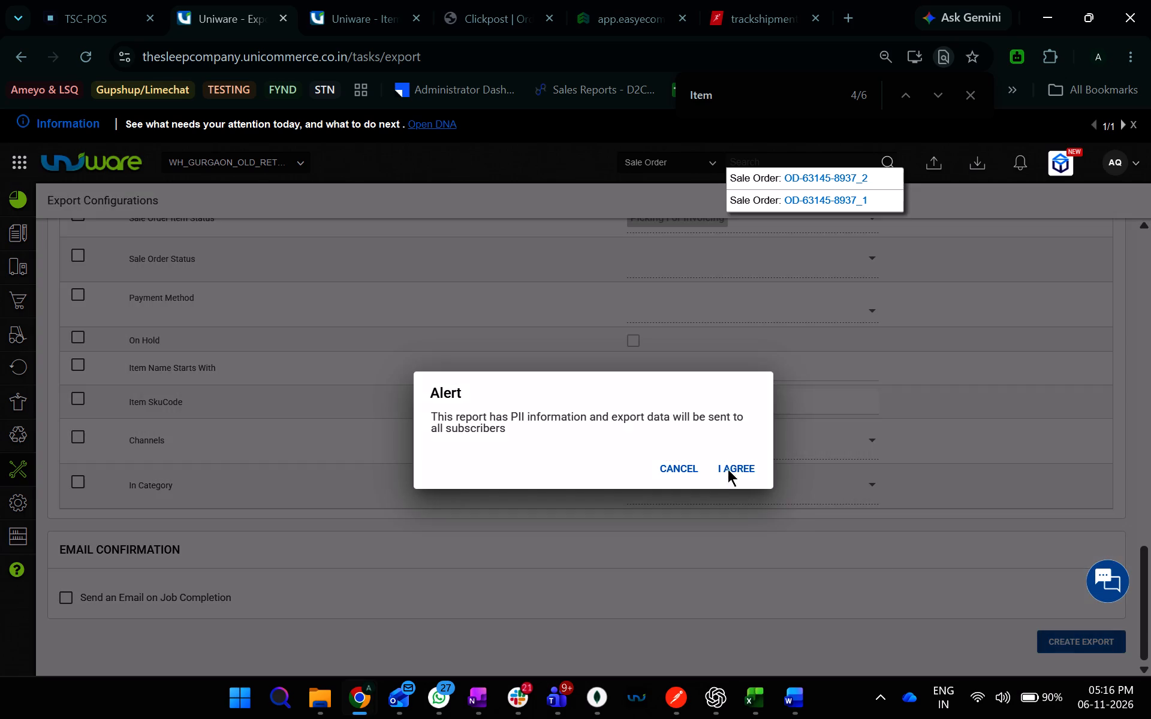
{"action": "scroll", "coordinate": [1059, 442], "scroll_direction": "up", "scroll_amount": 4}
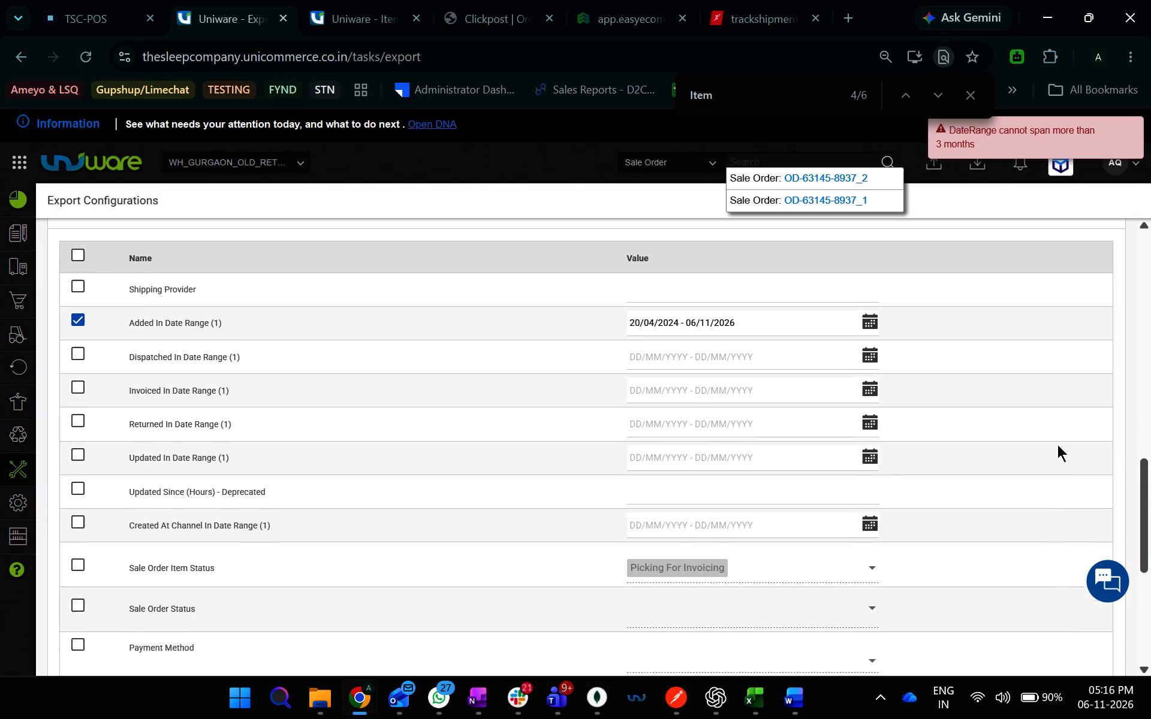
Set the Added In Date Range filter to the Last Month preset.
{"action": "left_click", "coordinate": [867, 326]}
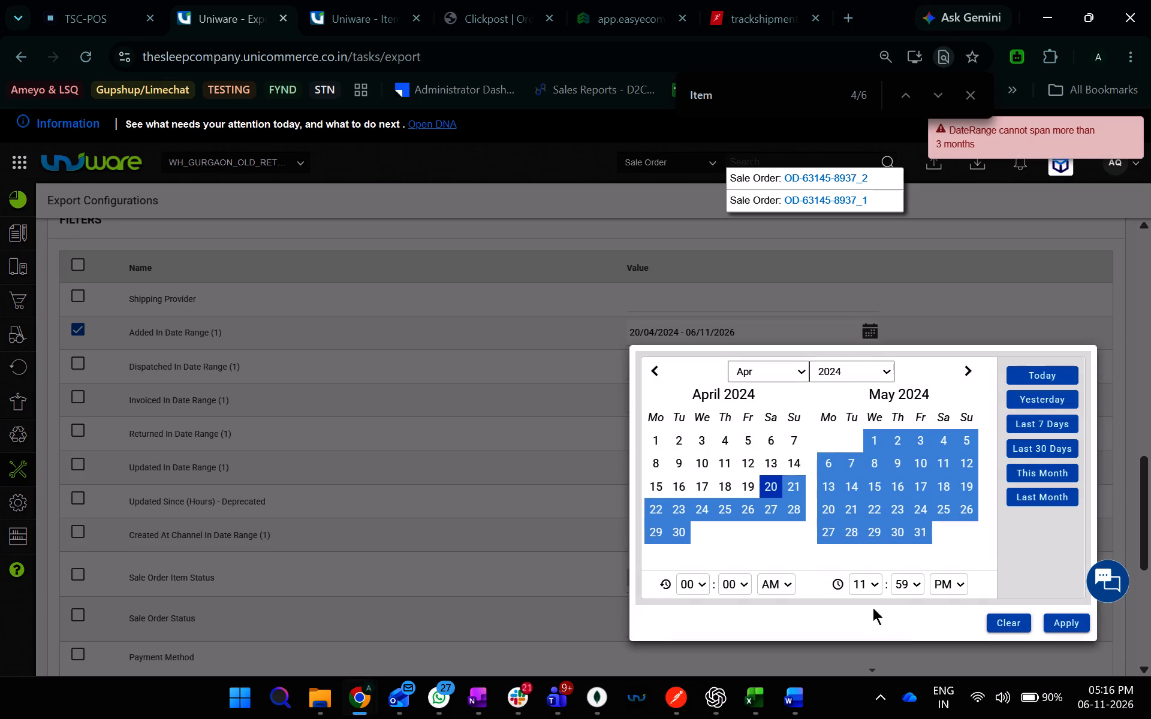
{"action": "left_click", "coordinate": [1062, 496]}
Create the export and agree to sending its PII data to all subscribers.
{"action": "scroll", "coordinate": [1060, 550], "scroll_direction": "down", "scroll_amount": 6}
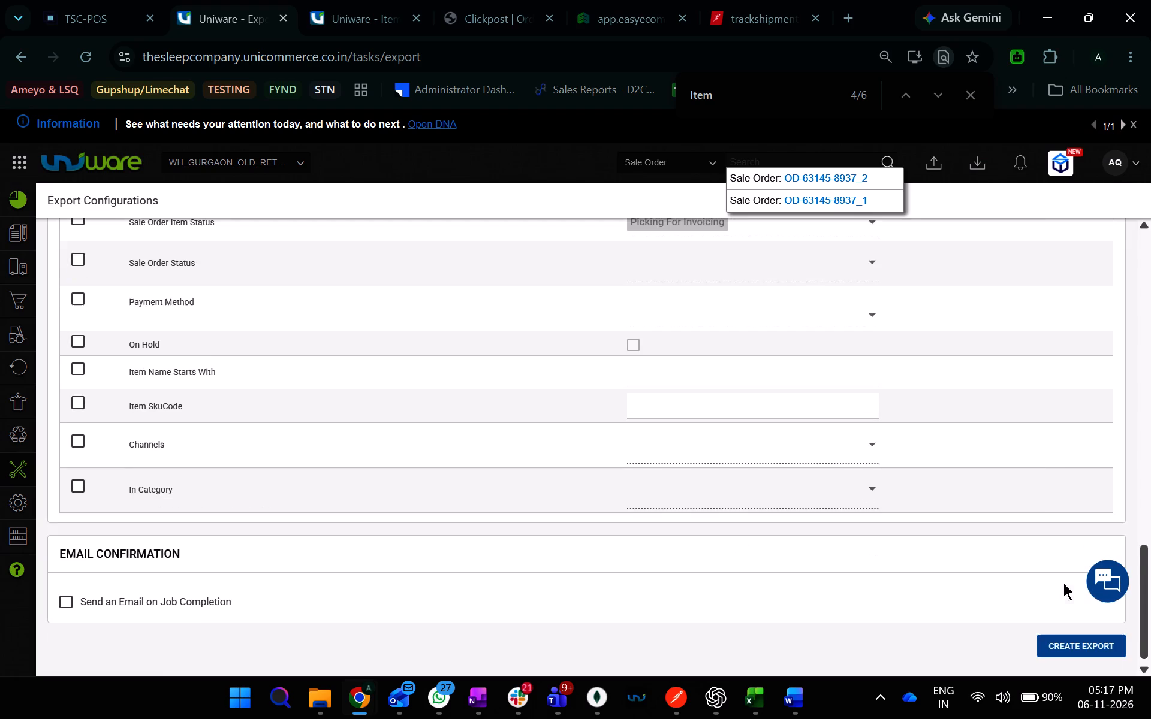
{"action": "left_click", "coordinate": [1082, 655]}
{"action": "left_click", "coordinate": [1081, 647]}
{"action": "left_click", "coordinate": [738, 461]}
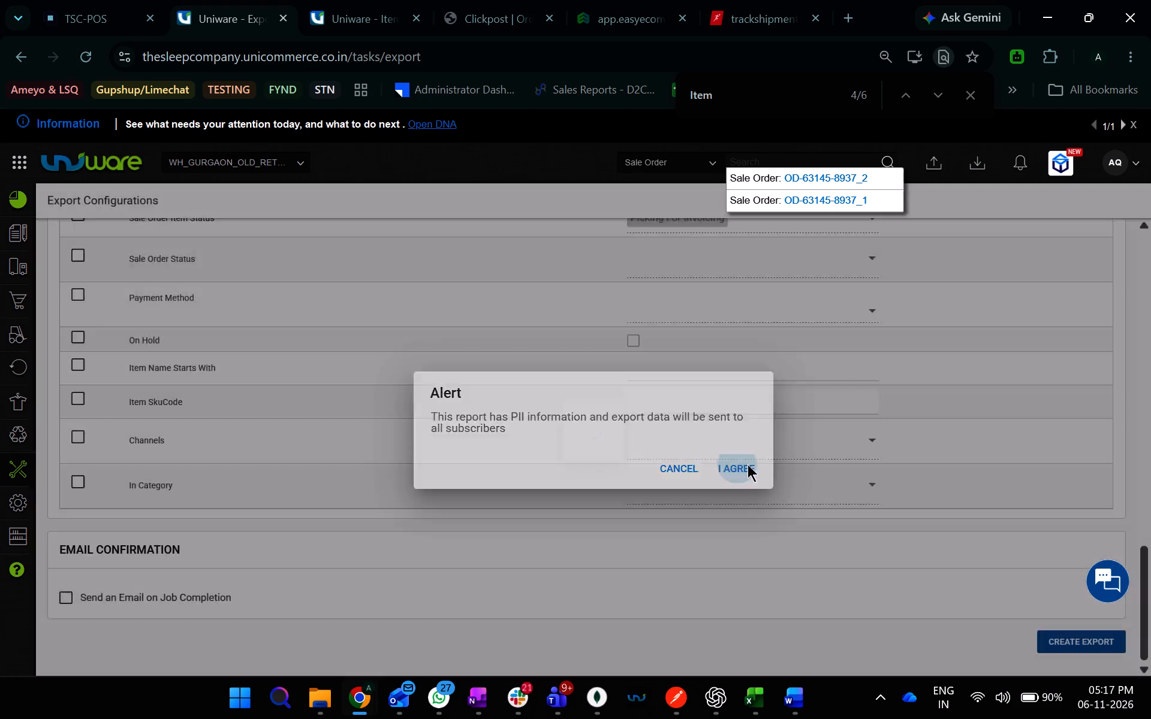
Download the completed All Facility Sale Orders New export and open the CSV file in Excel.
{"action": "left_click", "coordinate": [981, 167]}
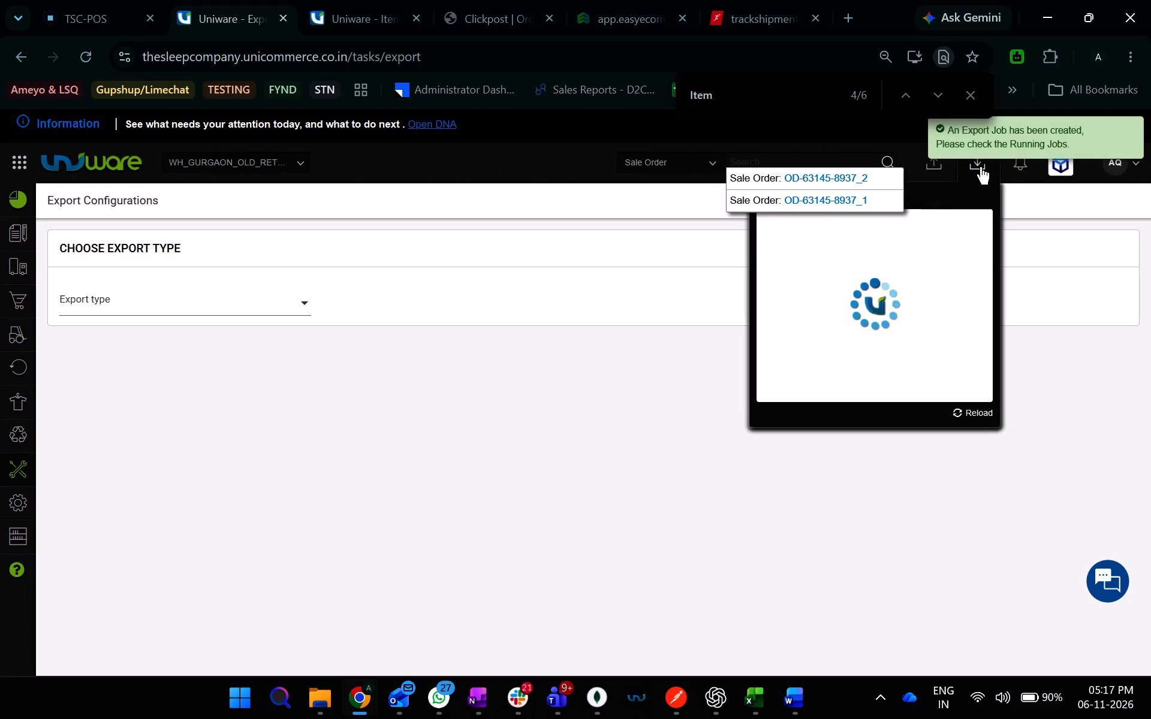
{"action": "left_click", "coordinate": [944, 254]}
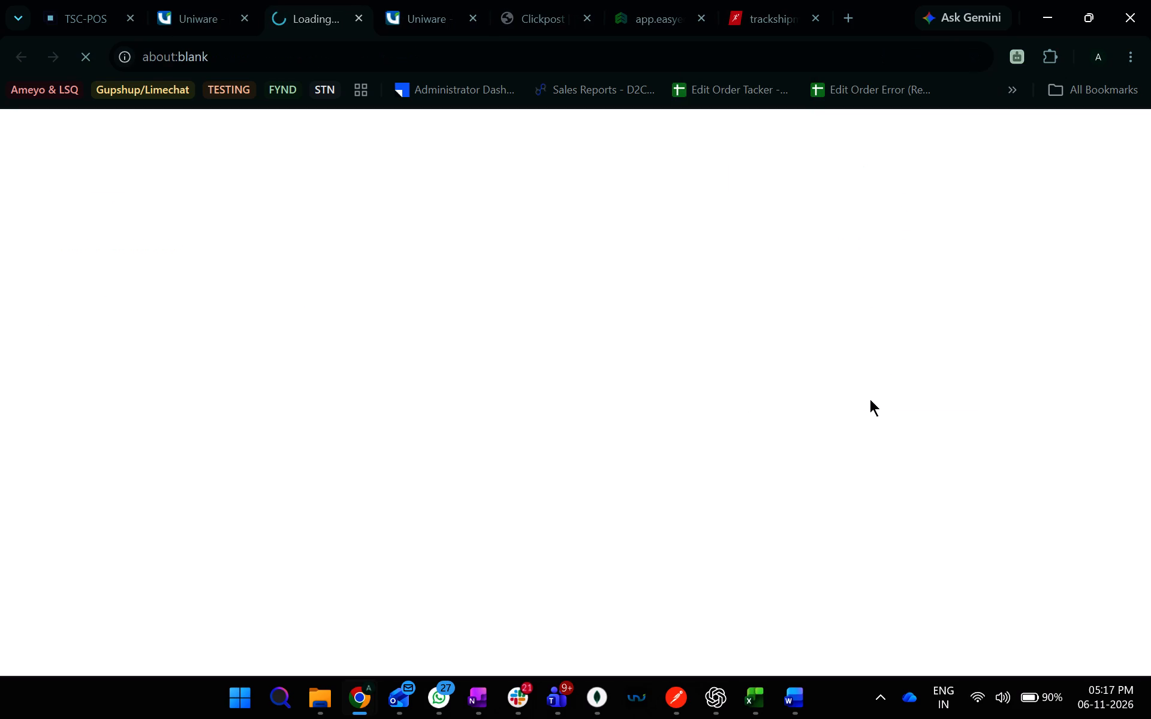
{"action": "left_click", "coordinate": [895, 123]}
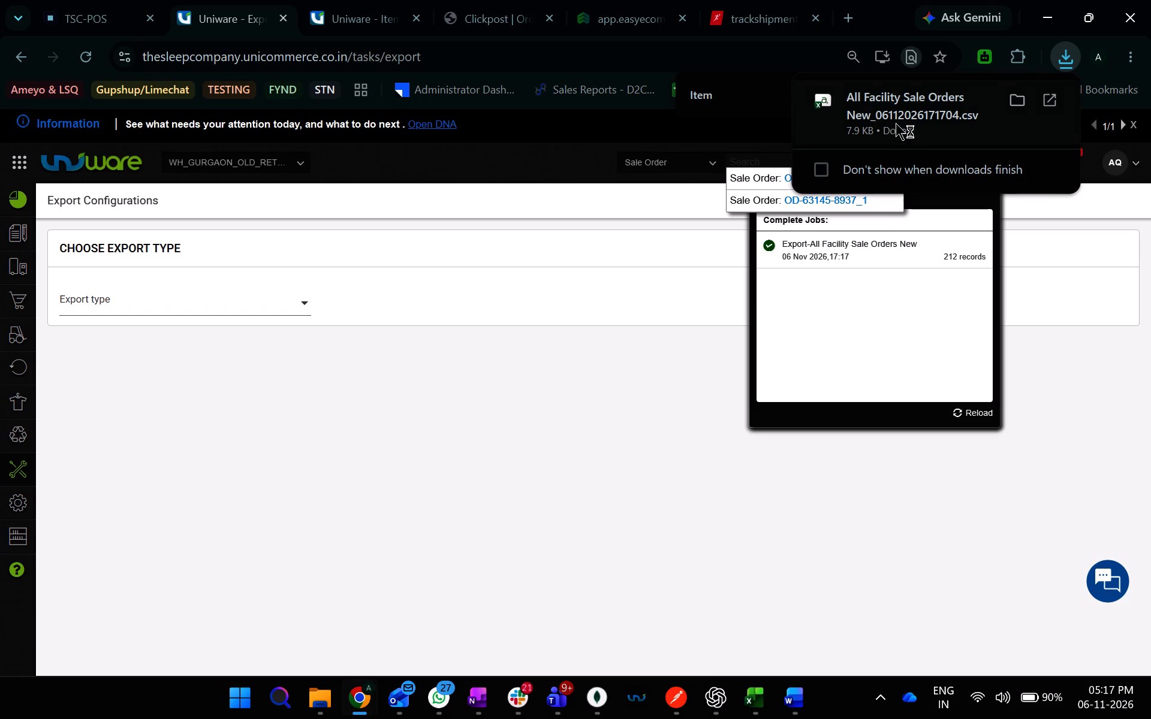
{"action": "left_click", "coordinate": [1055, 106]}
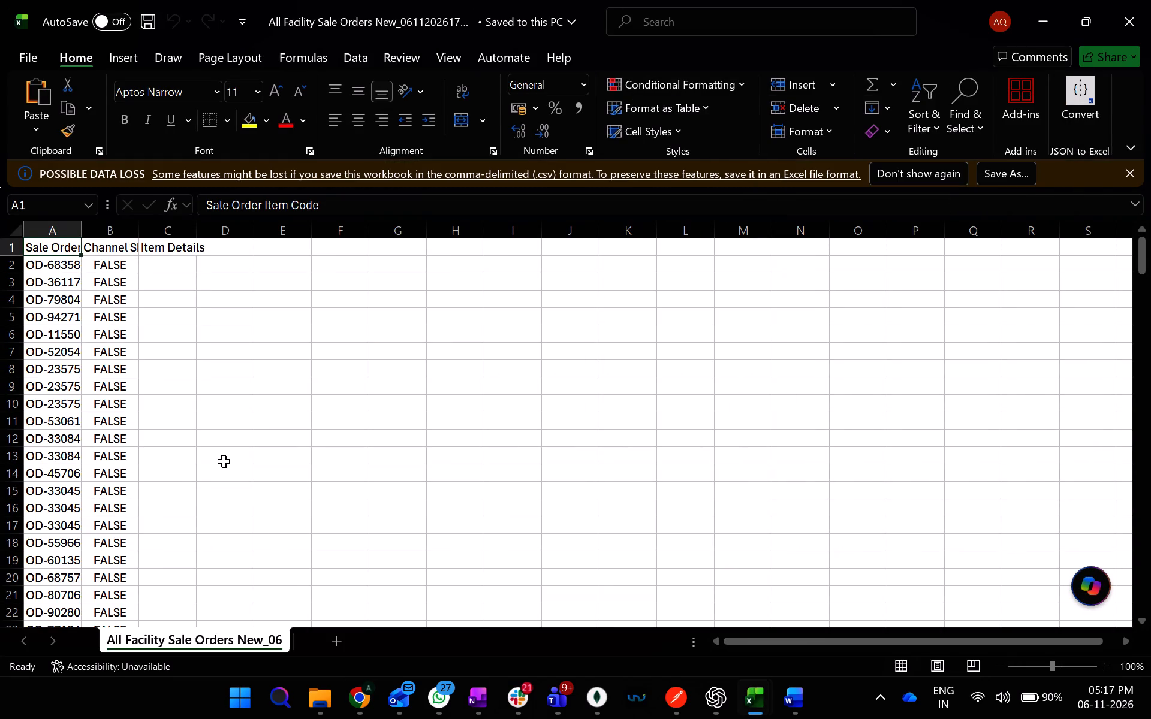
{"action": "key", "text": "alt+Tab"}
{"action": "key", "text": "alt+Tab"}
{"action": "key", "text": "alt+Tab"}
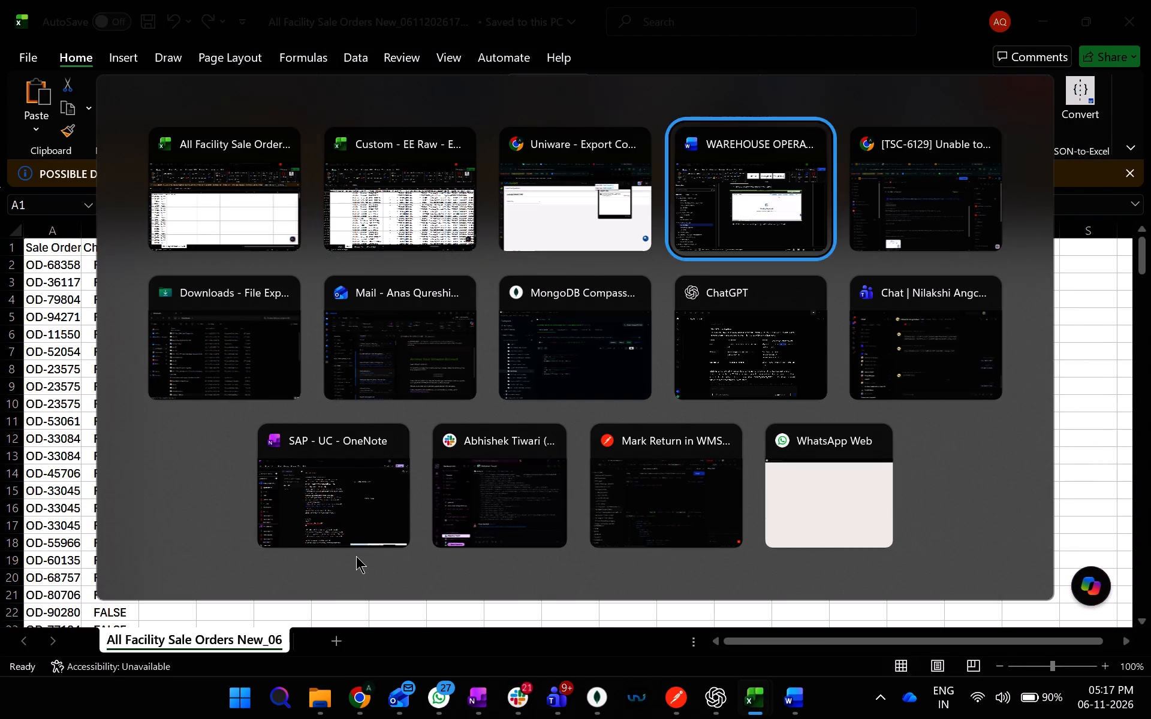
{"action": "key", "text": "alt+Tab"}
{"action": "key", "text": "ctrl+c"}
{"action": "key", "text": "ctrl+c"}
{"action": "key", "text": "alt+Tab"}
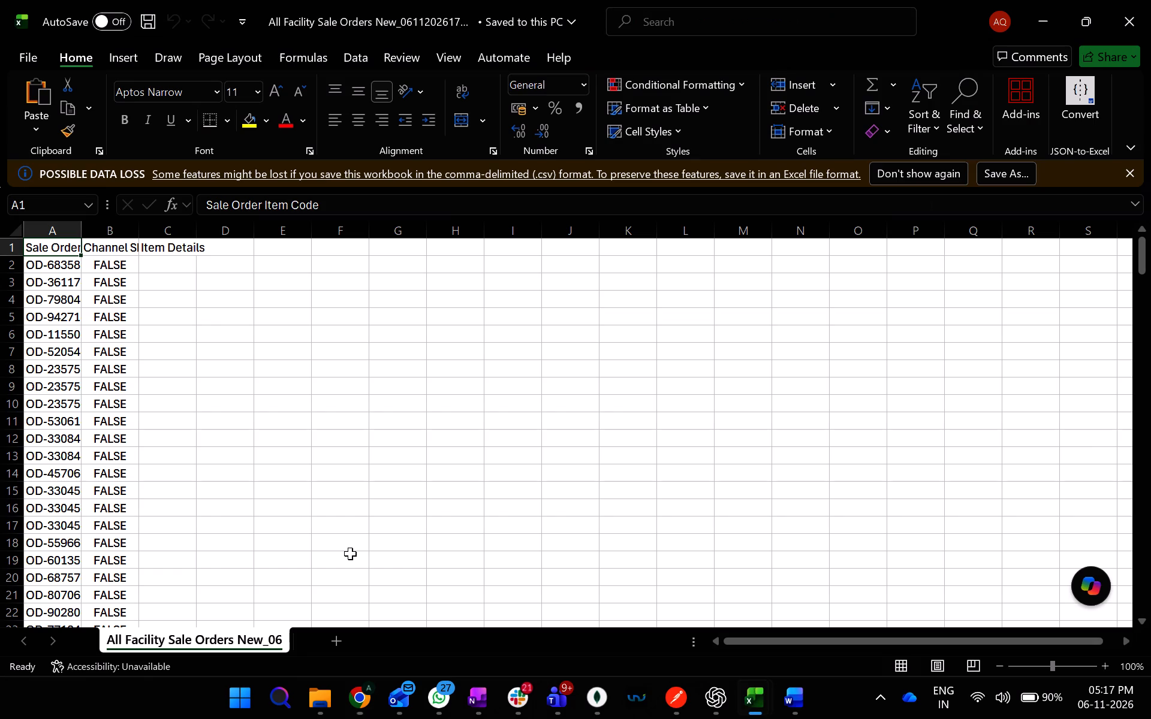
{"action": "key", "text": "ctrl+f"}
{"action": "key", "text": "ctrl+v"}
{"action": "left_click", "coordinate": [860, 358]}
{"action": "left_click", "coordinate": [863, 369]}
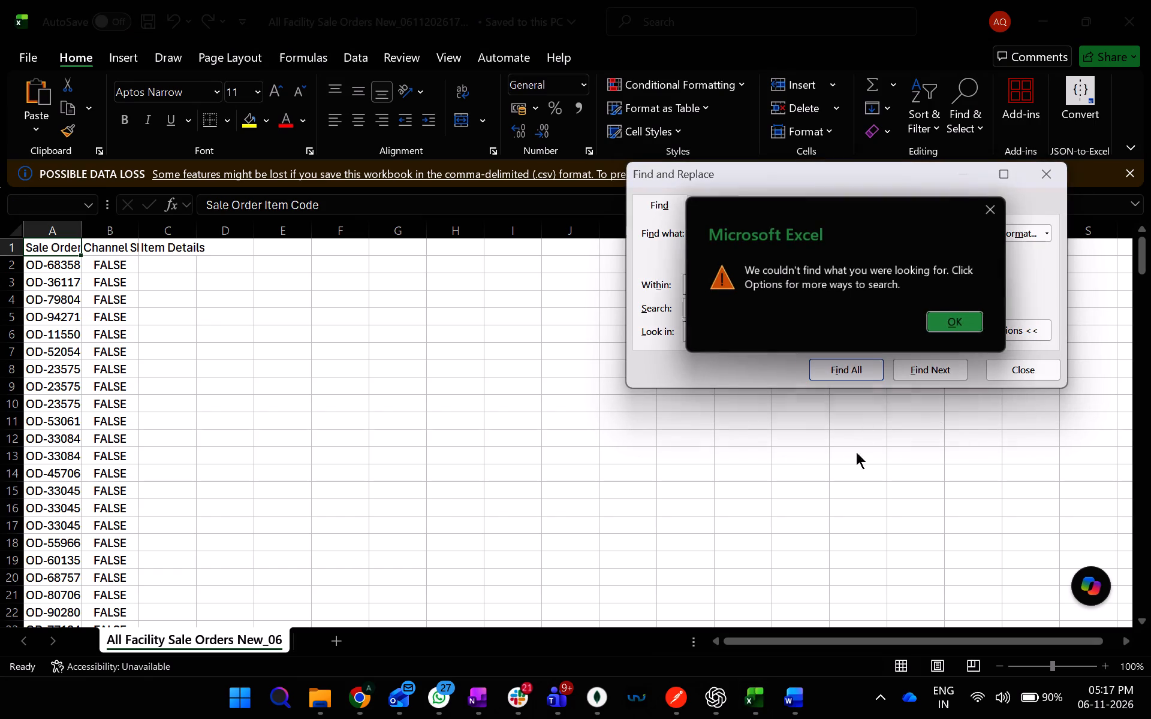
{"action": "left_click", "coordinate": [959, 322]}
{"action": "left_click", "coordinate": [943, 373]}
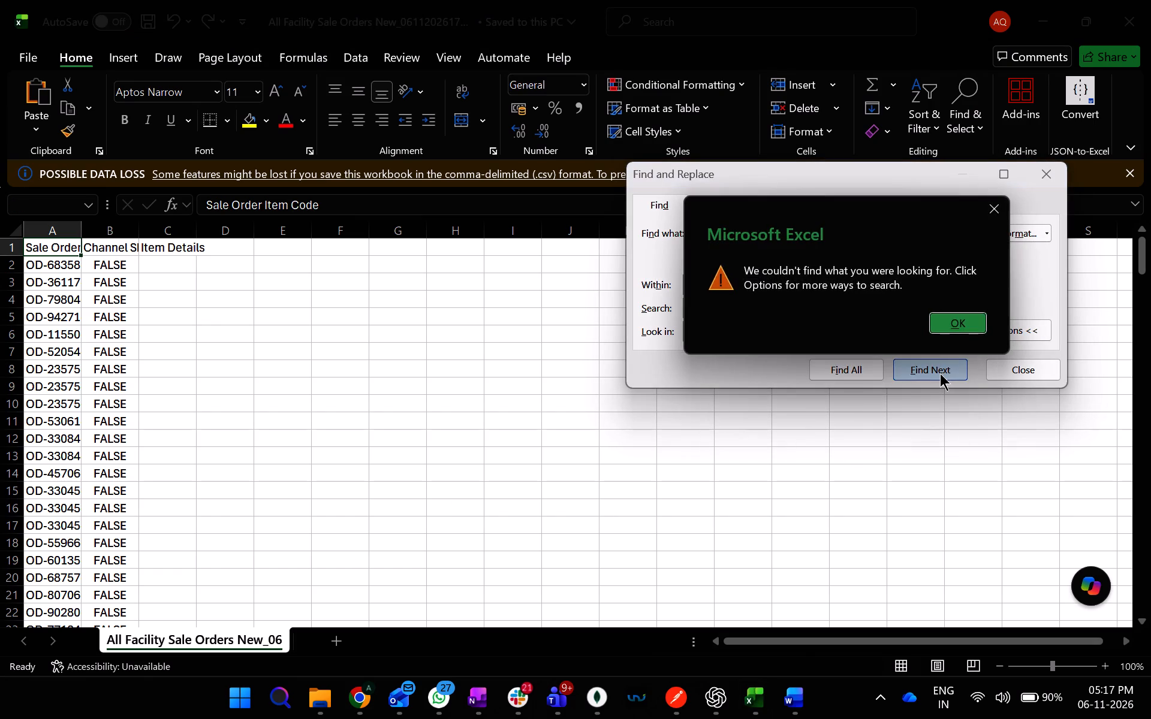
{"action": "left_click", "coordinate": [938, 331]}
{"action": "left_click", "coordinate": [1036, 169]}
{"action": "left_click", "coordinate": [1150, 0]}
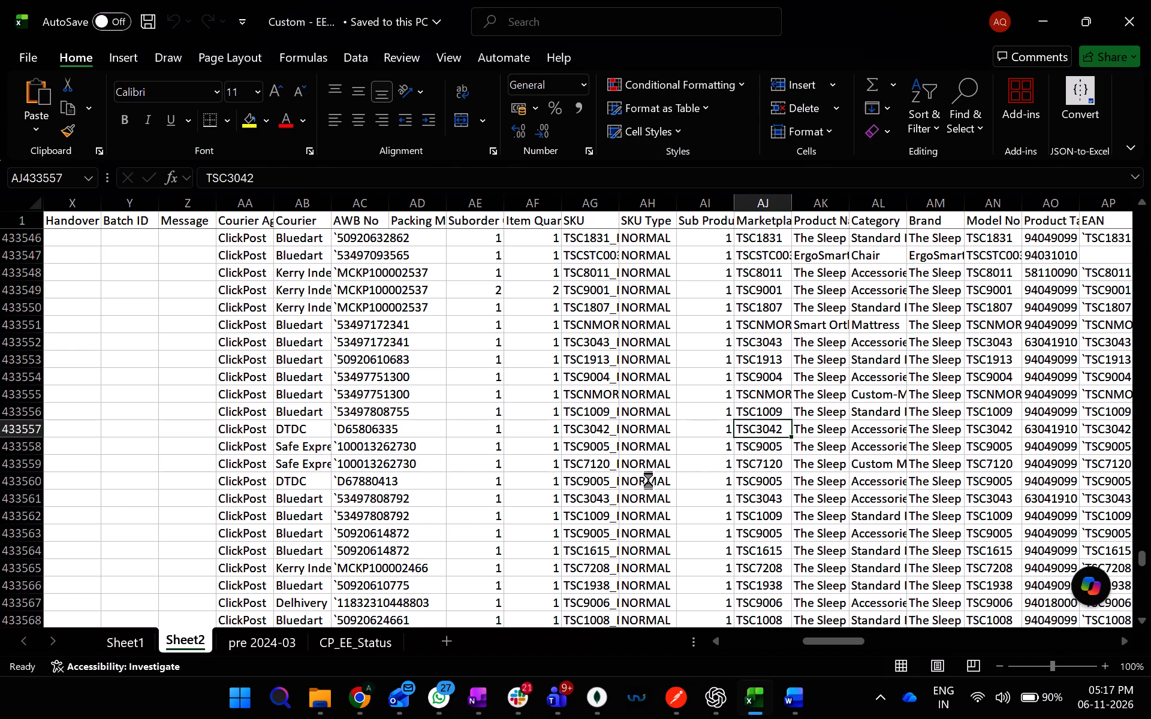
Return to the Uniware export page in Chrome and choose All Facility Sale Orders New as the export type.
{"action": "key", "text": "alt+Tab"}
{"action": "key", "text": "alt+Tab"}
{"action": "left_click", "coordinate": [201, 290]}
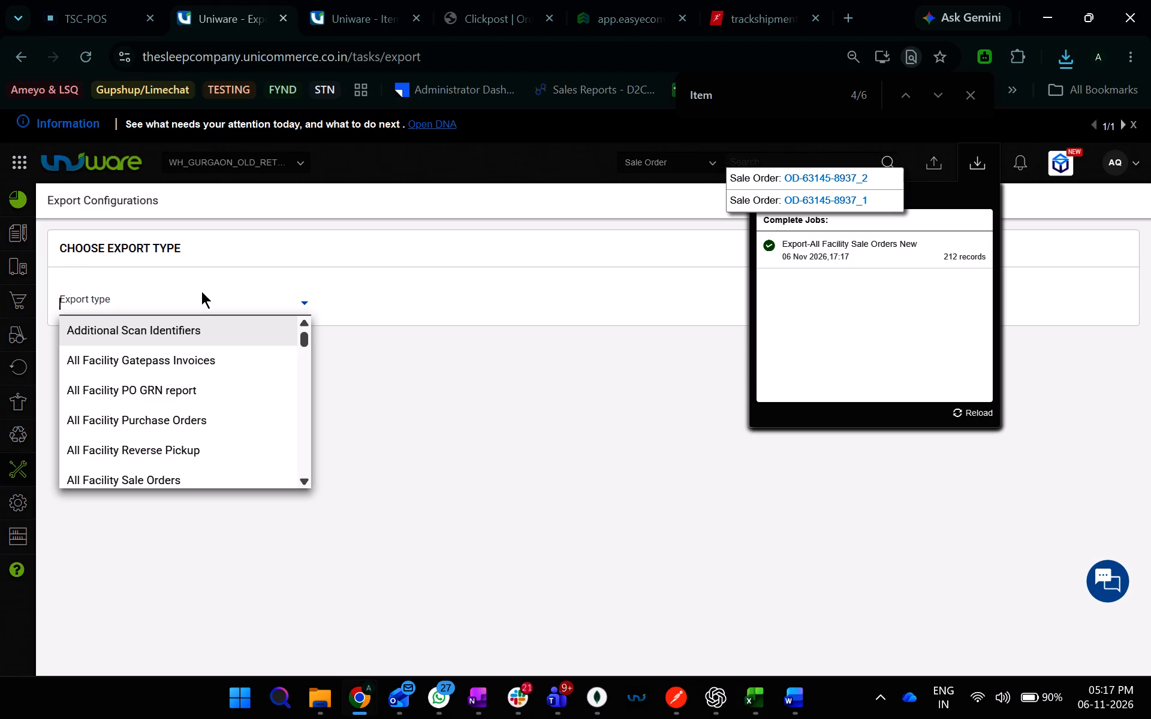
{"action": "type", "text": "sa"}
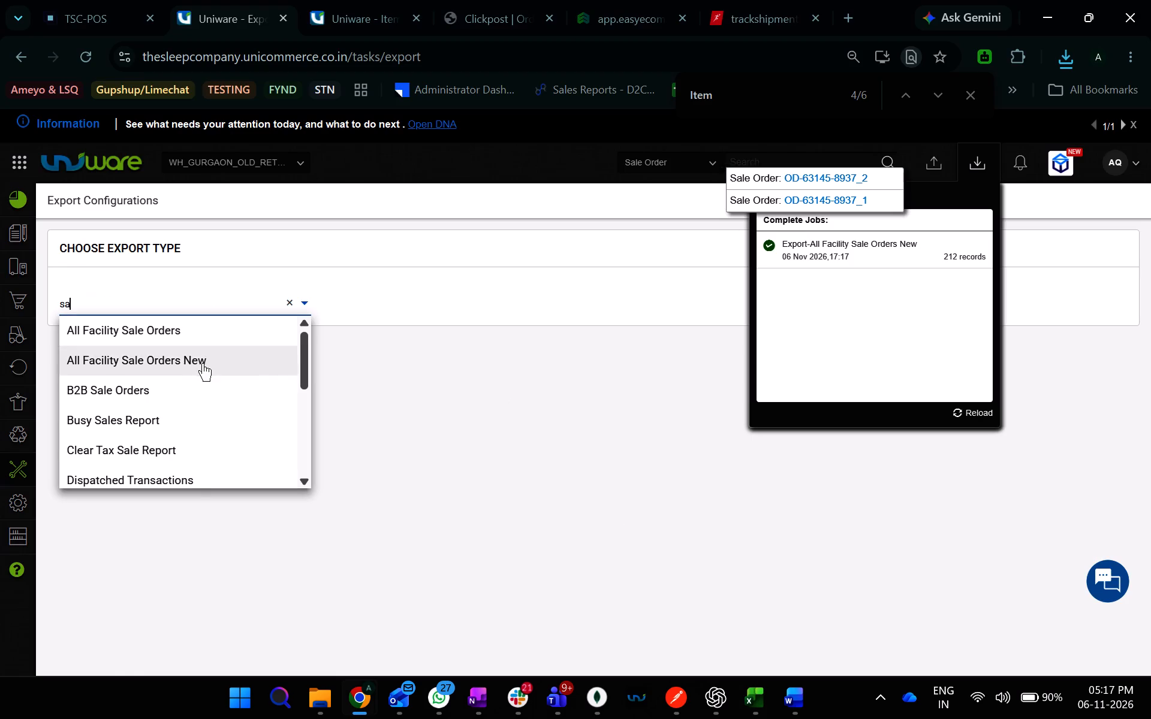
{"action": "left_click", "coordinate": [203, 363]}
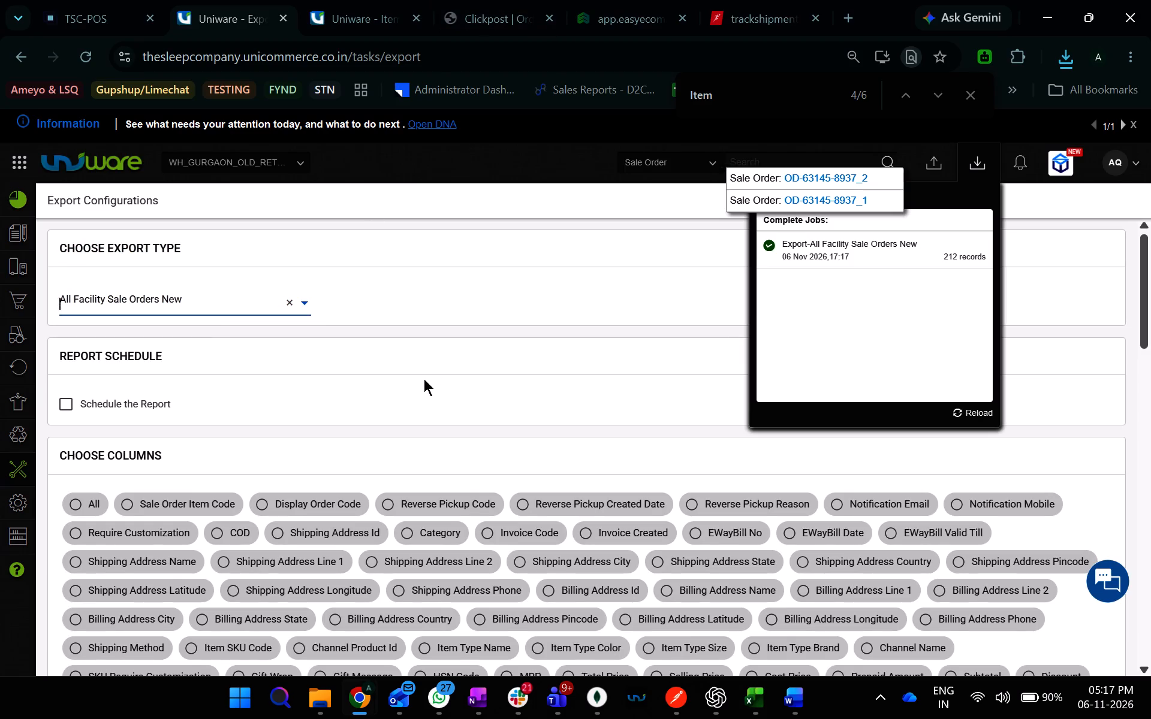
{"action": "left_click", "coordinate": [385, 0]}
{"action": "right_click", "coordinate": [254, 0]}
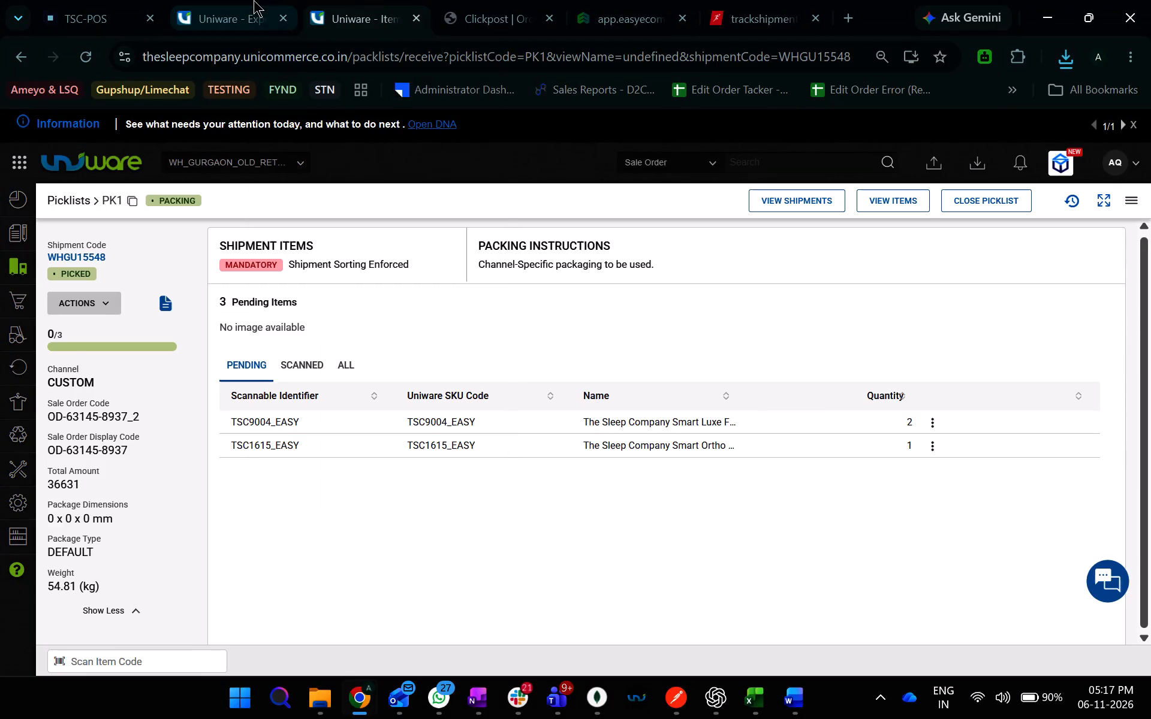
{"action": "left_click", "coordinate": [350, 173]}
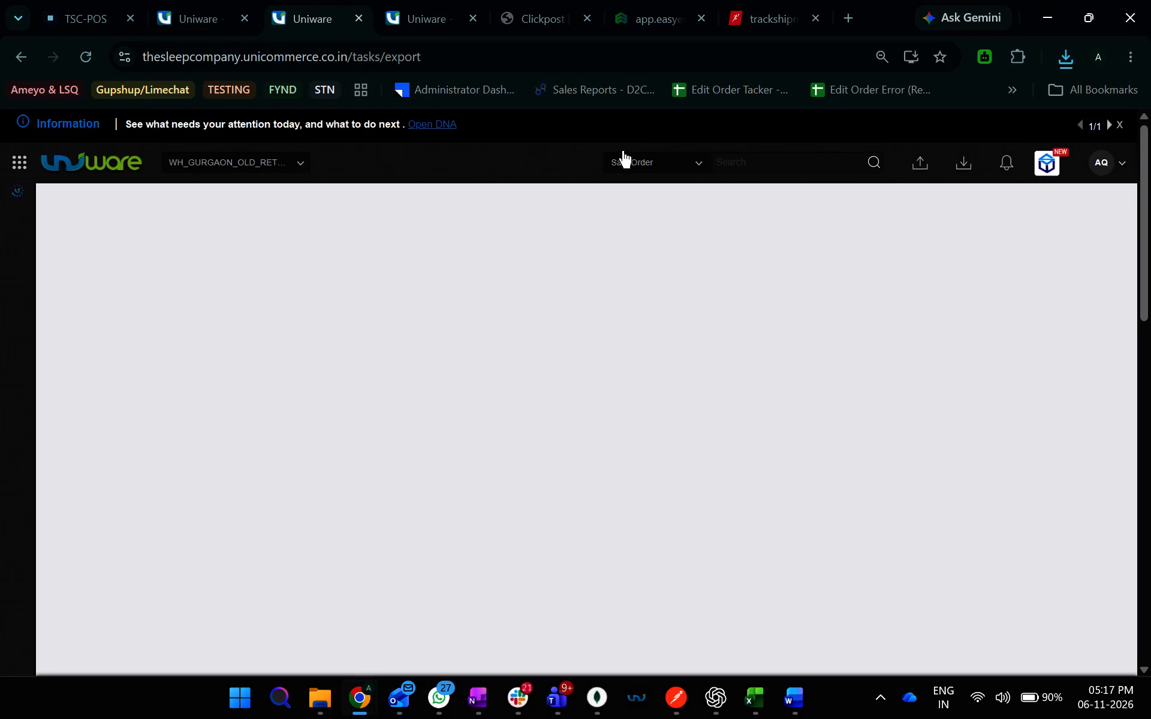
{"action": "left_click", "coordinate": [727, 152]}
{"action": "key", "text": "ctrl+v"}
{"action": "key", "text": "Return"}
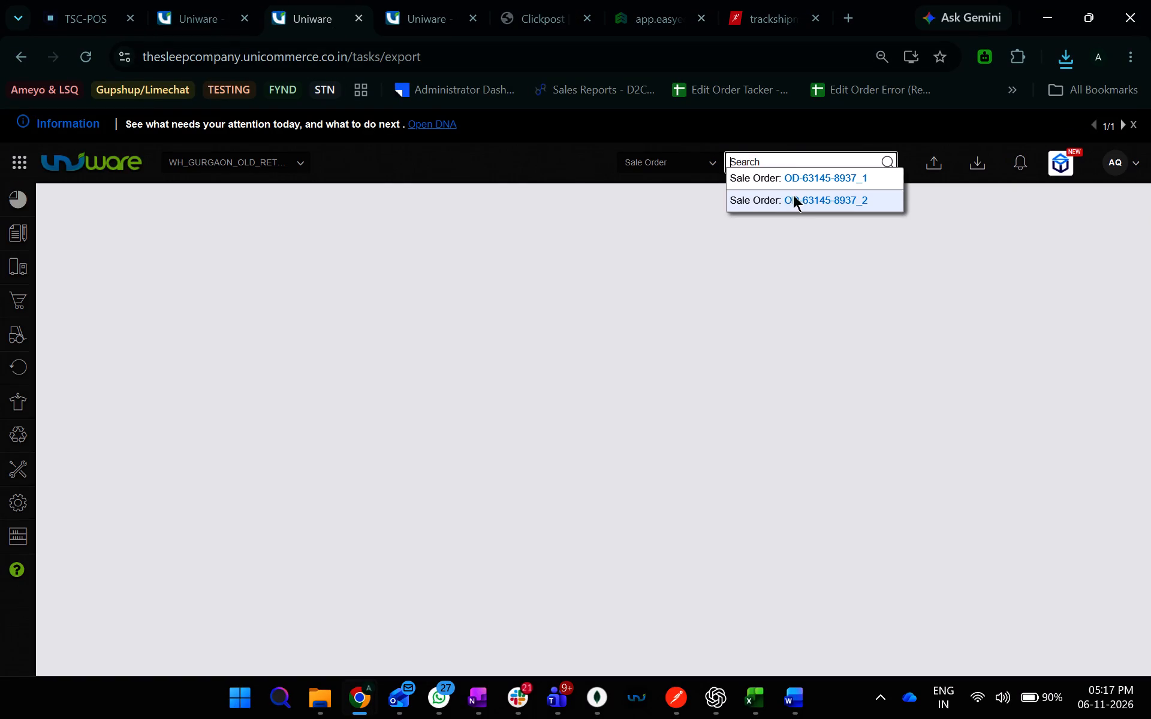
{"action": "left_click", "coordinate": [801, 197]}
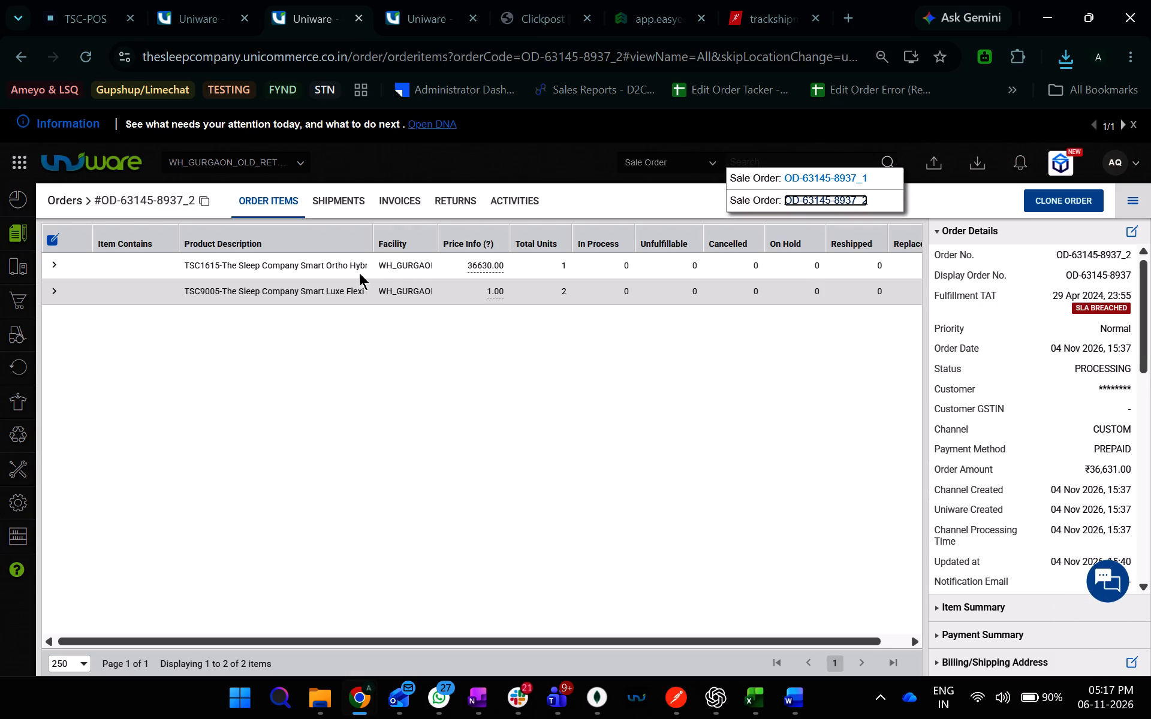
{"action": "left_click", "coordinate": [357, 263]}
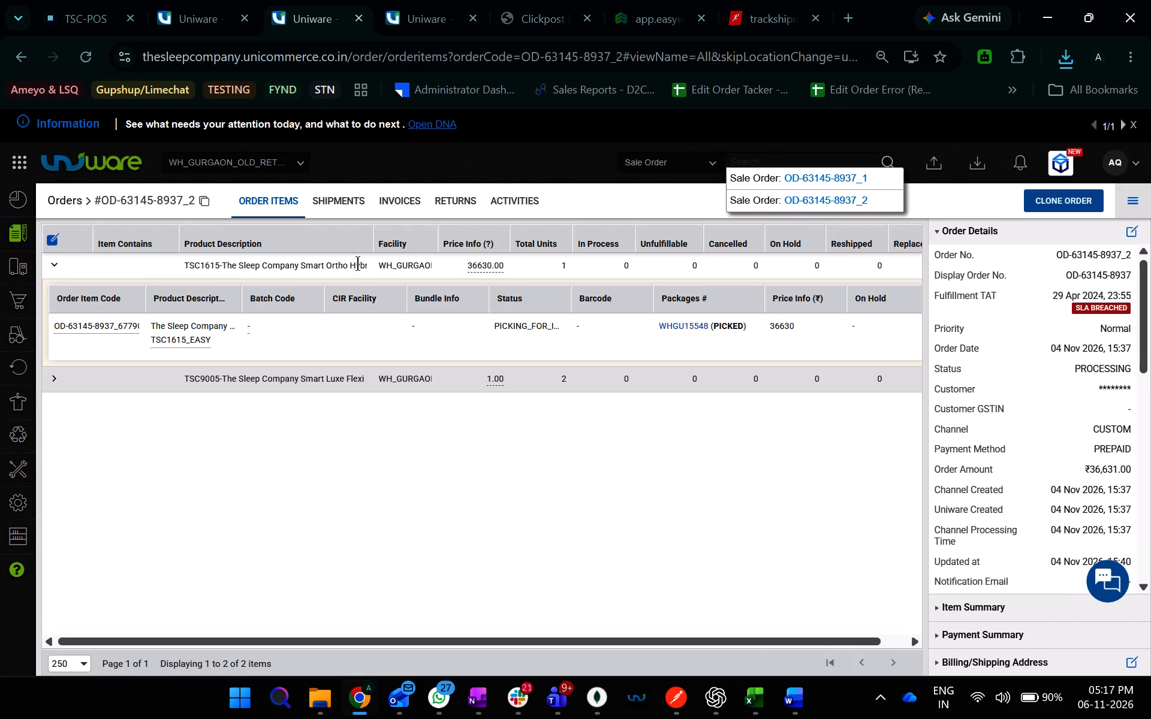
{"action": "scroll", "coordinate": [1075, 455], "scroll_direction": "down", "scroll_amount": 2}
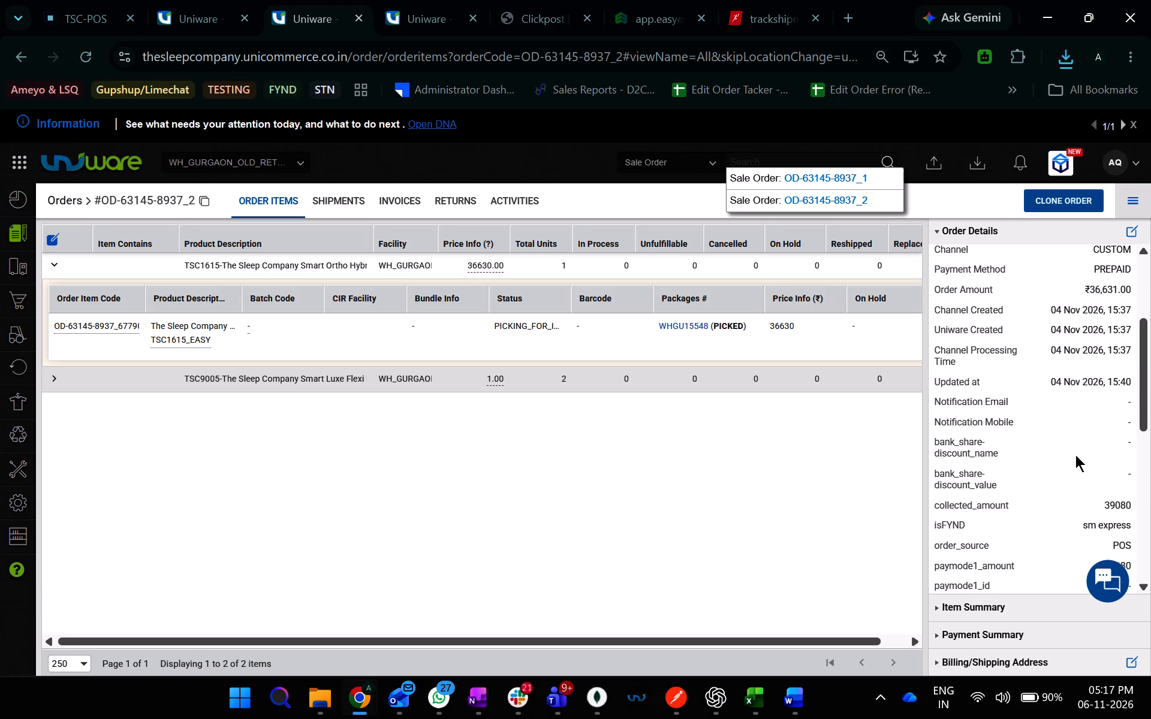
{"action": "scroll", "coordinate": [1075, 455], "scroll_direction": "down", "scroll_amount": 1}
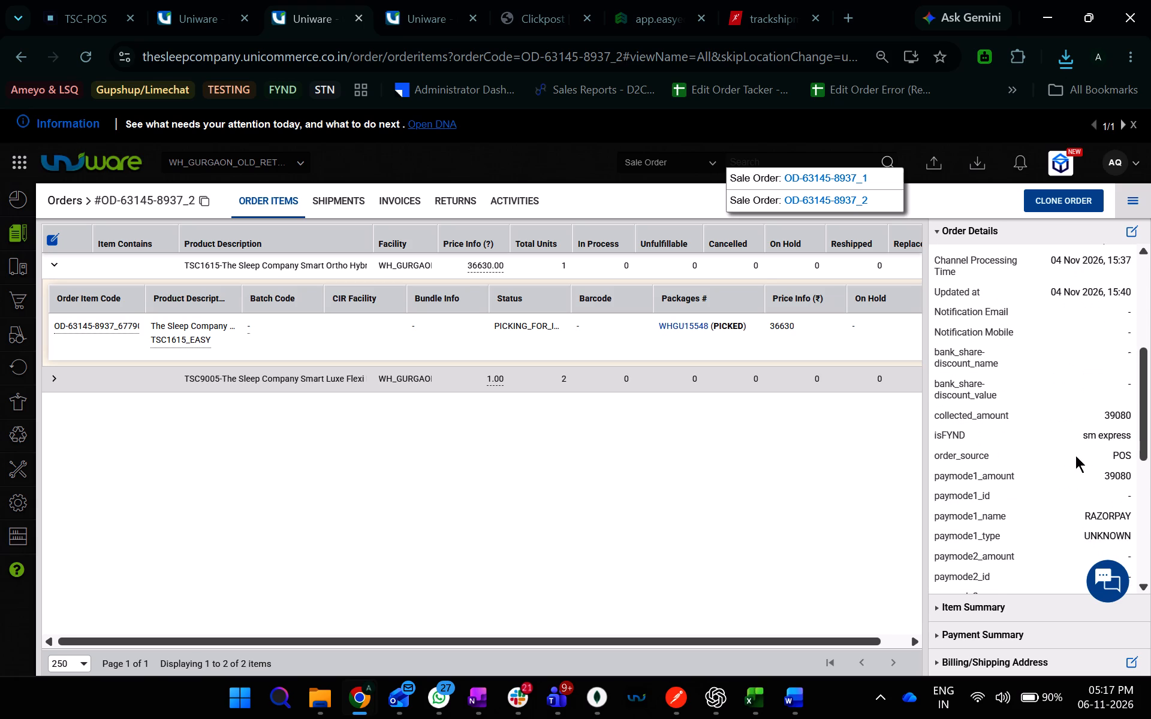
{"action": "scroll", "coordinate": [1075, 455], "scroll_direction": "up", "scroll_amount": 1}
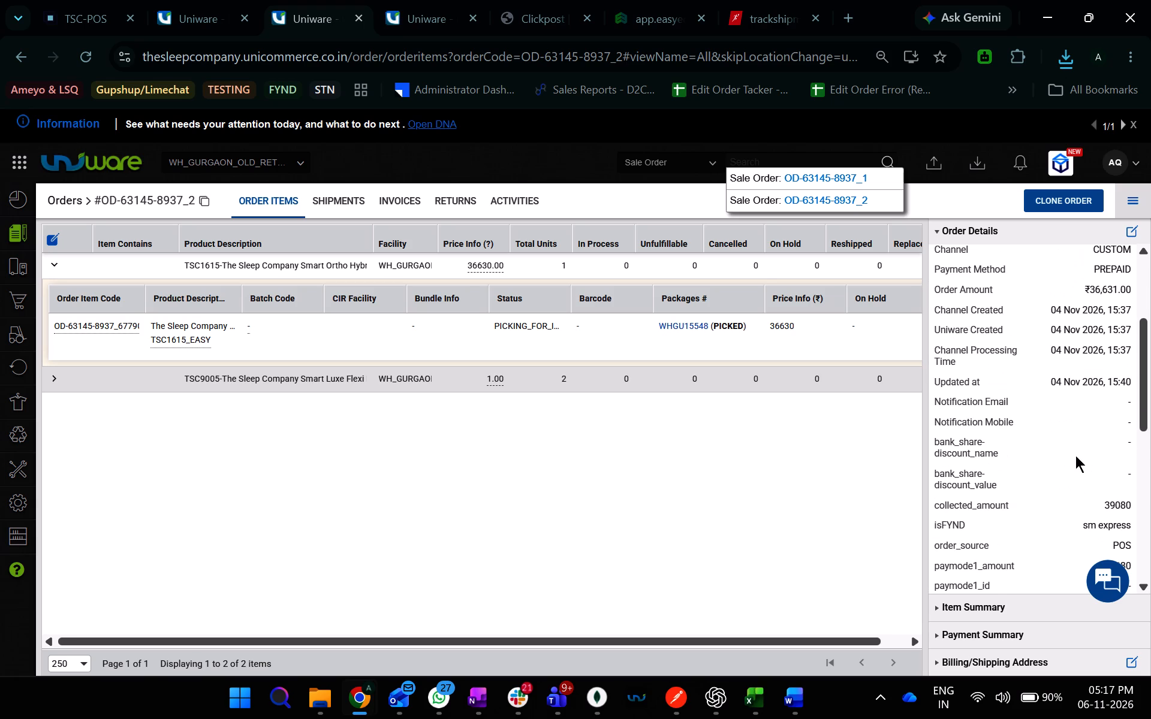
{"action": "scroll", "coordinate": [1074, 455], "scroll_direction": "up", "scroll_amount": 2}
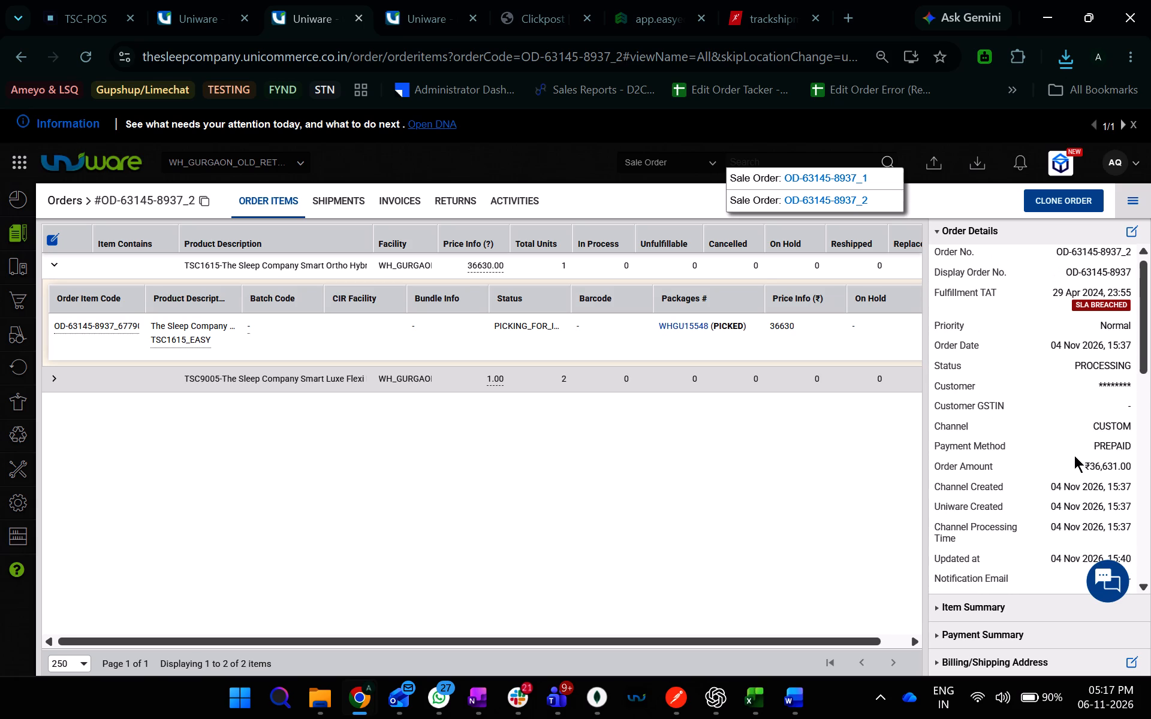
{"action": "scroll", "coordinate": [1074, 455], "scroll_direction": "up", "scroll_amount": 1}
{"action": "scroll", "coordinate": [1074, 455], "scroll_direction": "down", "scroll_amount": 1}
{"action": "scroll", "coordinate": [1074, 455], "scroll_direction": "up", "scroll_amount": 1}
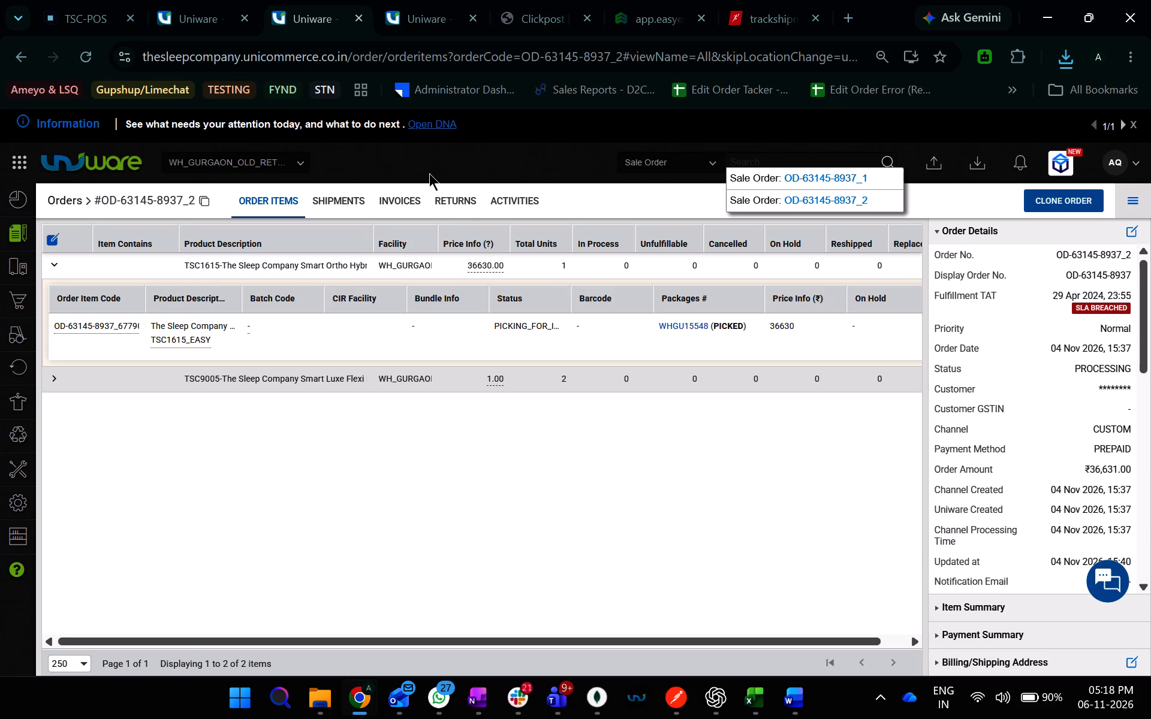
Create an All Facility Sale Orders New export with the Sale Order Item Code column, added between 3 and 6 November 2026.
{"action": "left_click", "coordinate": [209, 0]}
{"action": "left_click", "coordinate": [171, 503]}
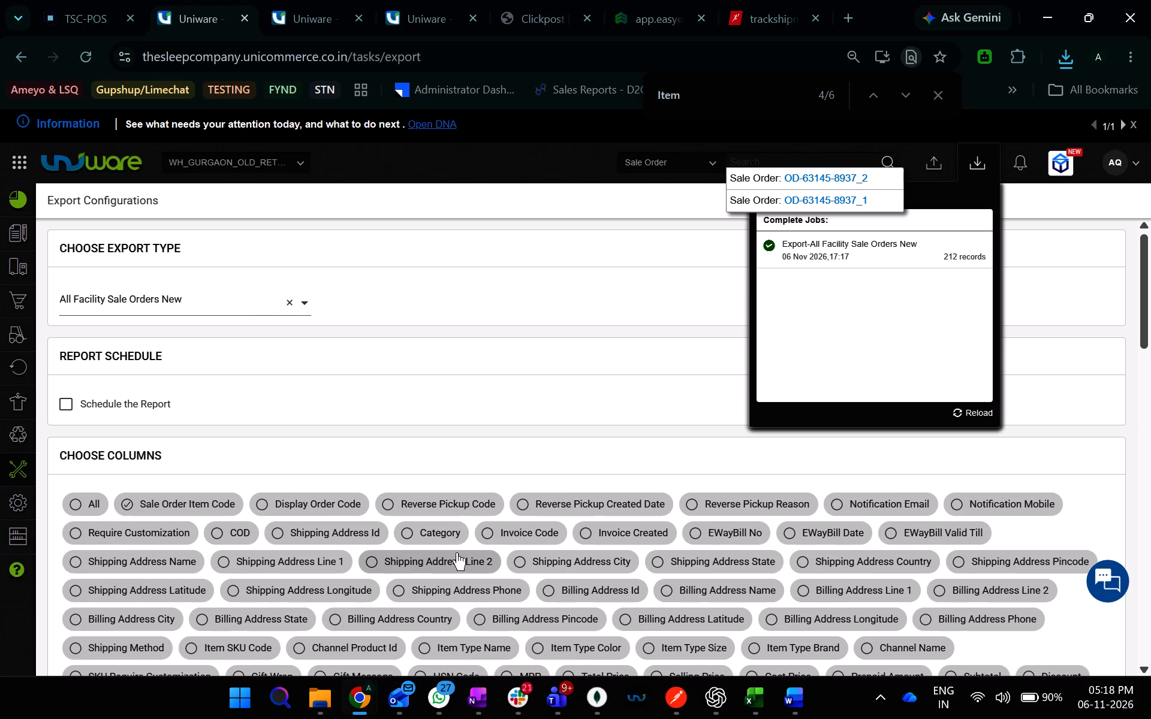
{"action": "scroll", "coordinate": [474, 552], "scroll_direction": "down", "scroll_amount": 6}
{"action": "scroll", "coordinate": [563, 569], "scroll_direction": "down", "scroll_amount": 3}
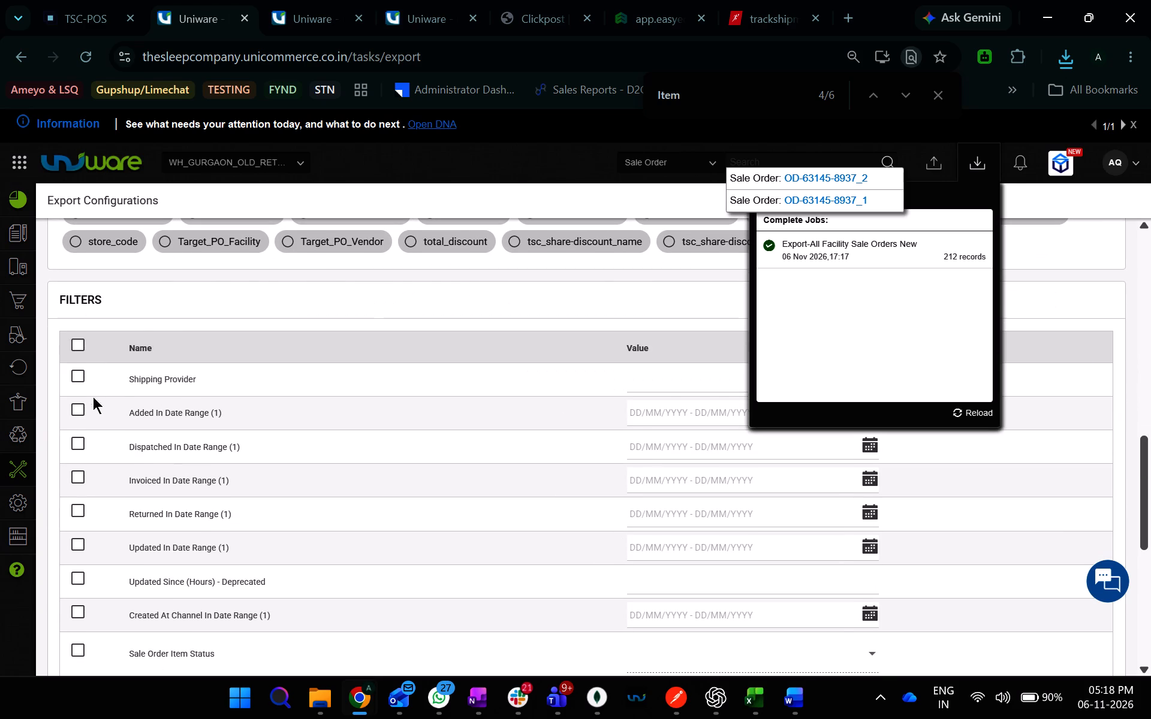
{"action": "left_click", "coordinate": [77, 408]}
{"action": "scroll", "coordinate": [867, 452], "scroll_direction": "up", "scroll_amount": 1}
{"action": "left_click", "coordinate": [877, 505]}
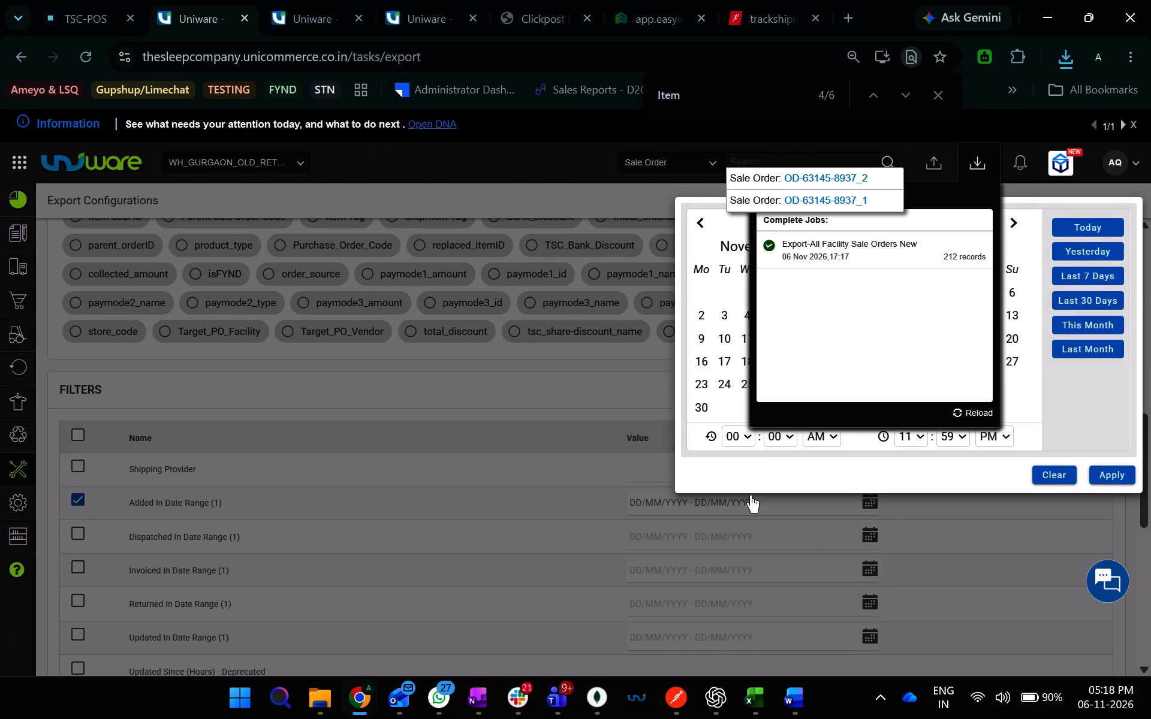
{"action": "left_click", "coordinate": [977, 164]}
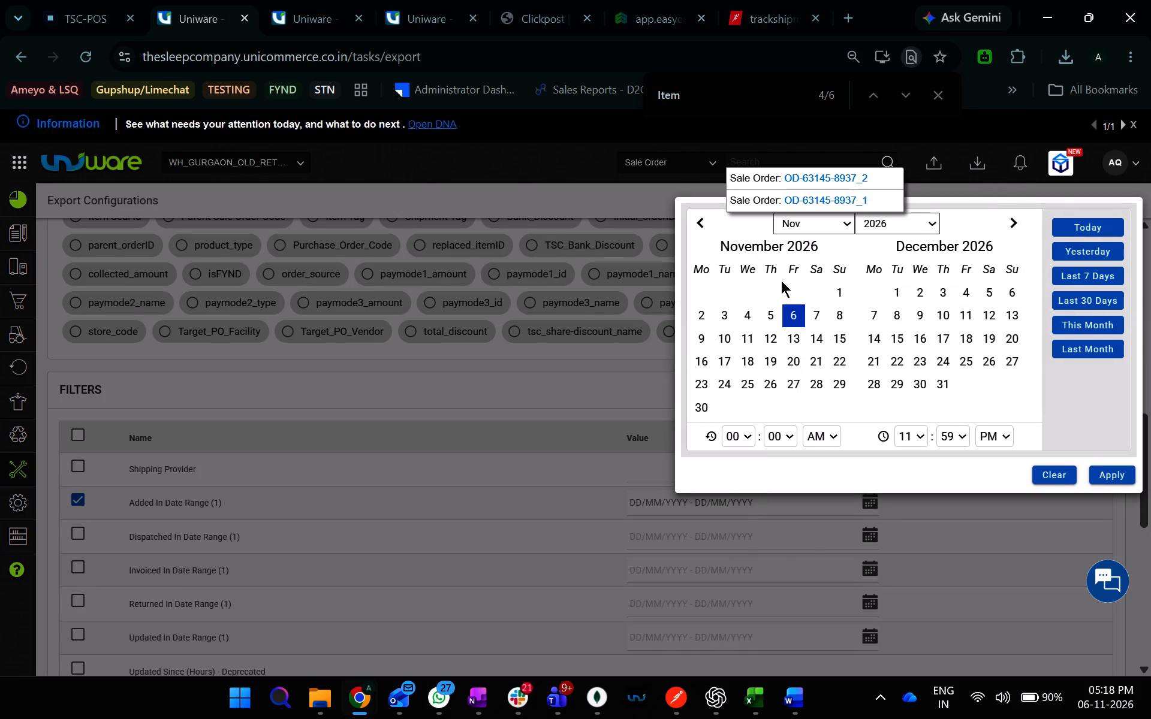
{"action": "left_click", "coordinate": [719, 312]}
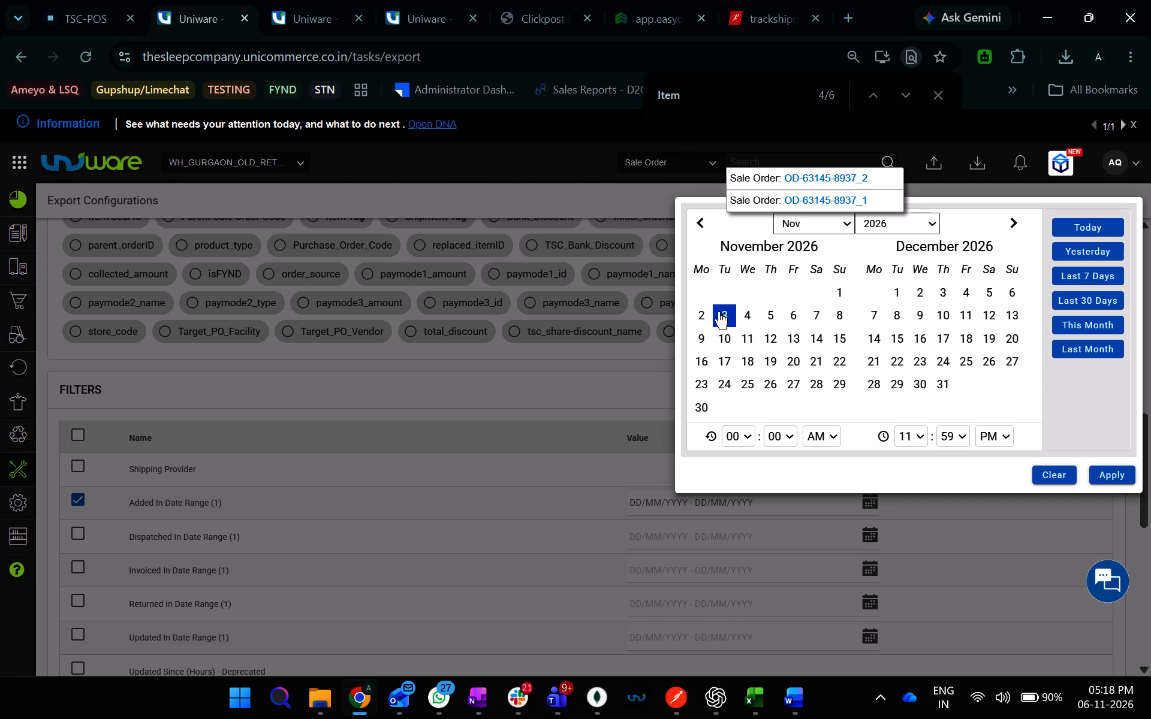
{"action": "left_click", "coordinate": [798, 309]}
{"action": "scroll", "coordinate": [1025, 623], "scroll_direction": "down", "scroll_amount": 6}
{"action": "left_click", "coordinate": [1074, 639]}
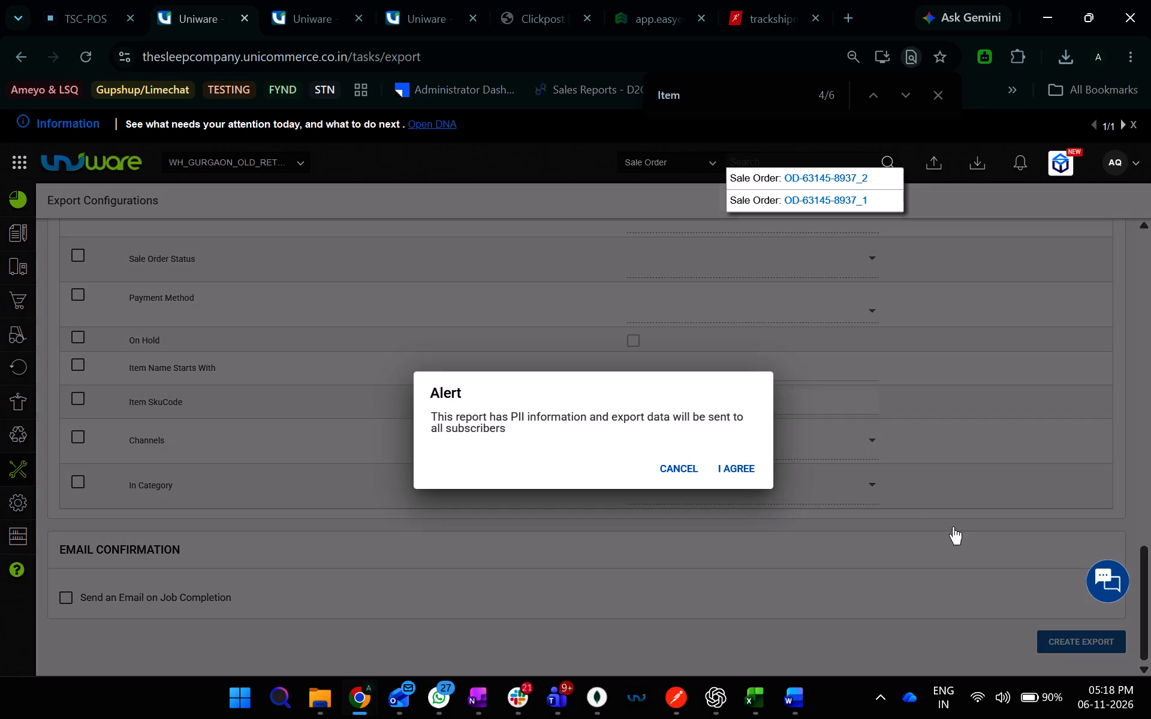
{"action": "left_click", "coordinate": [731, 470]}
Download the newly completed All Facility Sale Orders New export and open the CSV file in Excel.
{"action": "left_click", "coordinate": [975, 166]}
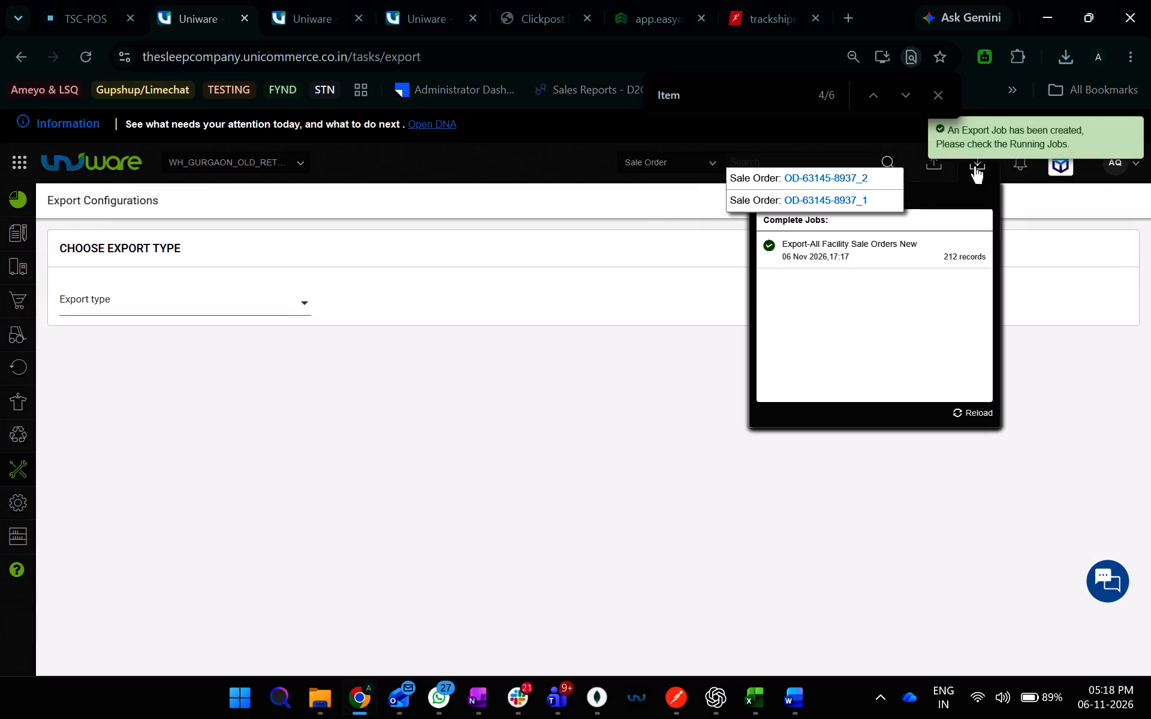
{"action": "left_click", "coordinate": [963, 252]}
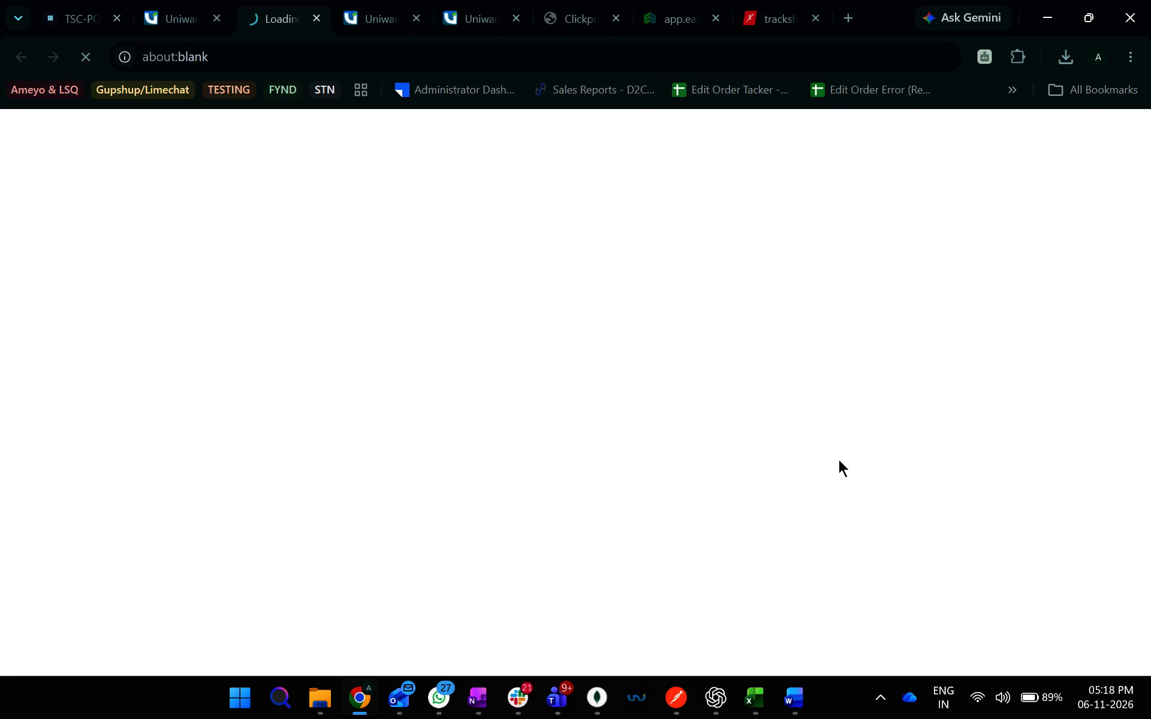
{"action": "left_click", "coordinate": [903, 89]}
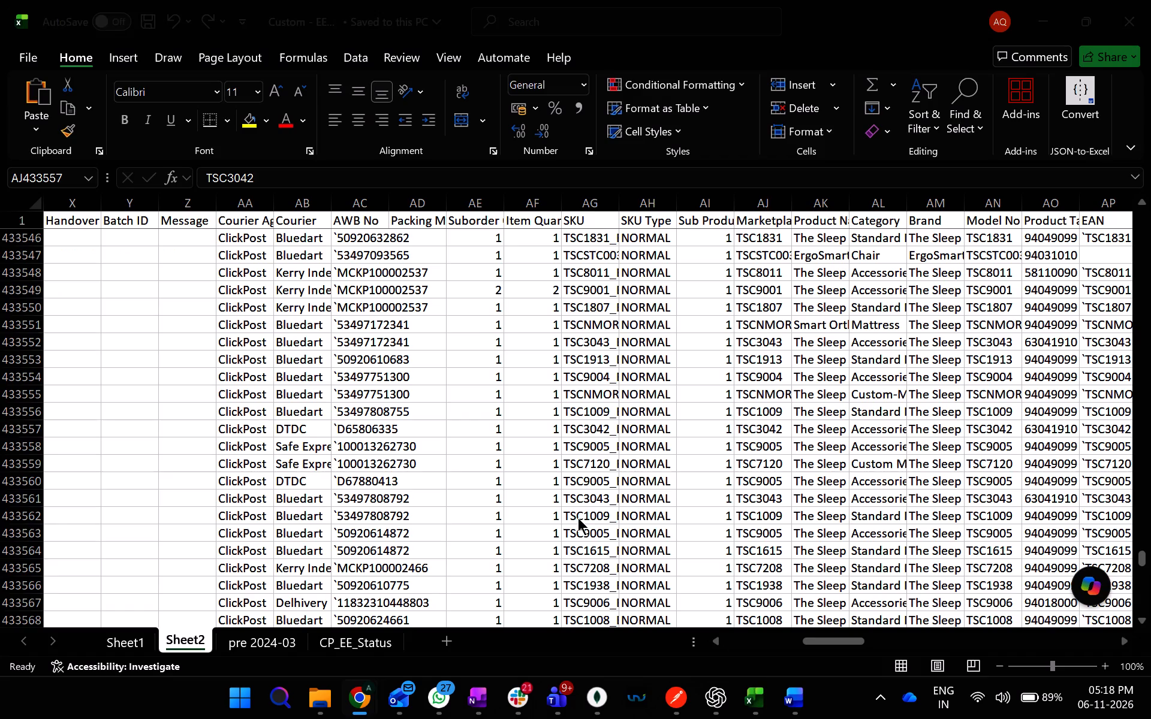
{"action": "key", "text": "ctrl+f"}
{"action": "key", "text": "ctrl+v"}
{"action": "left_click", "coordinate": [854, 387]}
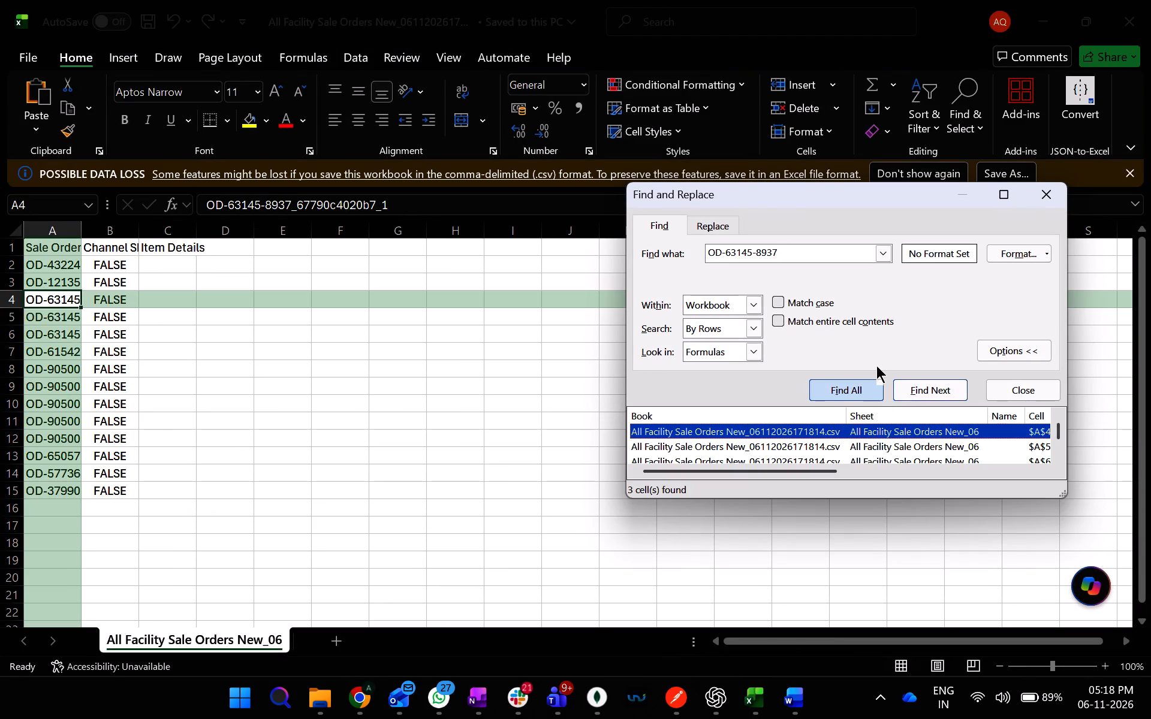
{"action": "left_click", "coordinate": [1062, 191]}
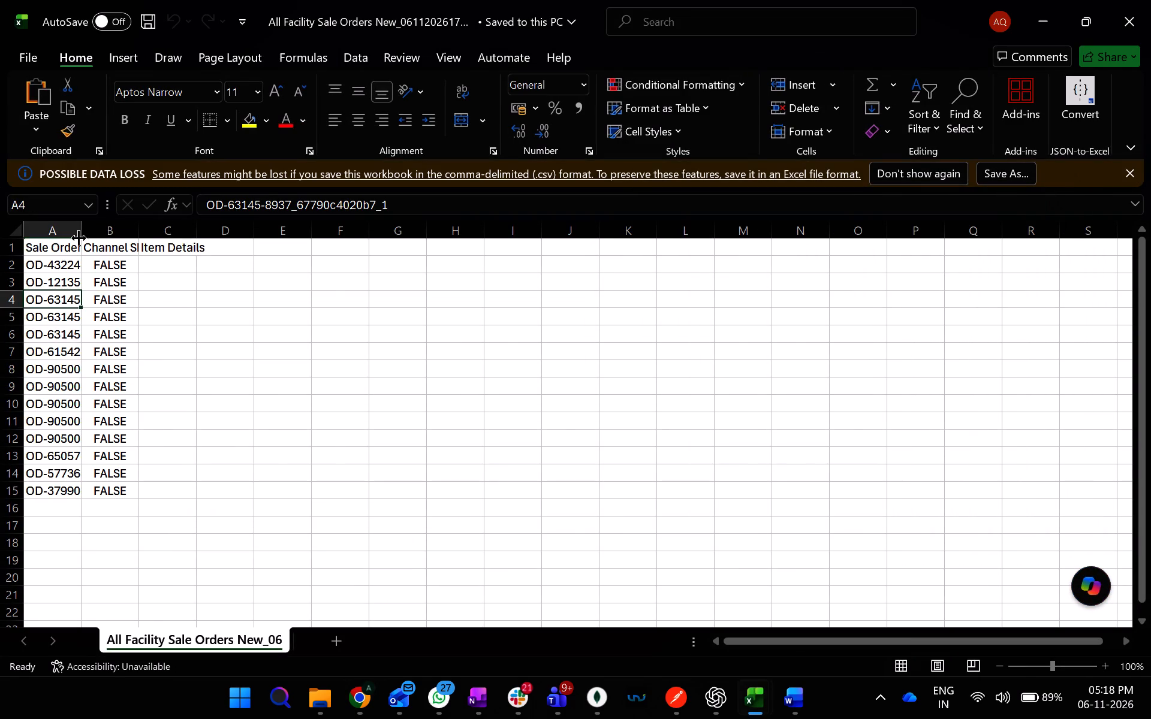
{"action": "double_click", "coordinate": [77, 235]}
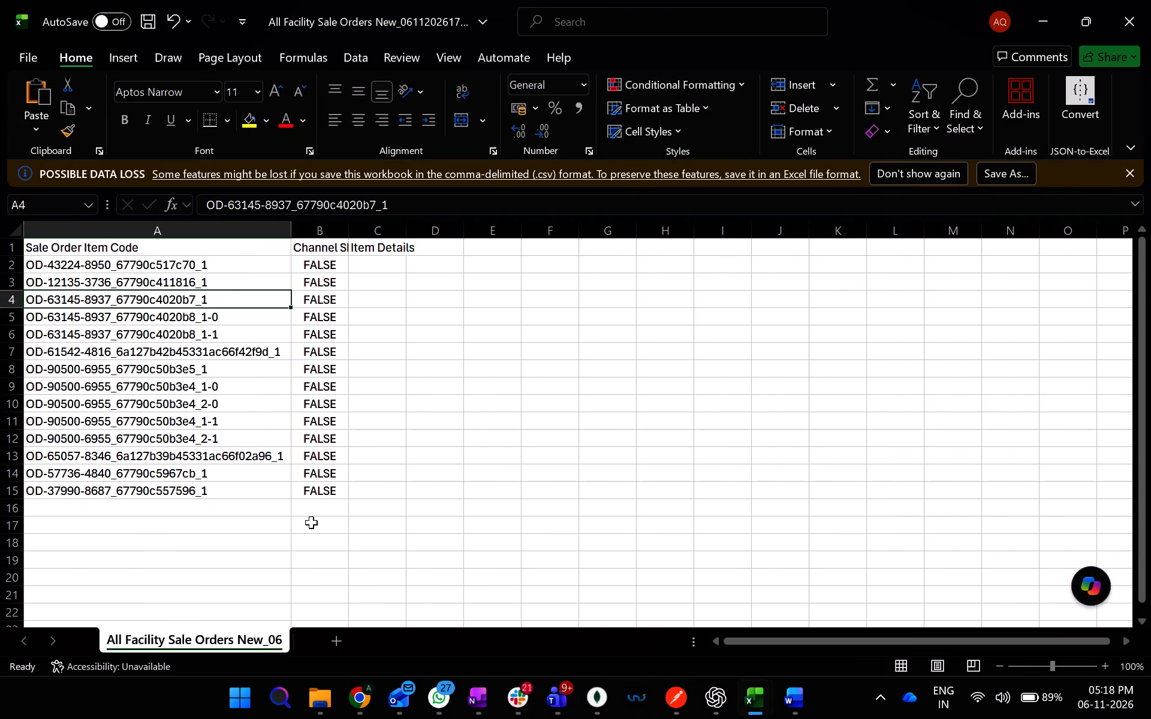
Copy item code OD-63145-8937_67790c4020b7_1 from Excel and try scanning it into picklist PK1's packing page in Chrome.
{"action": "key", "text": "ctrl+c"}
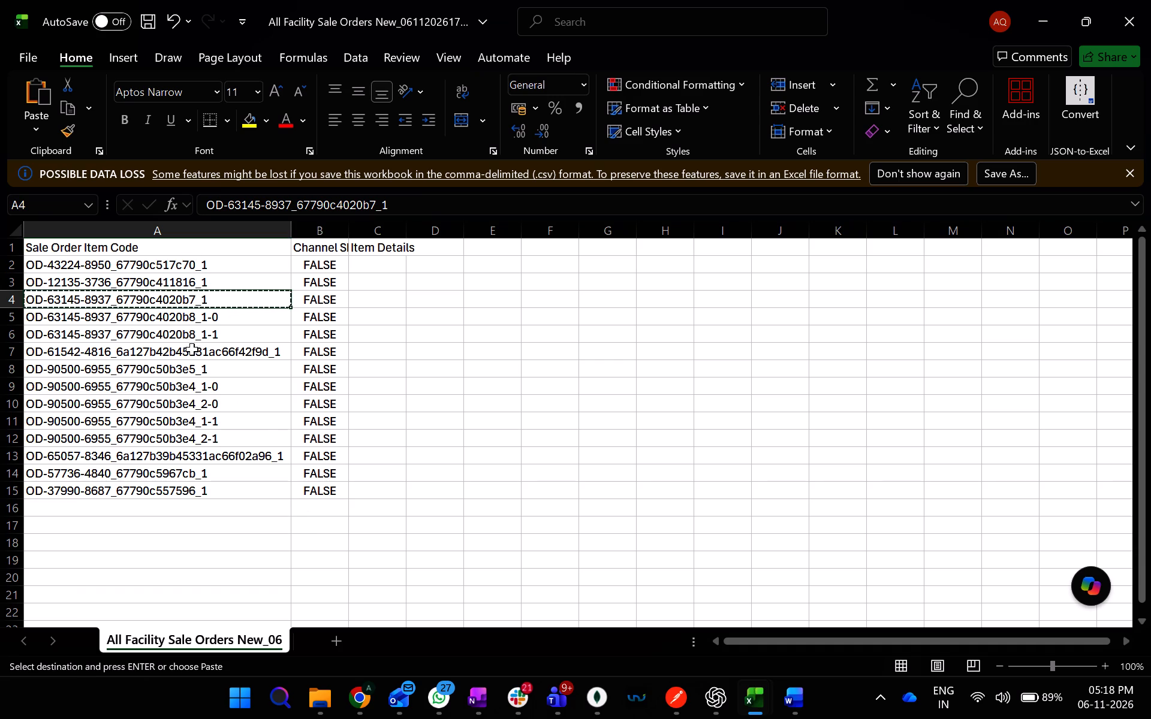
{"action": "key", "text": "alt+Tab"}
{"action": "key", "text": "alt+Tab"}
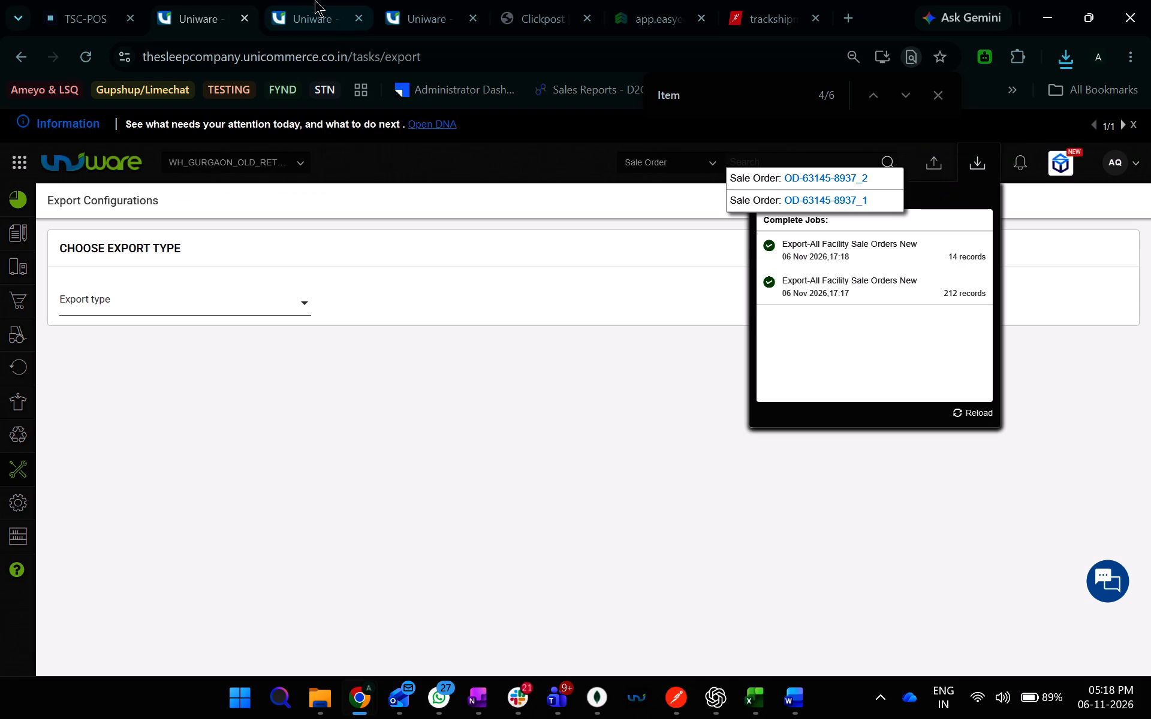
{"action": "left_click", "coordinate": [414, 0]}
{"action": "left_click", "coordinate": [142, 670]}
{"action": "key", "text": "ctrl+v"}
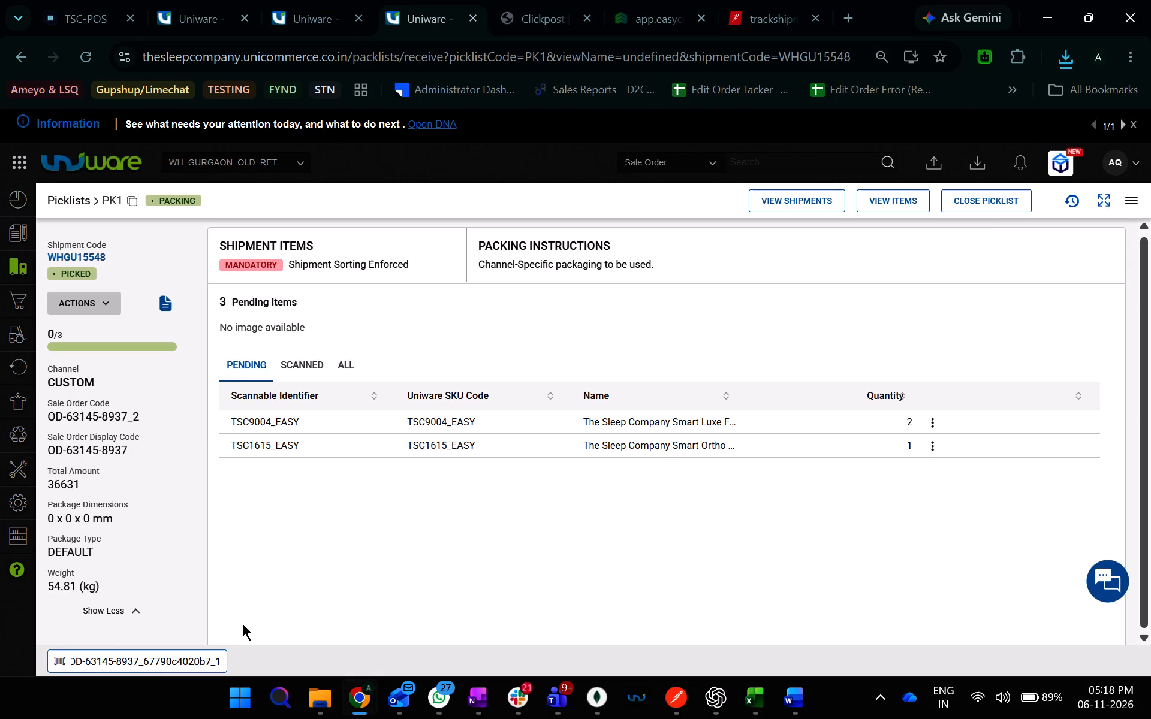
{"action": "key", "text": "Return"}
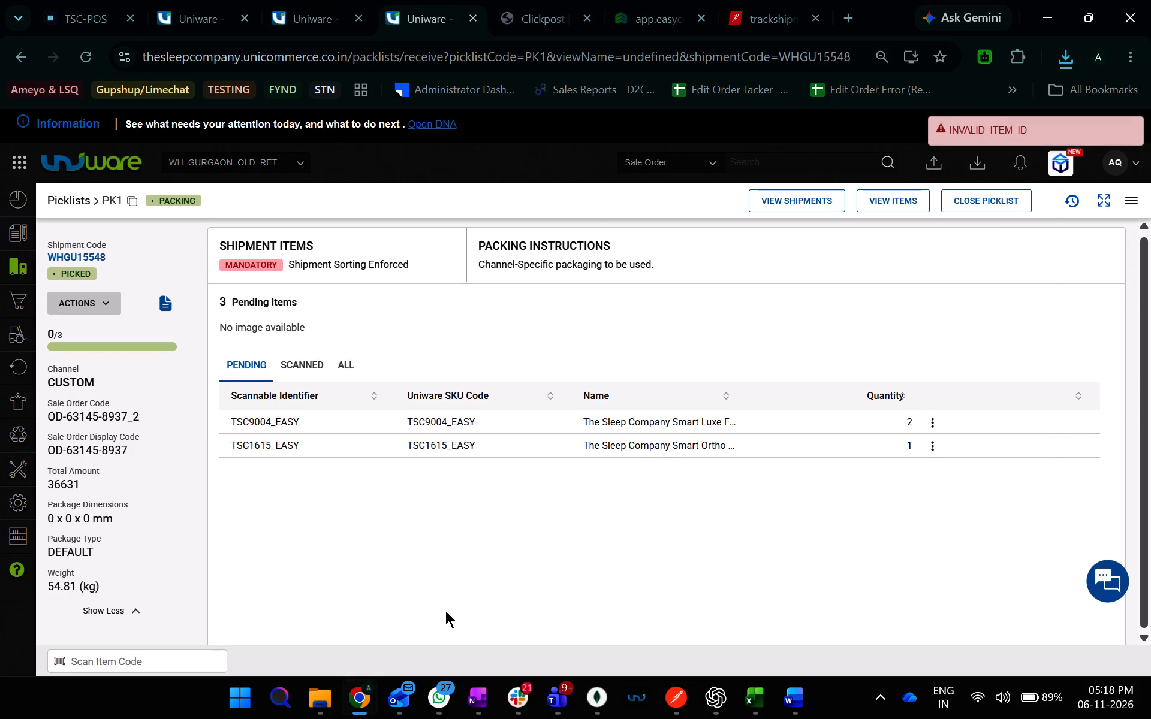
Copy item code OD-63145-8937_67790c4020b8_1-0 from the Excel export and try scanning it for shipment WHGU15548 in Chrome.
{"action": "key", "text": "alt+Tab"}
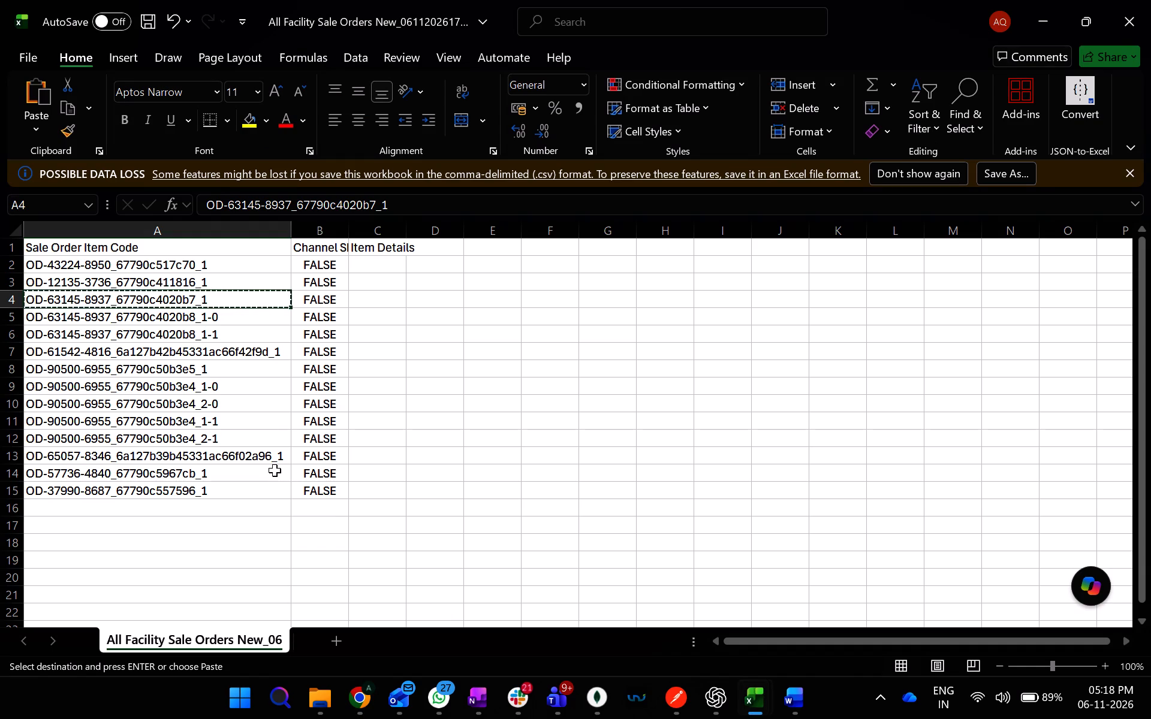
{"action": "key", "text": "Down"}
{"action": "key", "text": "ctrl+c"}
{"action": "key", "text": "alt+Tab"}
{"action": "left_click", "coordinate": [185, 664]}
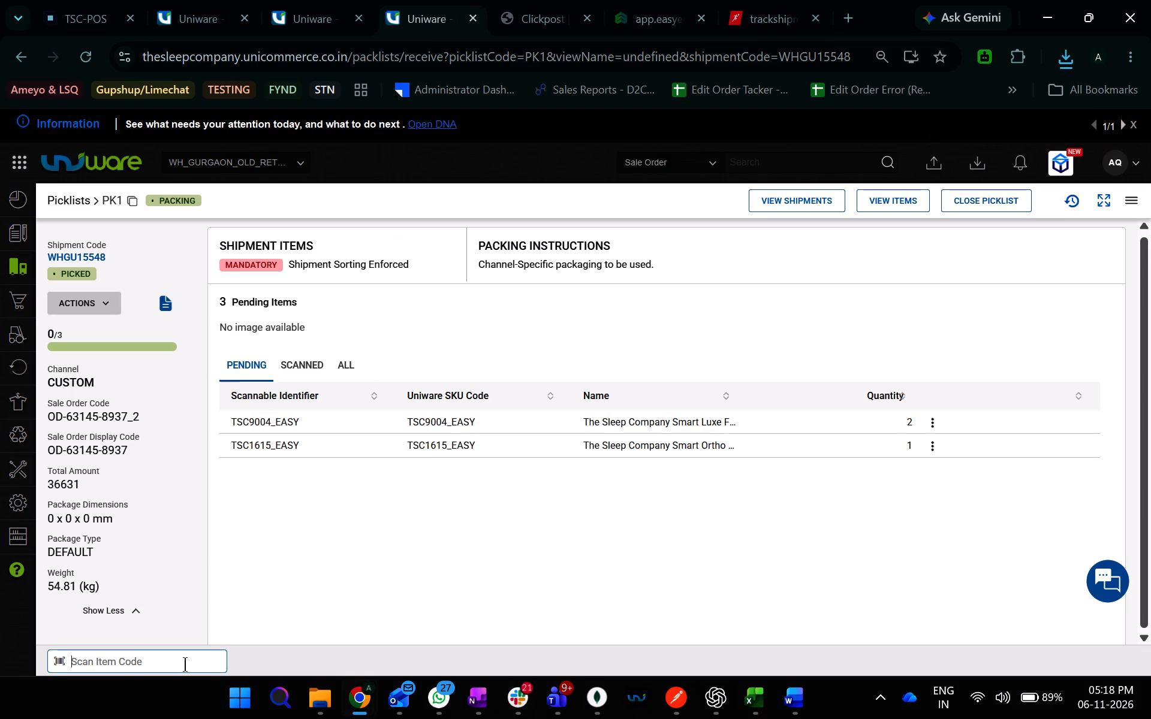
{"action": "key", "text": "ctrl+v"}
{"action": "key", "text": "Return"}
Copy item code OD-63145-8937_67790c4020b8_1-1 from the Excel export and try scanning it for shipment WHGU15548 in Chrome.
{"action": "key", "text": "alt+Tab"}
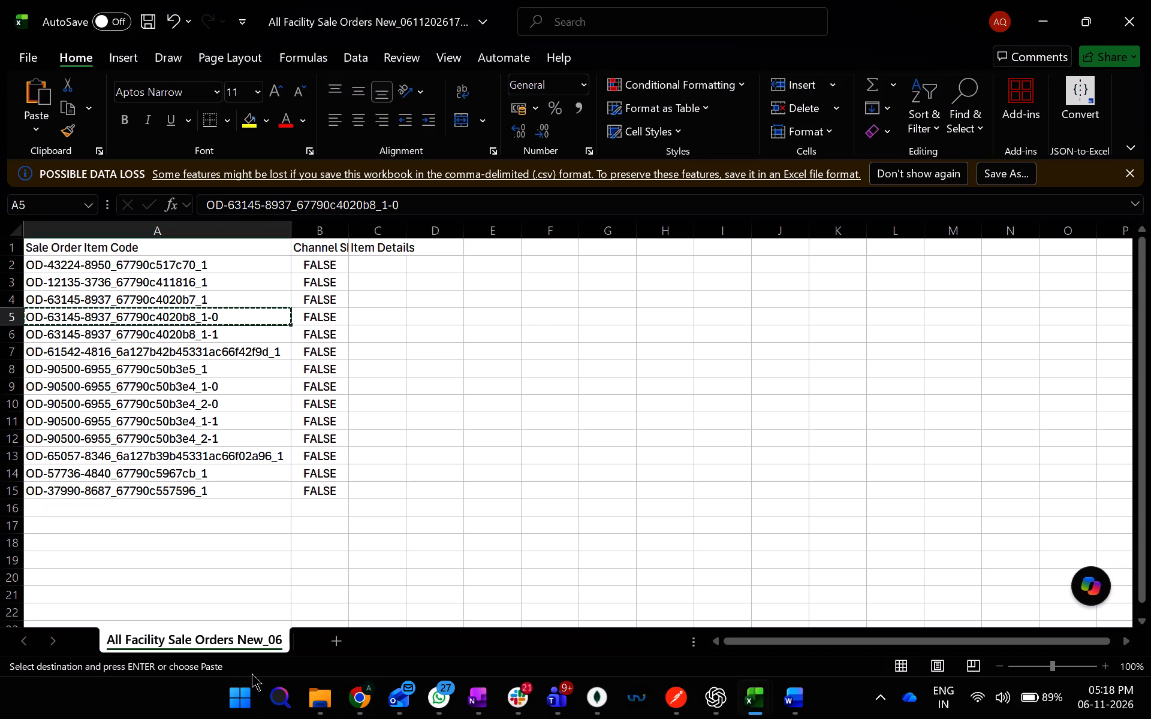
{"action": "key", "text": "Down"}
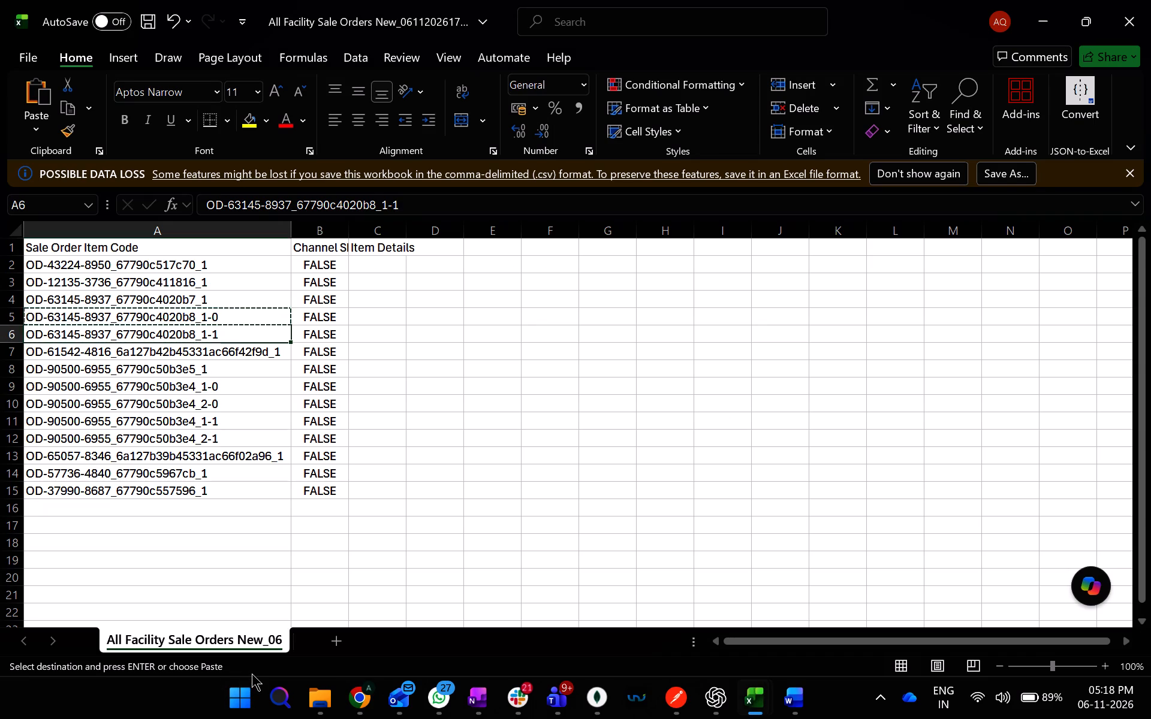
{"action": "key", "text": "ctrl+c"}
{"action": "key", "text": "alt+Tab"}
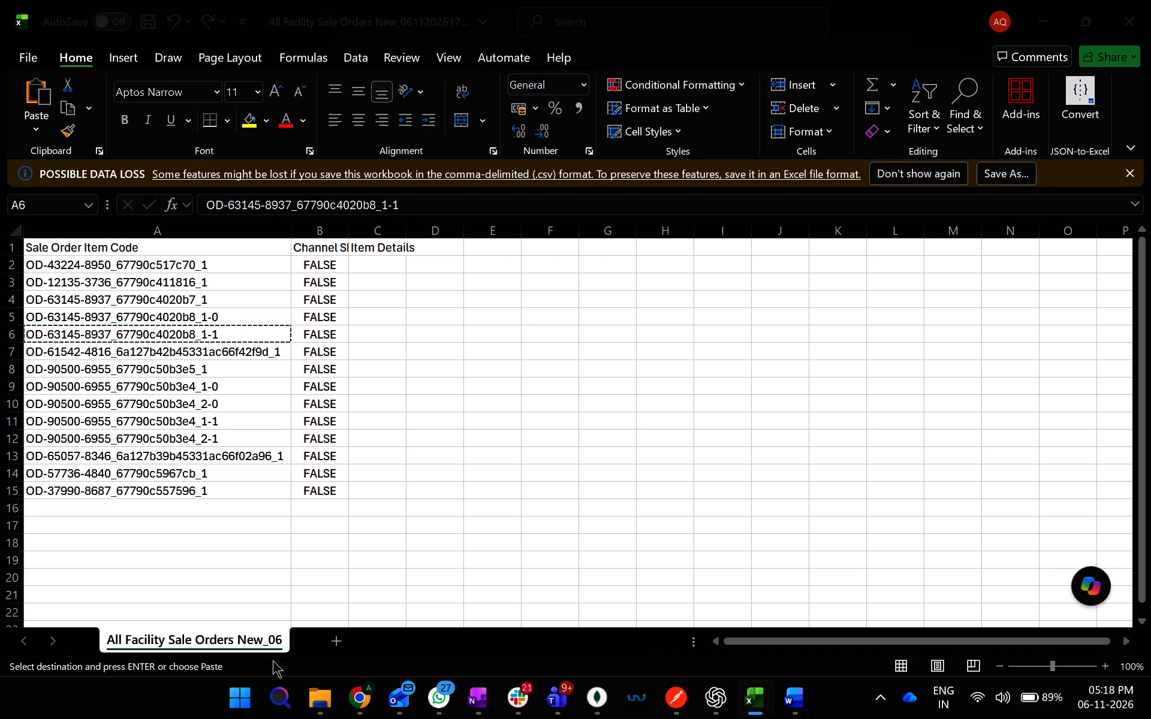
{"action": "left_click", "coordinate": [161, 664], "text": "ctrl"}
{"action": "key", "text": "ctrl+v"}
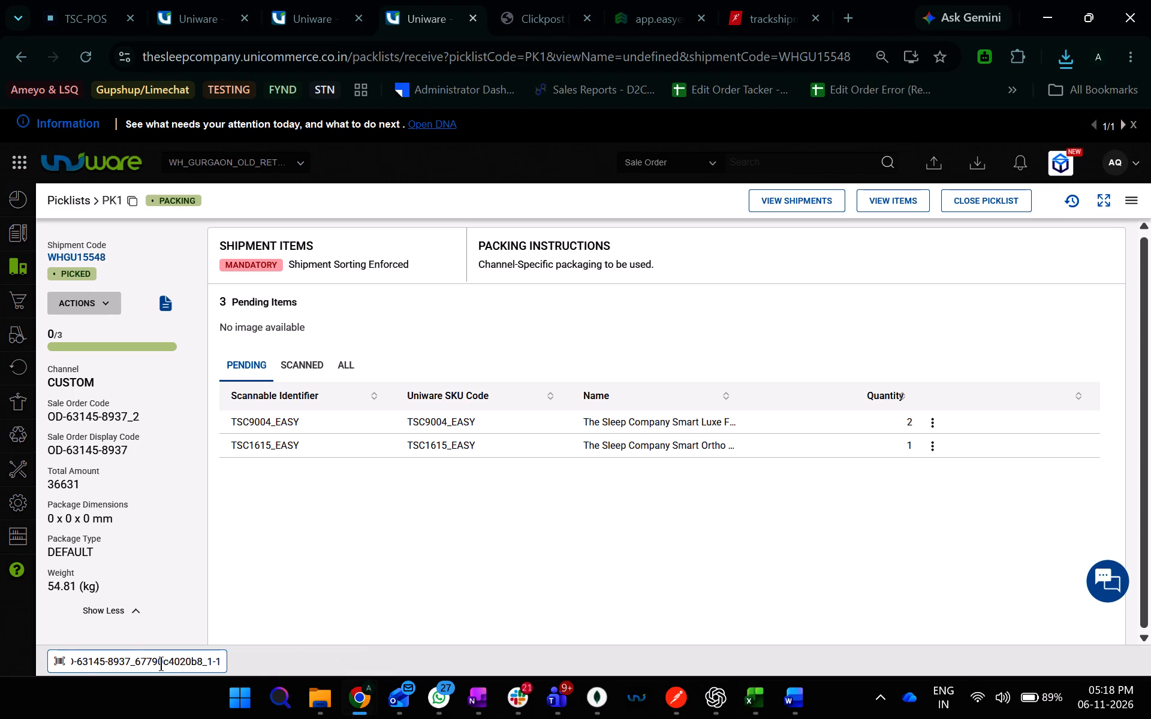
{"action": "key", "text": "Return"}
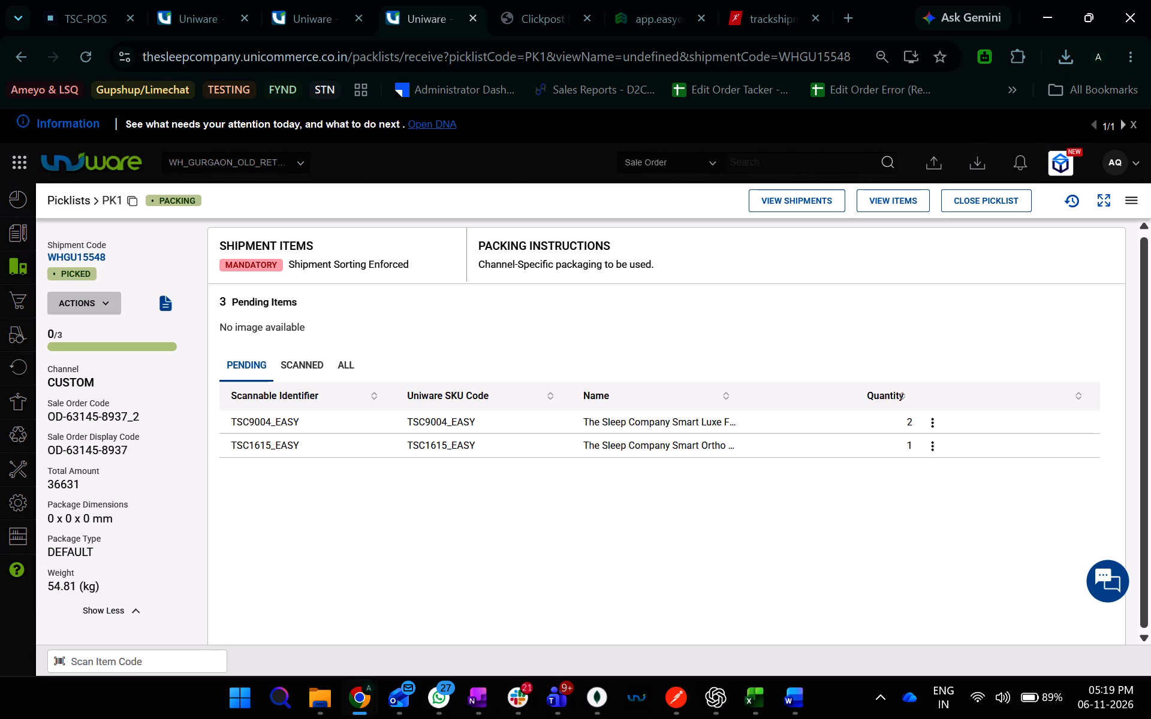
Close the exported workbook in Excel without saving and return to the picklist PK1 packing page in Chrome.
{"action": "key", "text": "alt+Tab"}
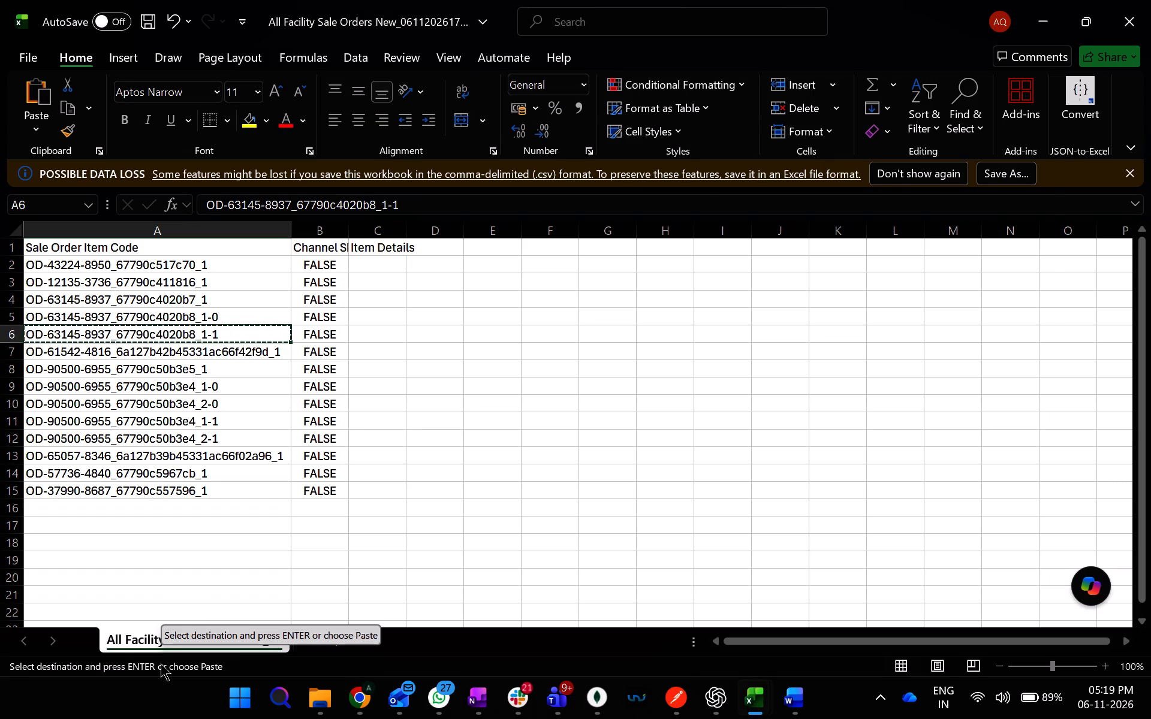
{"action": "key", "text": "alt+Tab"}
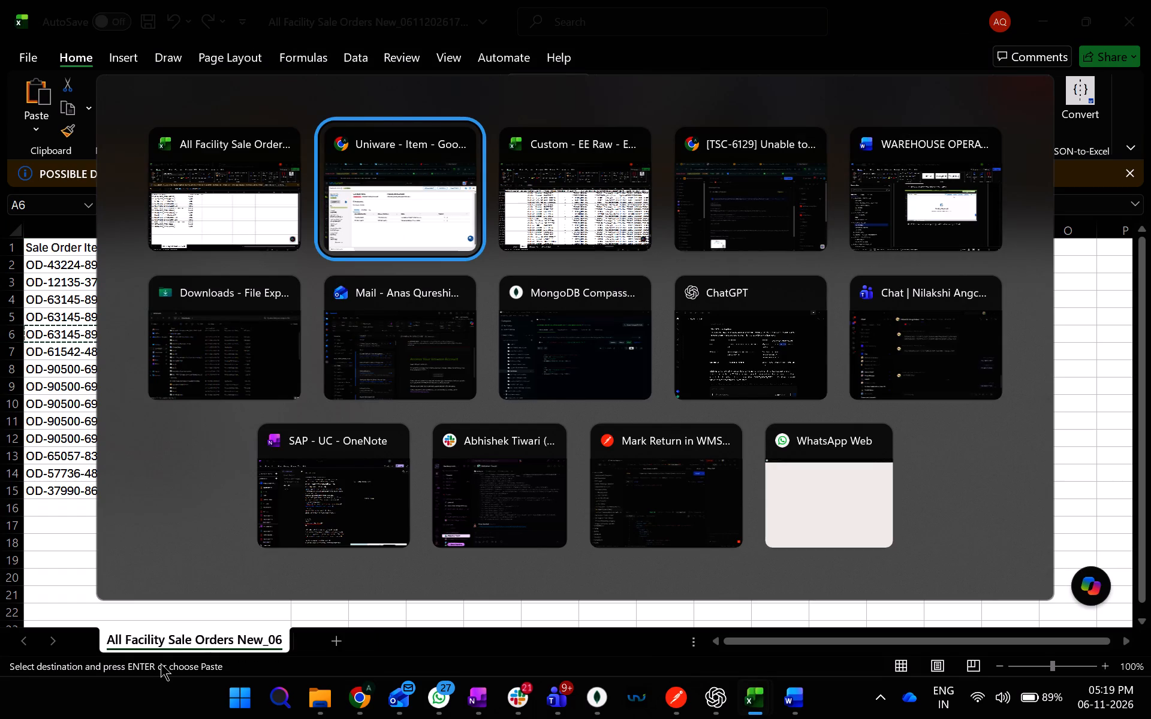
{"action": "key", "text": "alt+Left"}
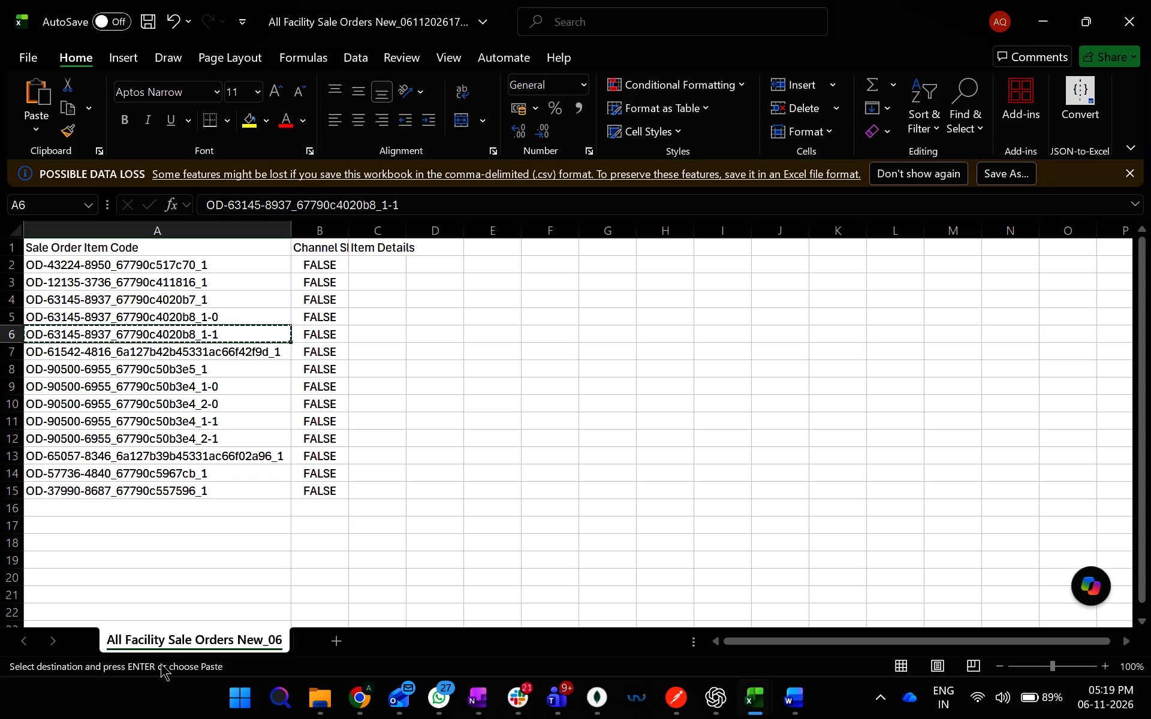
{"action": "left_click", "coordinate": [1150, 0]}
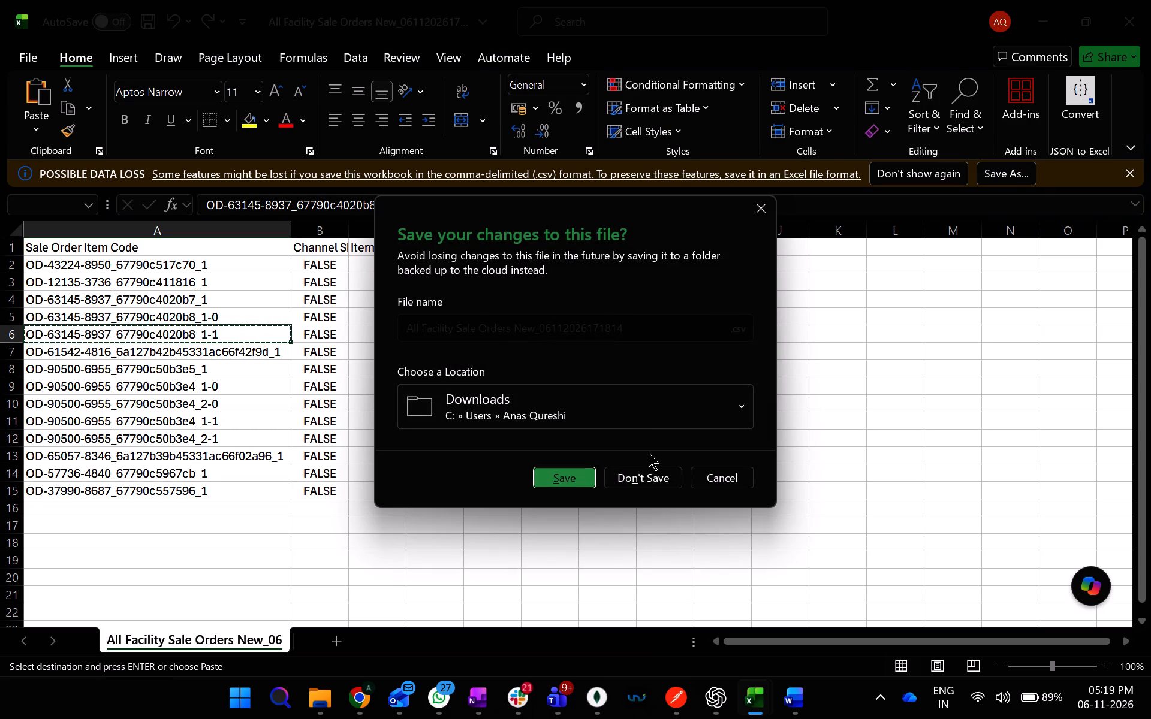
{"action": "left_click_drag", "start_coordinate": [657, 489], "coordinate": [648, 484]}
{"action": "left_click", "coordinate": [648, 484]}
{"action": "key", "text": "alt+Tab"}
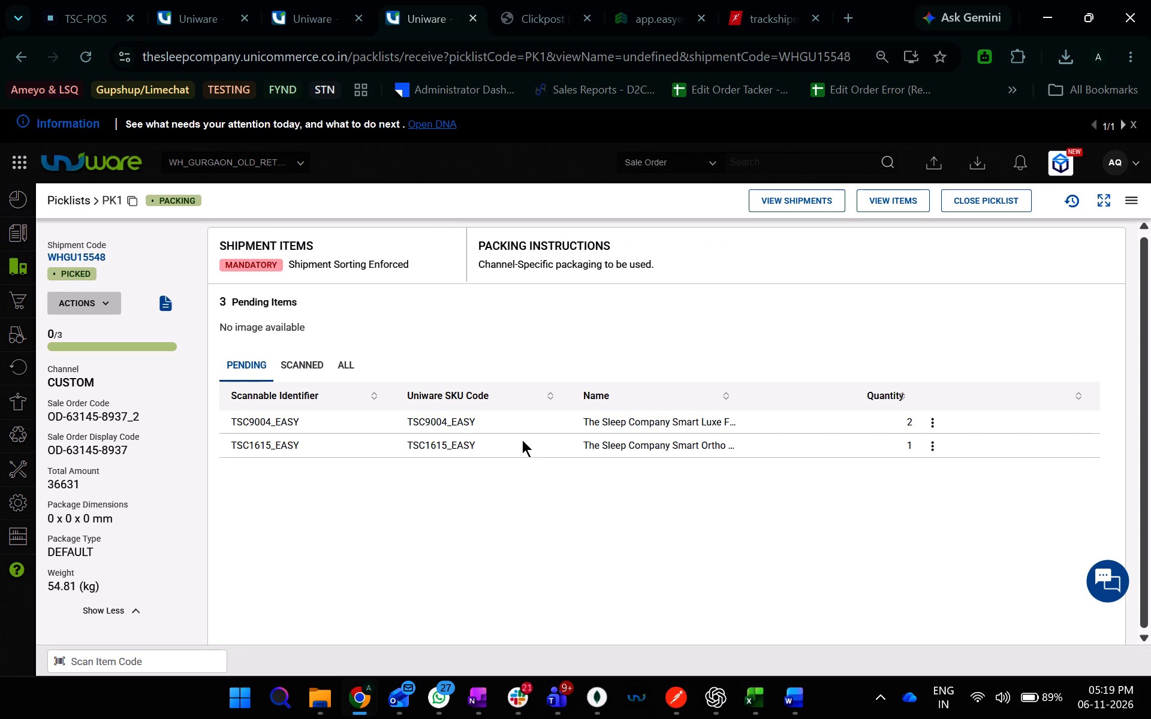
On the Uniware export configuration page, choose the All Facility Sale Orders New export type.
{"action": "left_click", "coordinate": [301, 2]}
{"action": "left_click", "coordinate": [227, 0]}
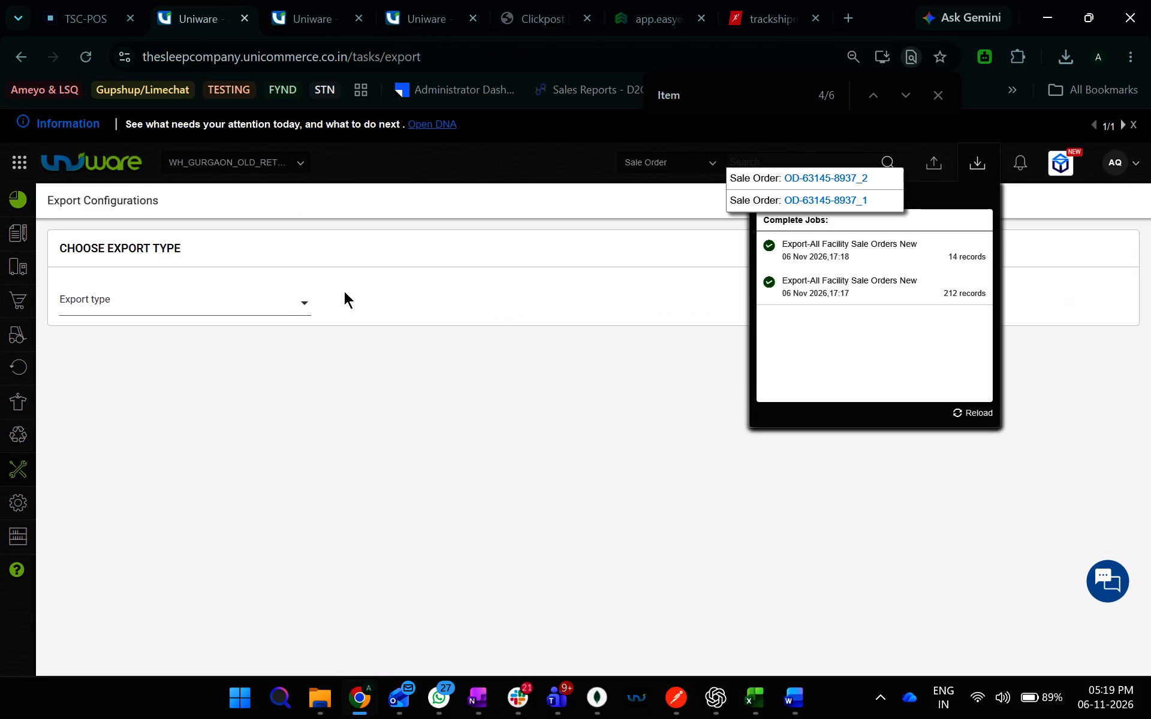
{"action": "left_click", "coordinate": [297, 302]}
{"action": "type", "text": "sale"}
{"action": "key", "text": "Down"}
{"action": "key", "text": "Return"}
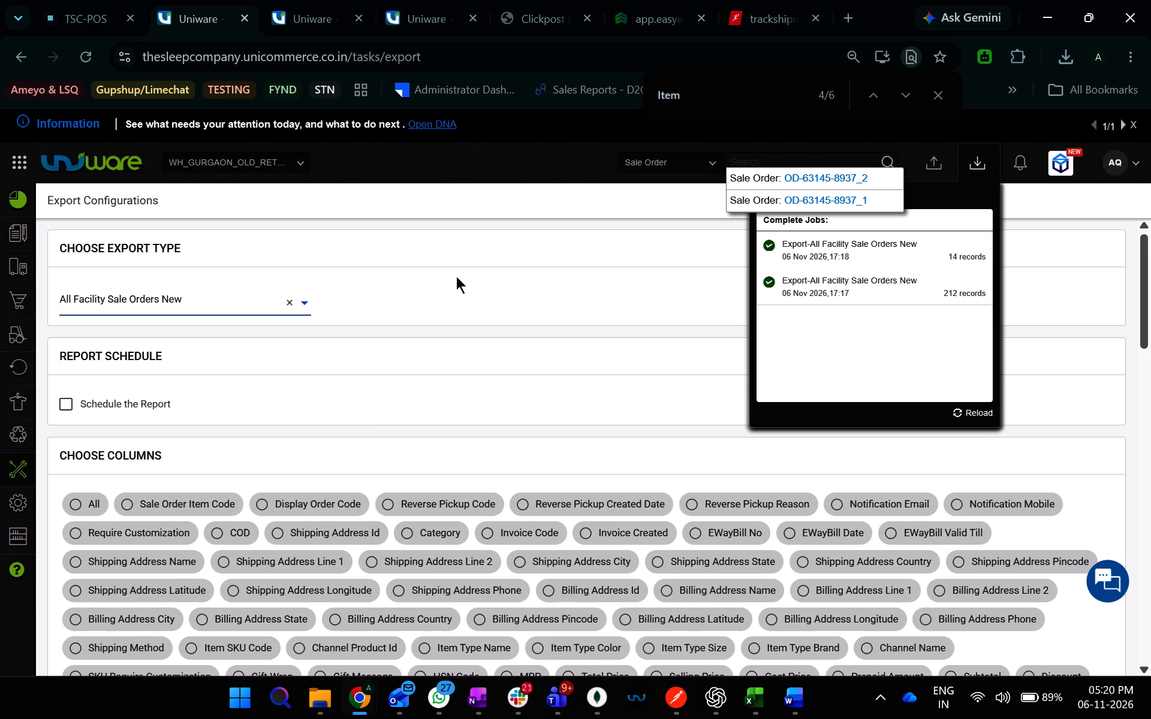
{"action": "left_click", "coordinate": [291, 0]}
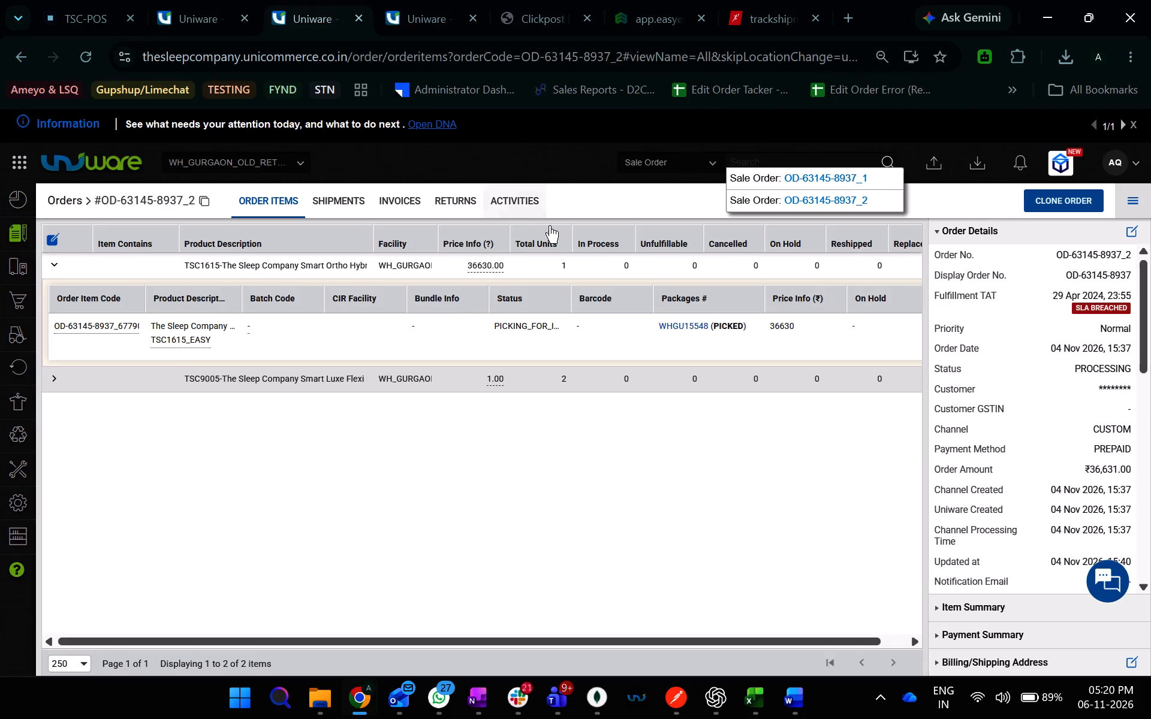
{"action": "left_click", "coordinate": [516, 210]}
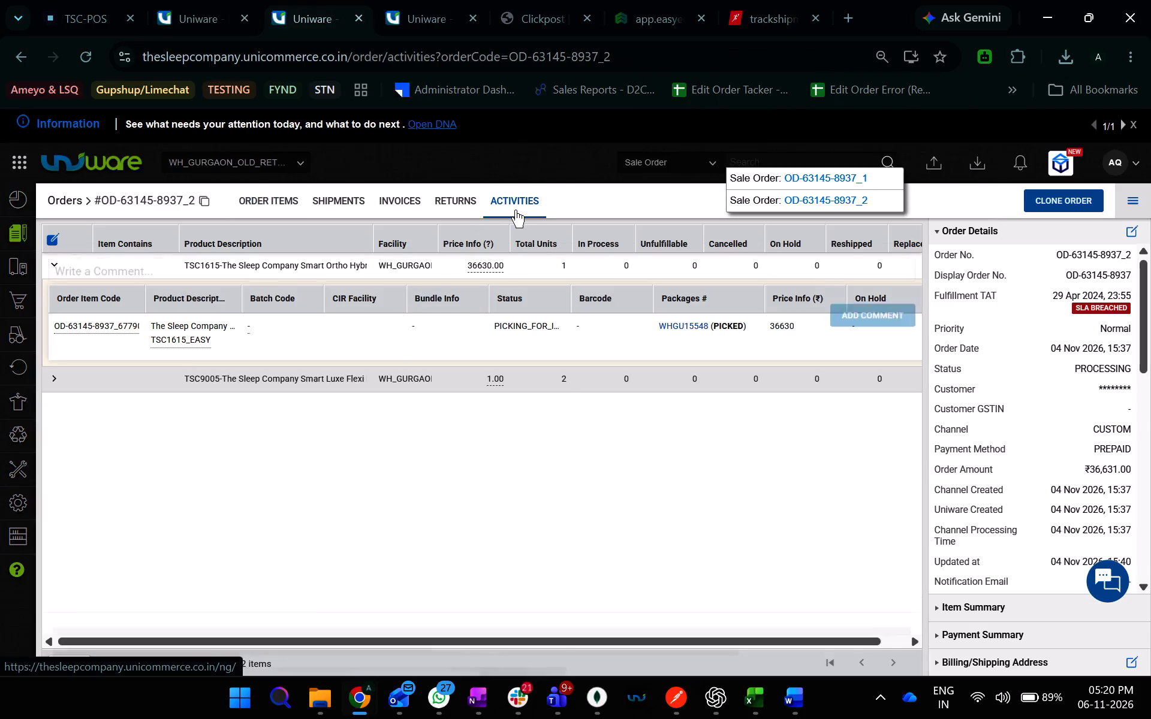
{"action": "scroll", "coordinate": [761, 427], "scroll_direction": "down", "scroll_amount": 1}
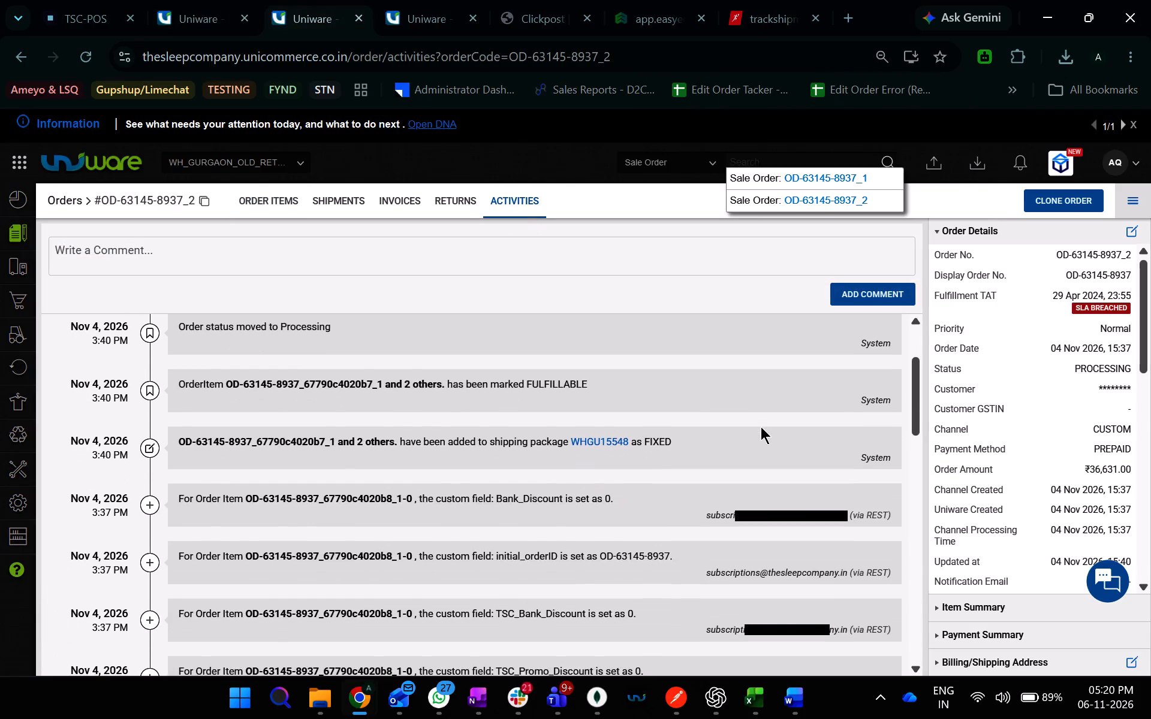
{"action": "scroll", "coordinate": [761, 427], "scroll_direction": "down", "scroll_amount": 1}
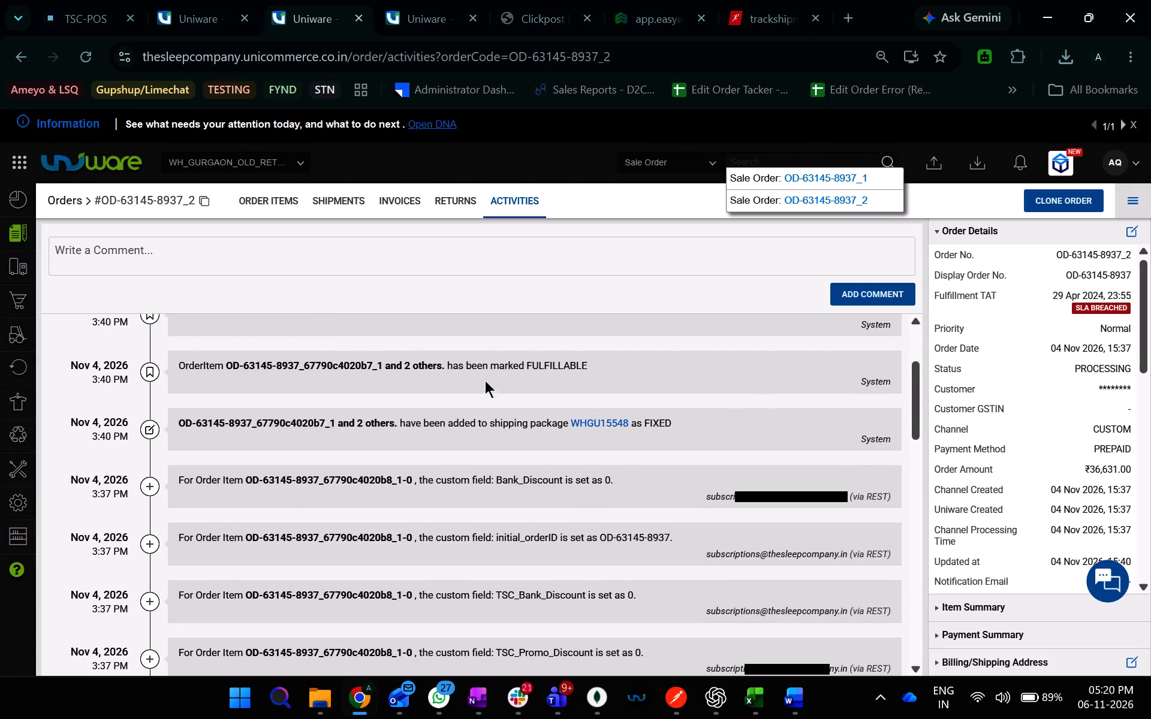
{"action": "left_click", "coordinate": [80, 366]}
{"action": "left_click_drag", "start_coordinate": [80, 366], "coordinate": [110, 362]}
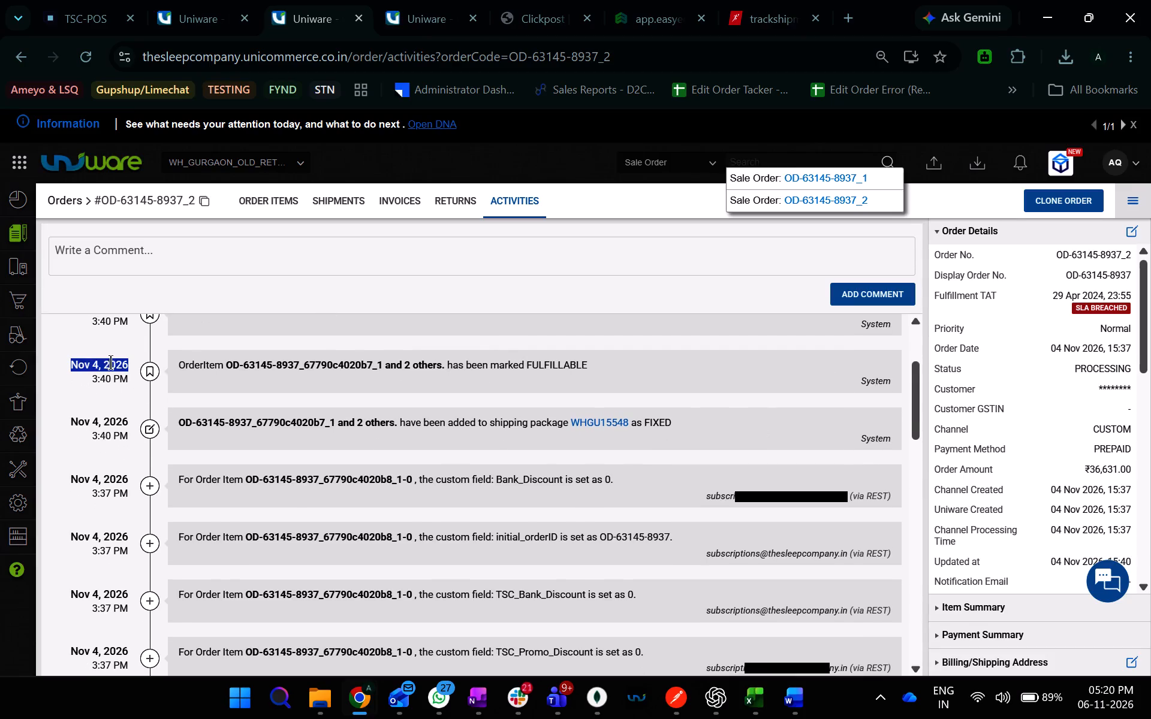
{"action": "left_click_drag", "start_coordinate": [110, 362], "coordinate": [111, 363]}
{"action": "left_click", "coordinate": [519, 398]}
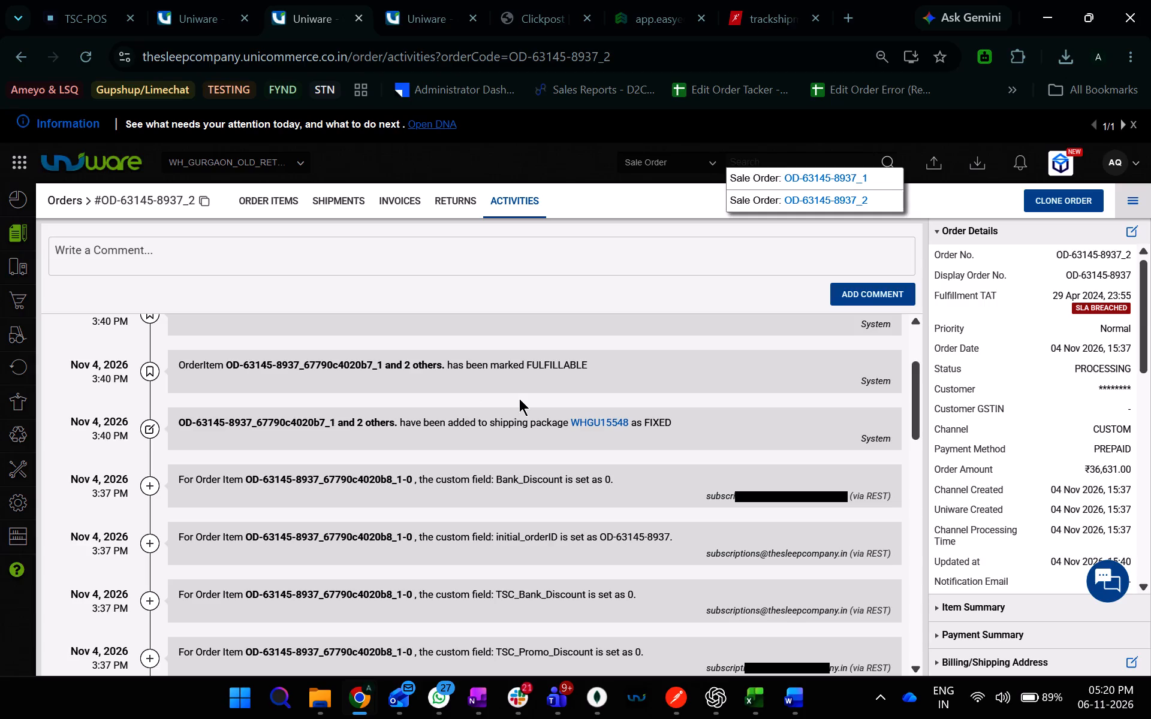
{"action": "left_click", "coordinate": [506, 291]}
{"action": "left_click", "coordinate": [454, 289]}
{"action": "scroll", "coordinate": [668, 517], "scroll_direction": "down", "scroll_amount": 6}
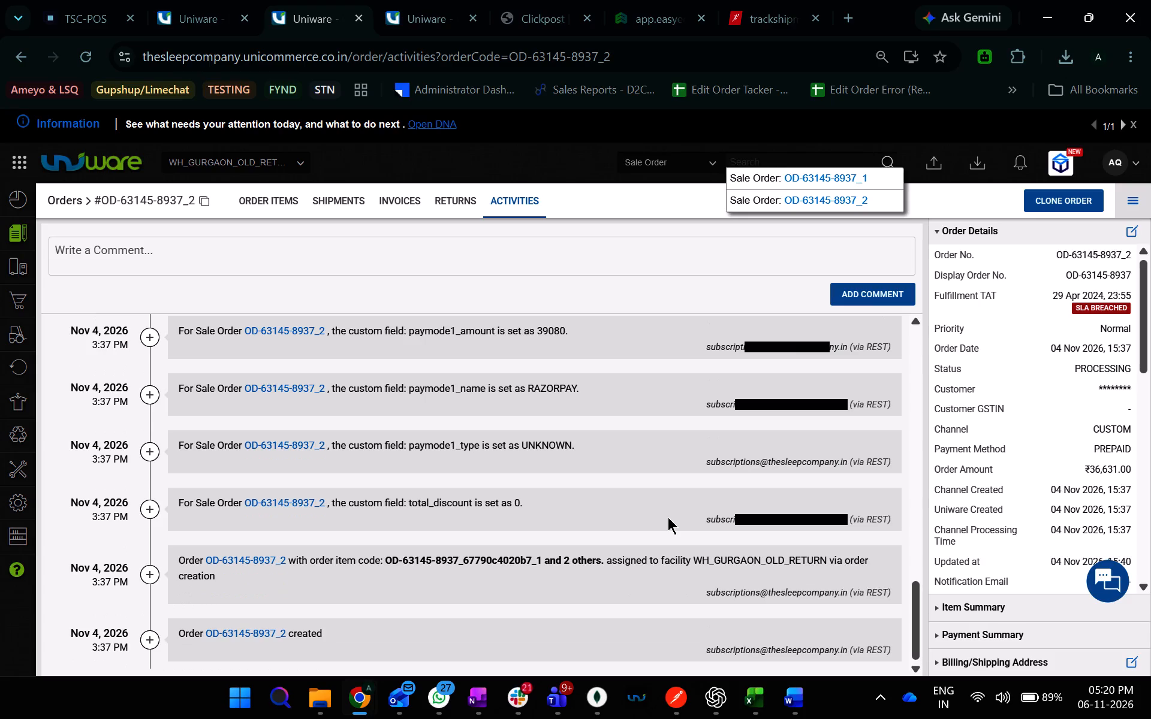
{"action": "scroll", "coordinate": [668, 517], "scroll_direction": "up", "scroll_amount": 4}
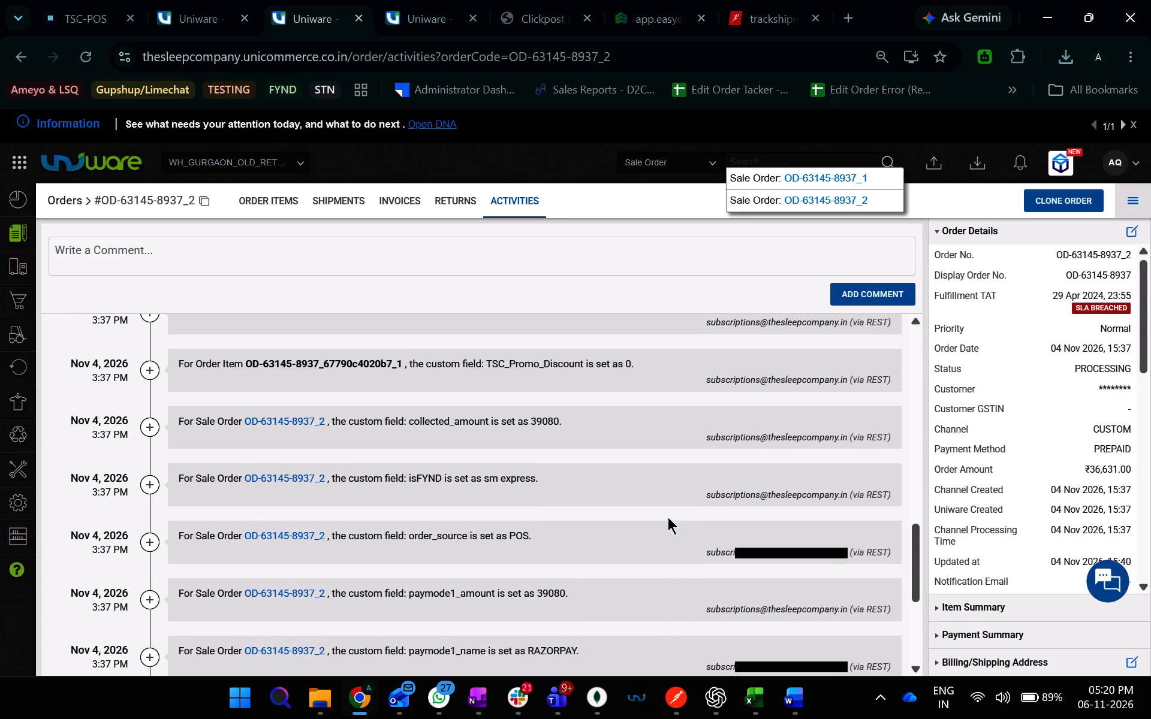
{"action": "scroll", "coordinate": [668, 517], "scroll_direction": "up", "scroll_amount": 3}
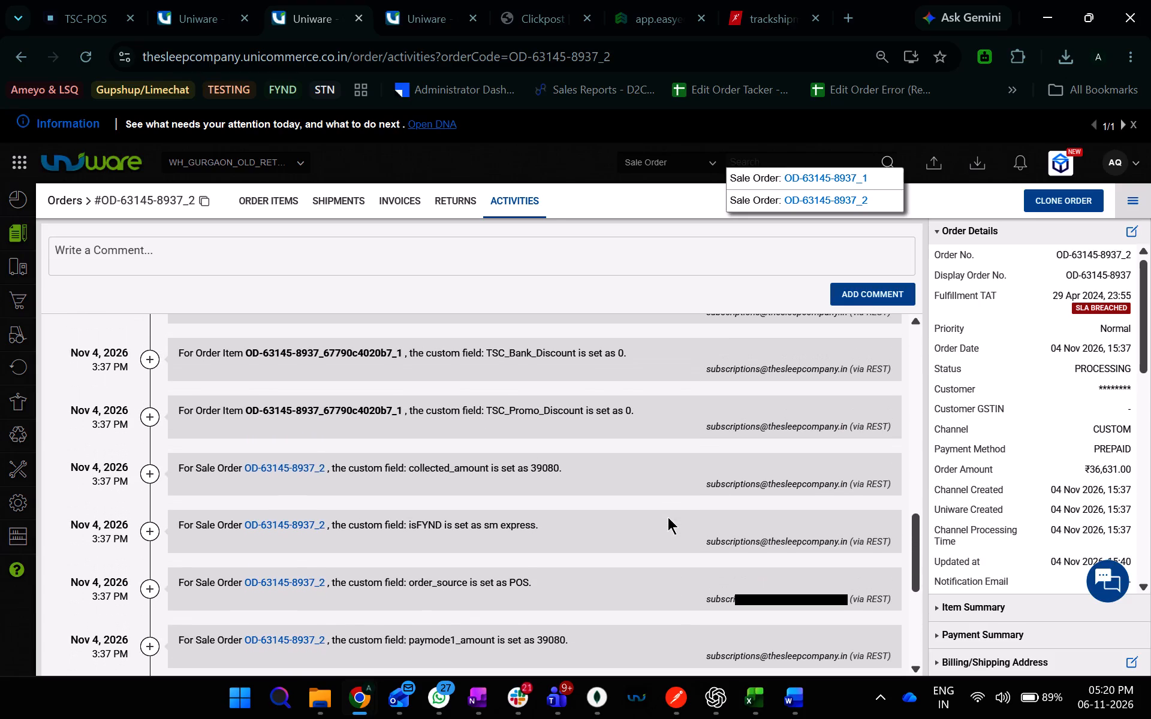
{"action": "scroll", "coordinate": [668, 517], "scroll_direction": "up", "scroll_amount": 3}
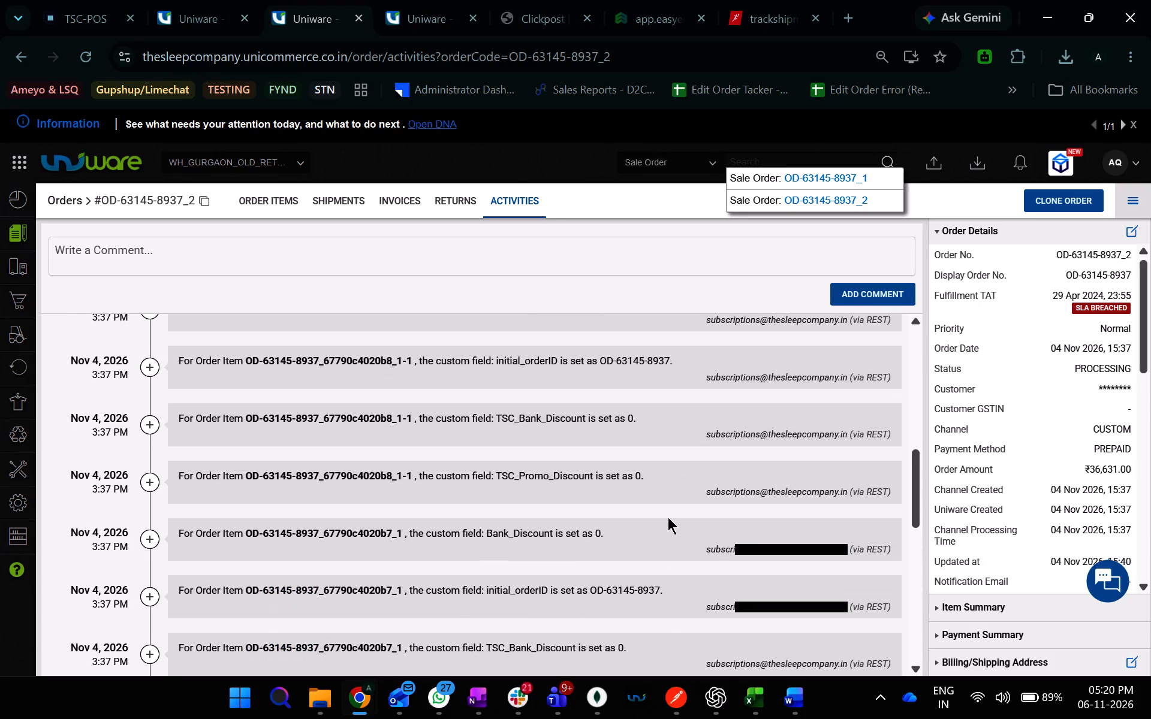
{"action": "scroll", "coordinate": [668, 517], "scroll_direction": "up", "scroll_amount": 7}
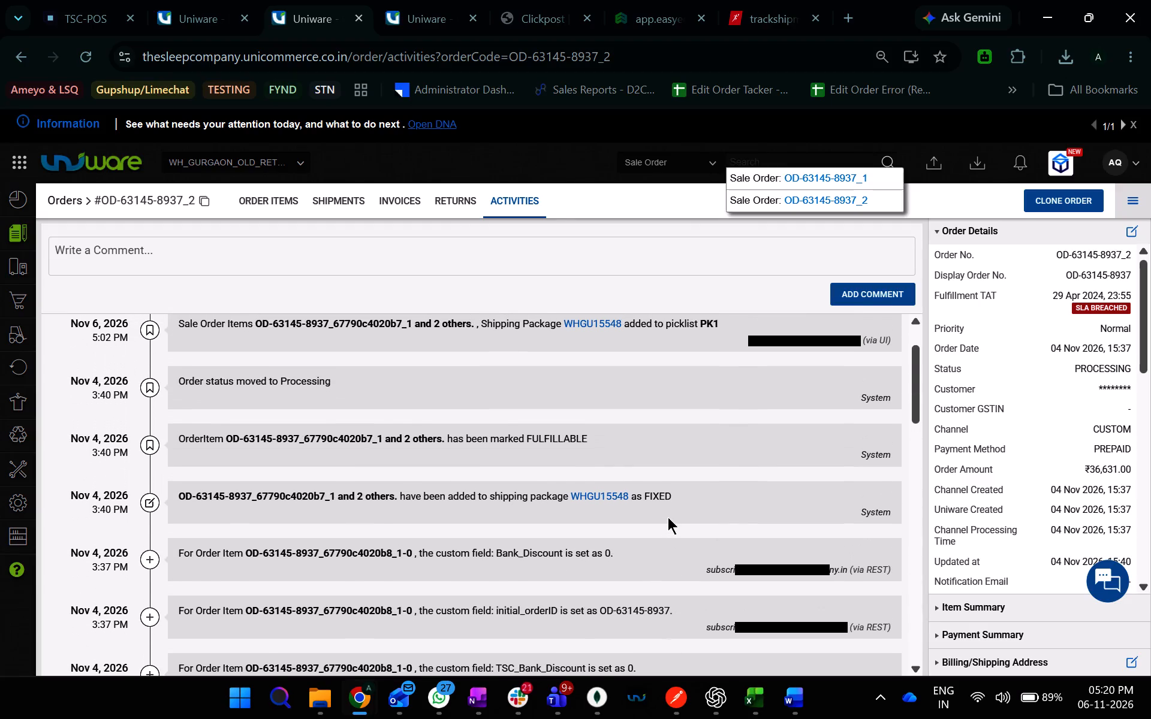
{"action": "scroll", "coordinate": [668, 517], "scroll_direction": "up", "scroll_amount": 1}
{"action": "left_click_drag", "start_coordinate": [626, 502], "coordinate": [574, 497]}
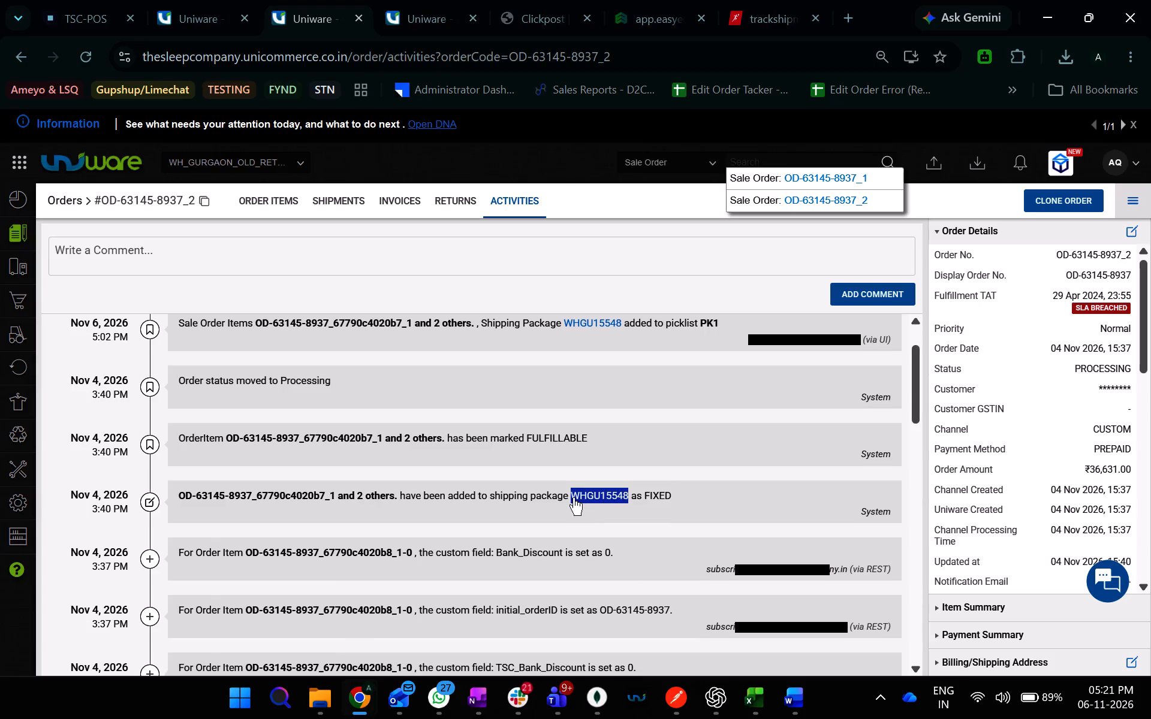
{"action": "key", "text": "ctrl+c"}
{"action": "key", "text": "ctrl+c"}
{"action": "key", "text": "ctrl+c"}
{"action": "key", "text": "ctrl+c"}
{"action": "key", "text": "ctrl+c"}
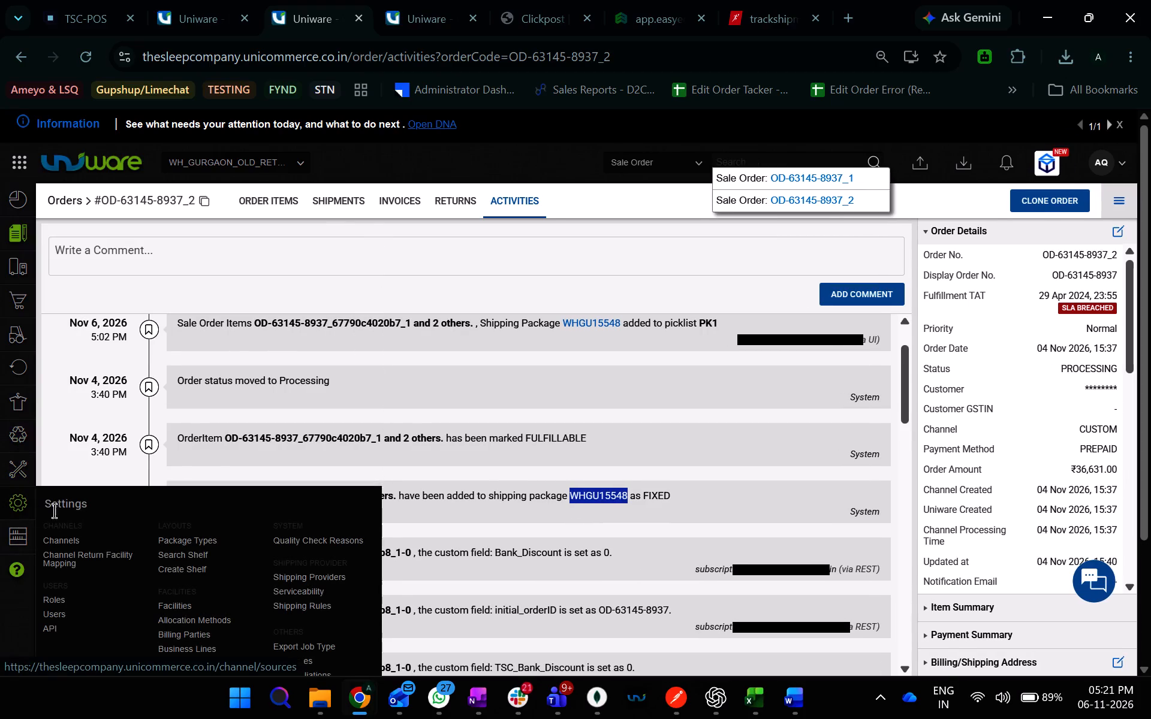
{"action": "scroll", "coordinate": [139, 591], "scroll_direction": "down", "scroll_amount": 2}
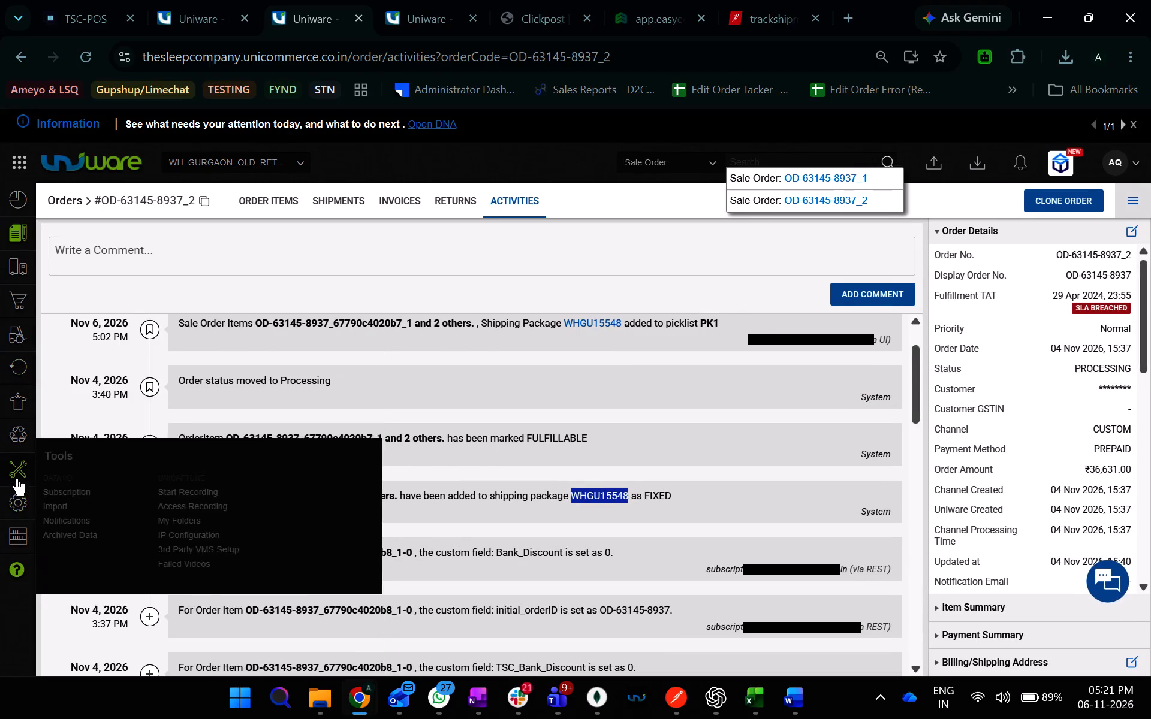
{"action": "left_click", "coordinate": [76, 536]}
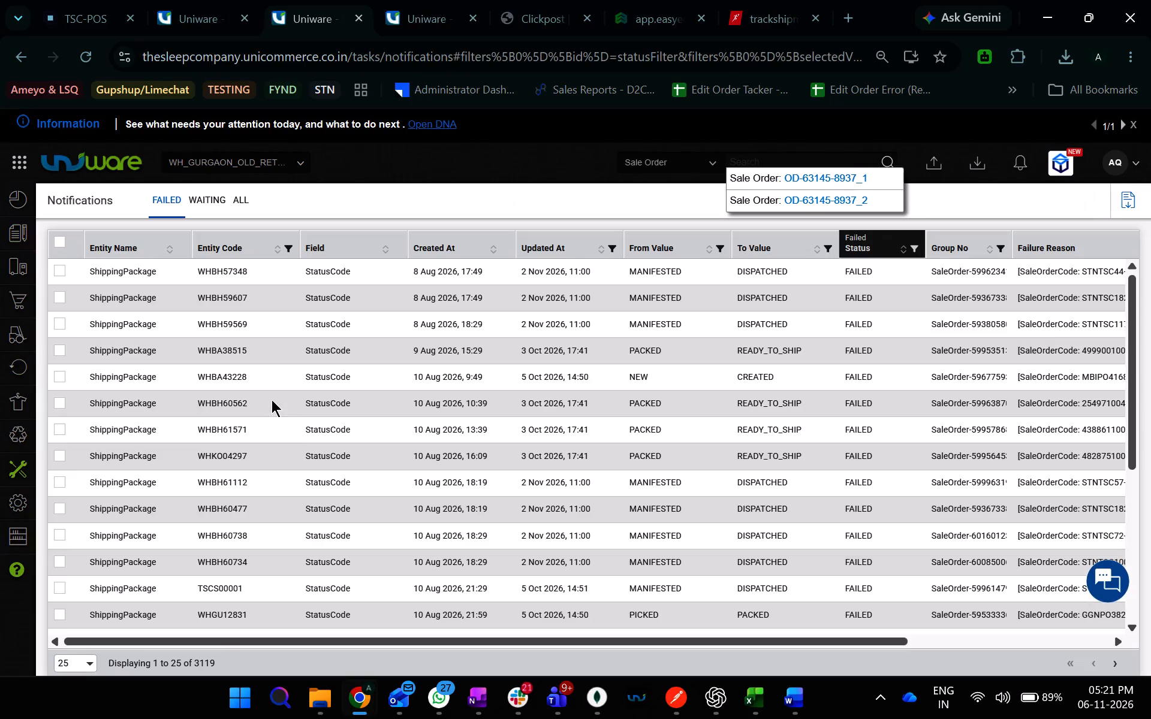
{"action": "left_click", "coordinate": [232, 201]}
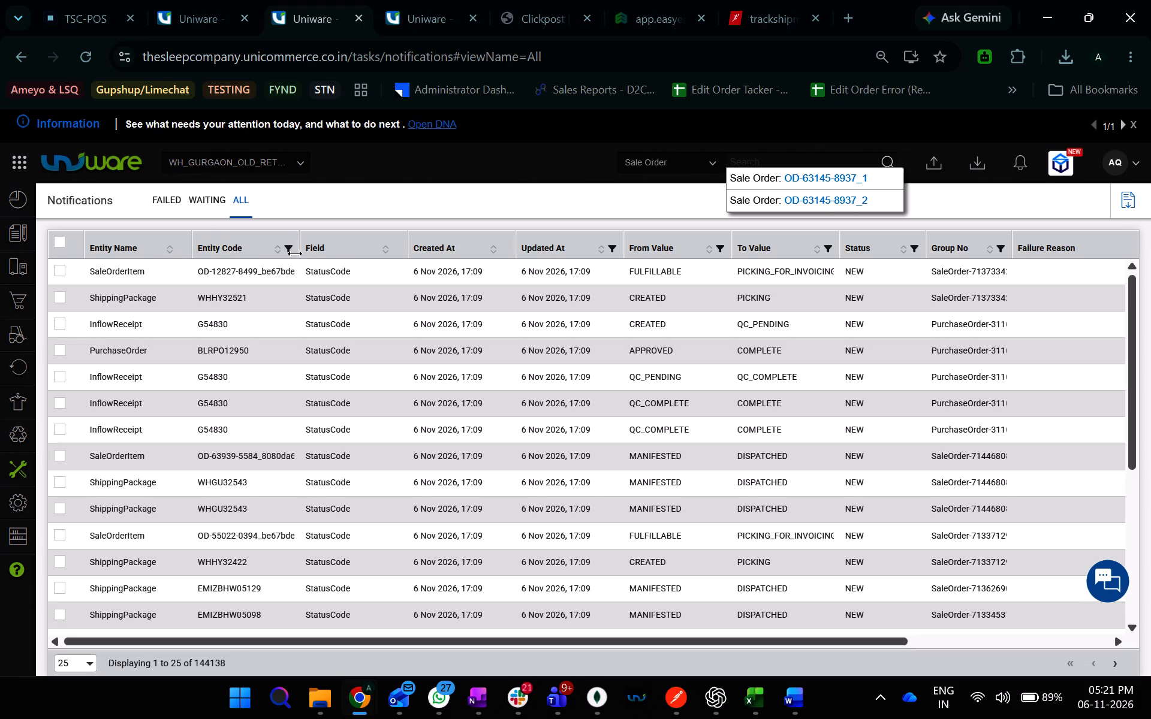
{"action": "left_click", "coordinate": [291, 251]}
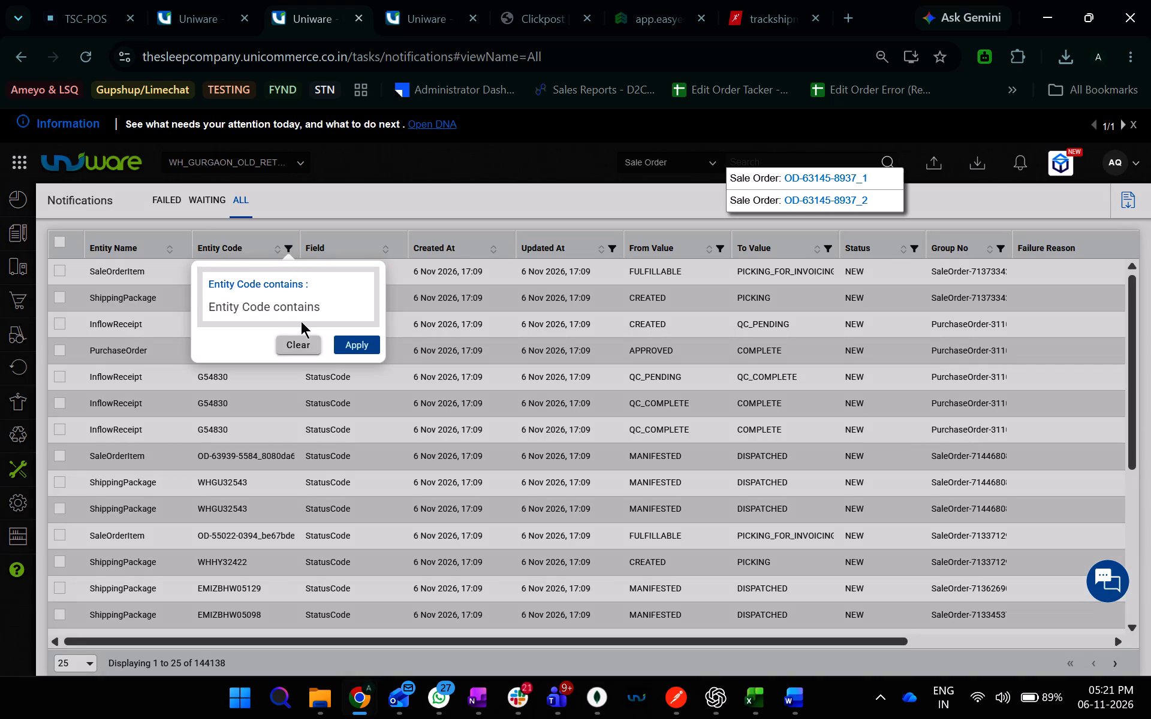
{"action": "key", "text": "ctrl+v"}
{"action": "left_click", "coordinate": [337, 340]}
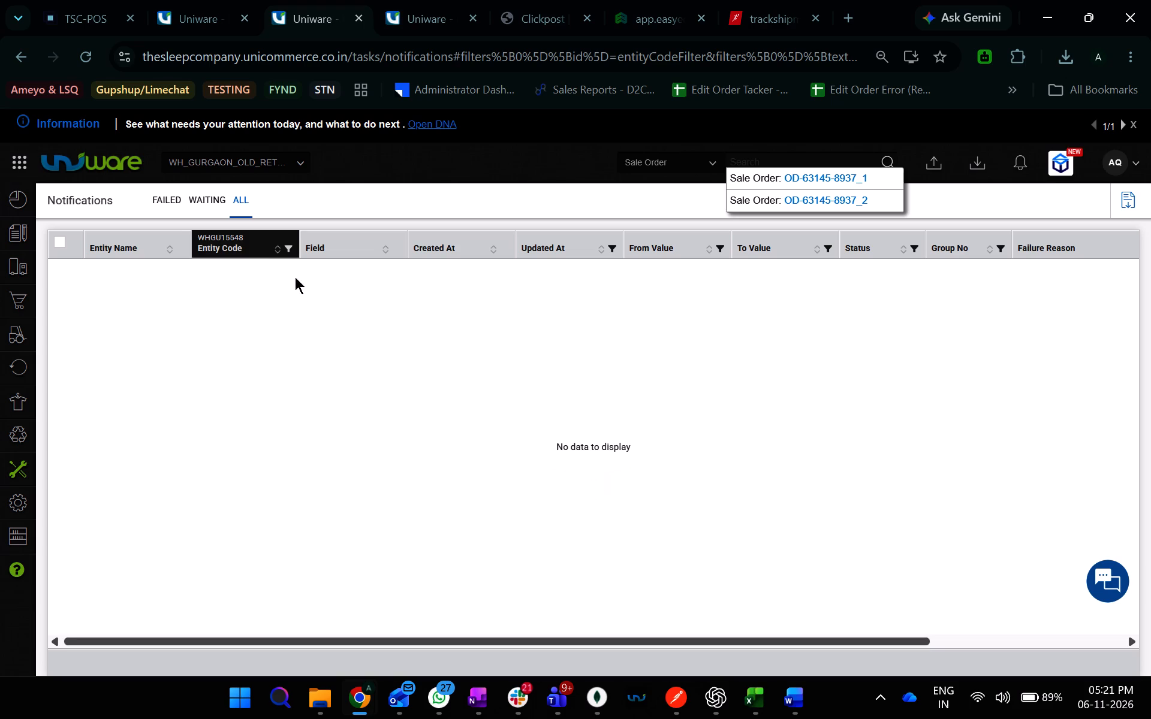
Browse the waiting and full notification lists, and filter all notifications by entity code WHGU15548 again.
{"action": "left_click", "coordinate": [209, 198]}
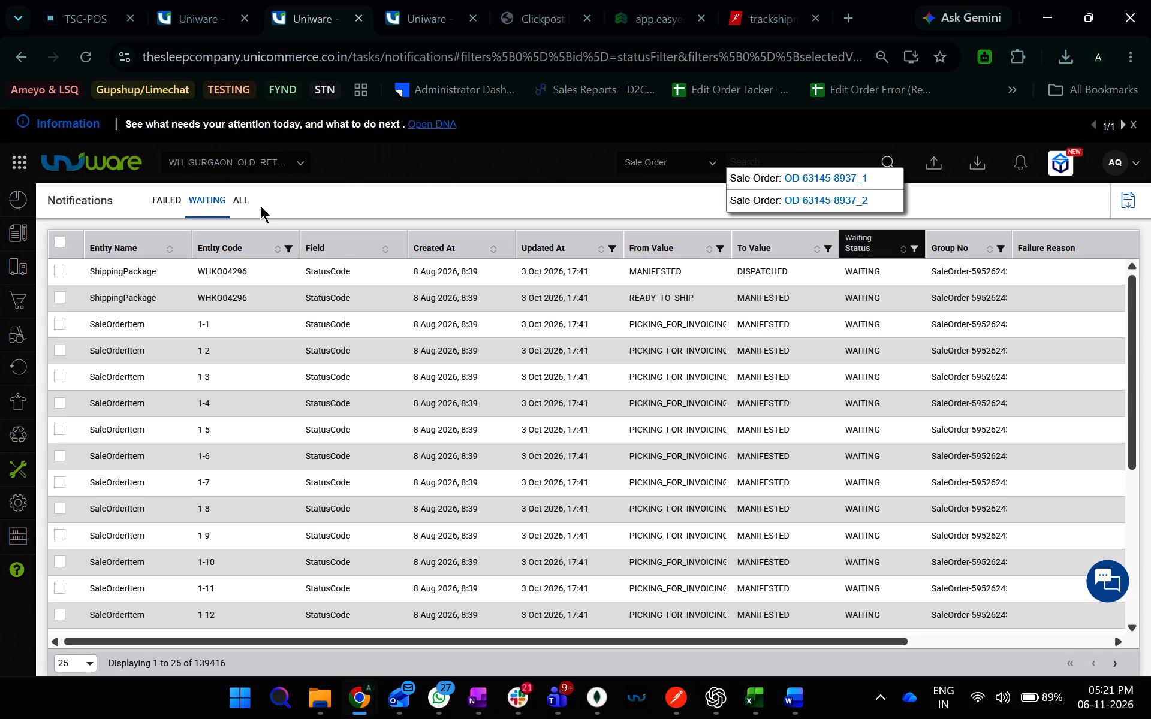
{"action": "left_click", "coordinate": [242, 198]}
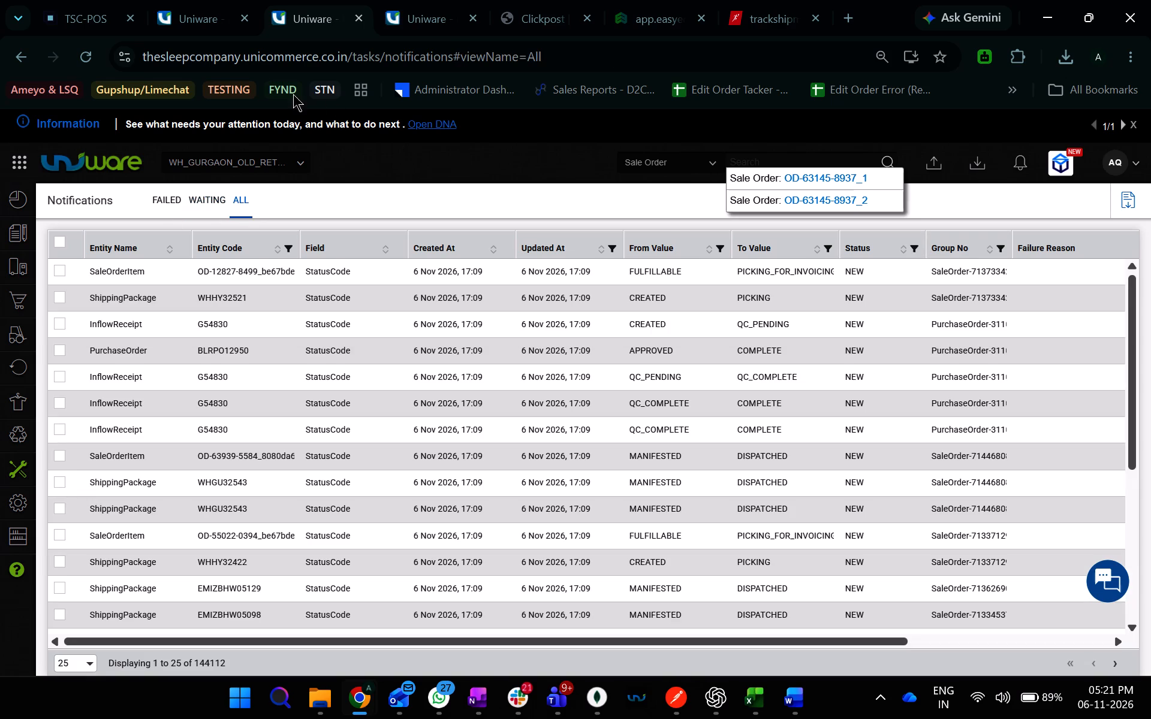
{"action": "left_click", "coordinate": [427, 25]}
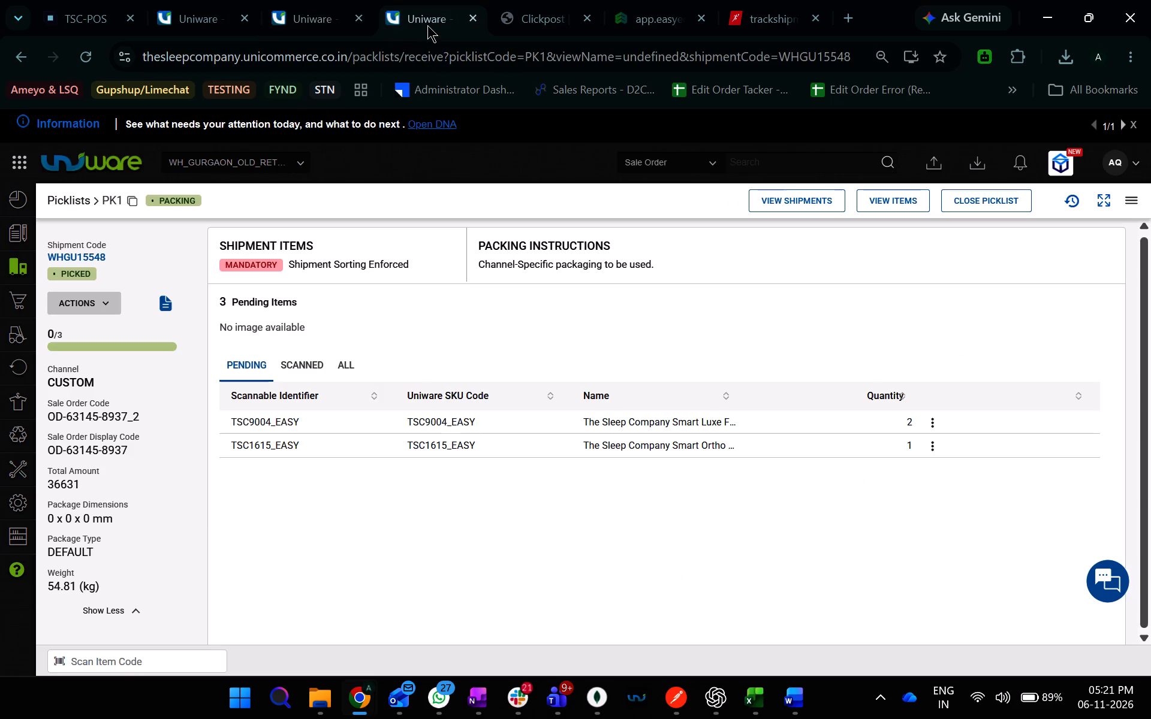
{"action": "left_click", "coordinate": [307, 25]}
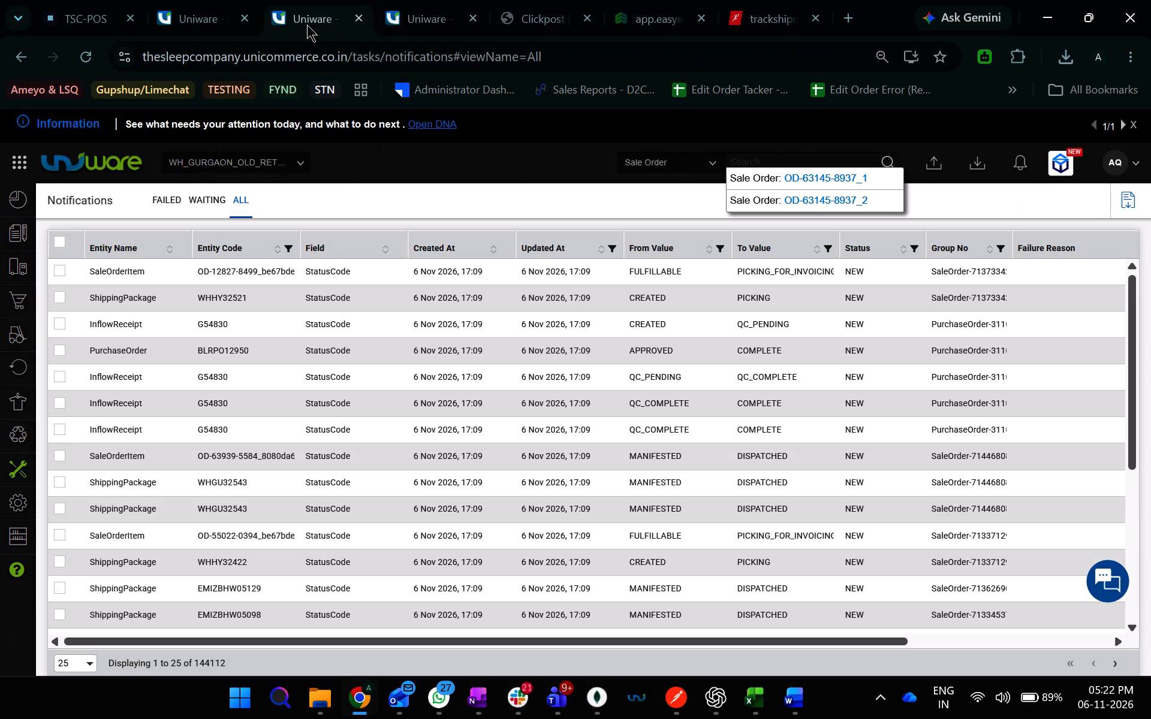
{"action": "left_click_drag", "start_coordinate": [297, 242], "coordinate": [354, 227]}
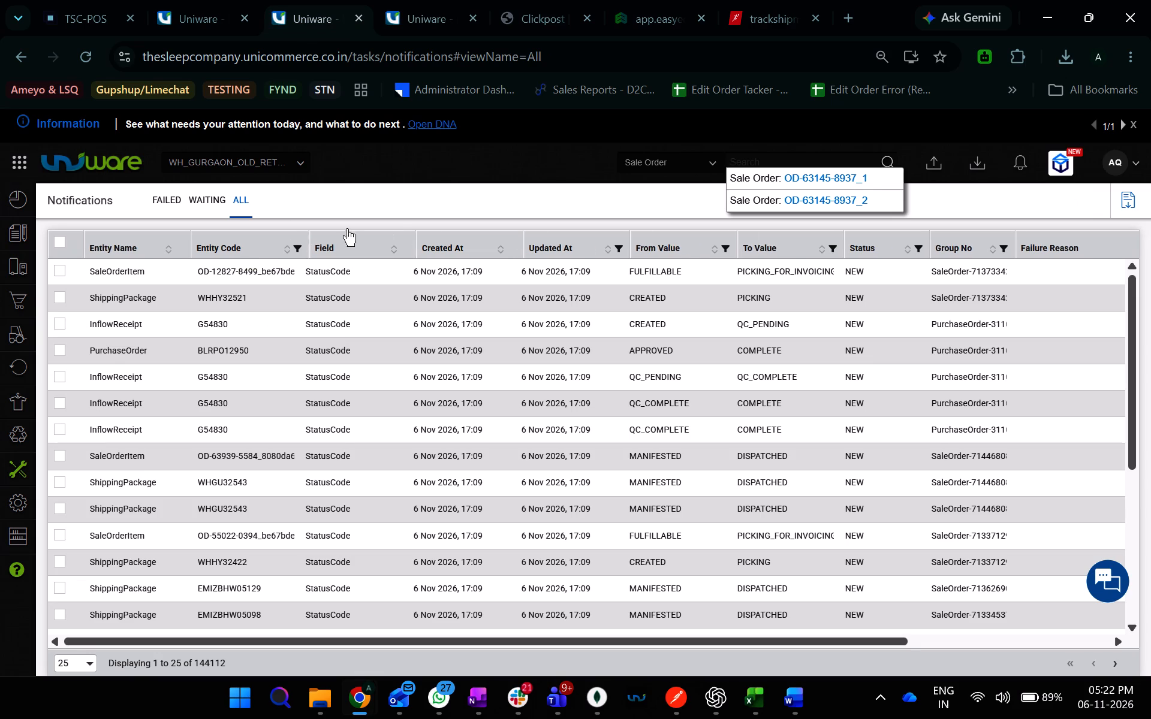
{"action": "left_click_drag", "start_coordinate": [354, 227], "coordinate": [402, 225]}
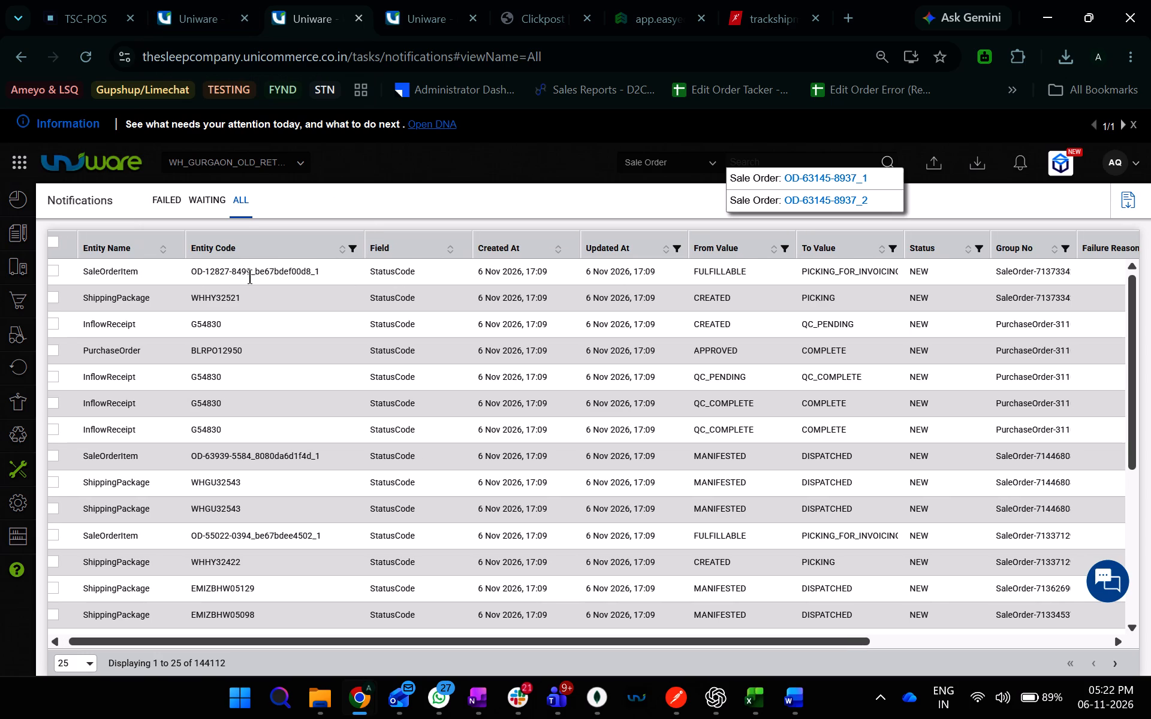
{"action": "left_click", "coordinate": [203, 206]}
{"action": "left_click", "coordinate": [256, 201]}
{"action": "left_click", "coordinate": [234, 203]}
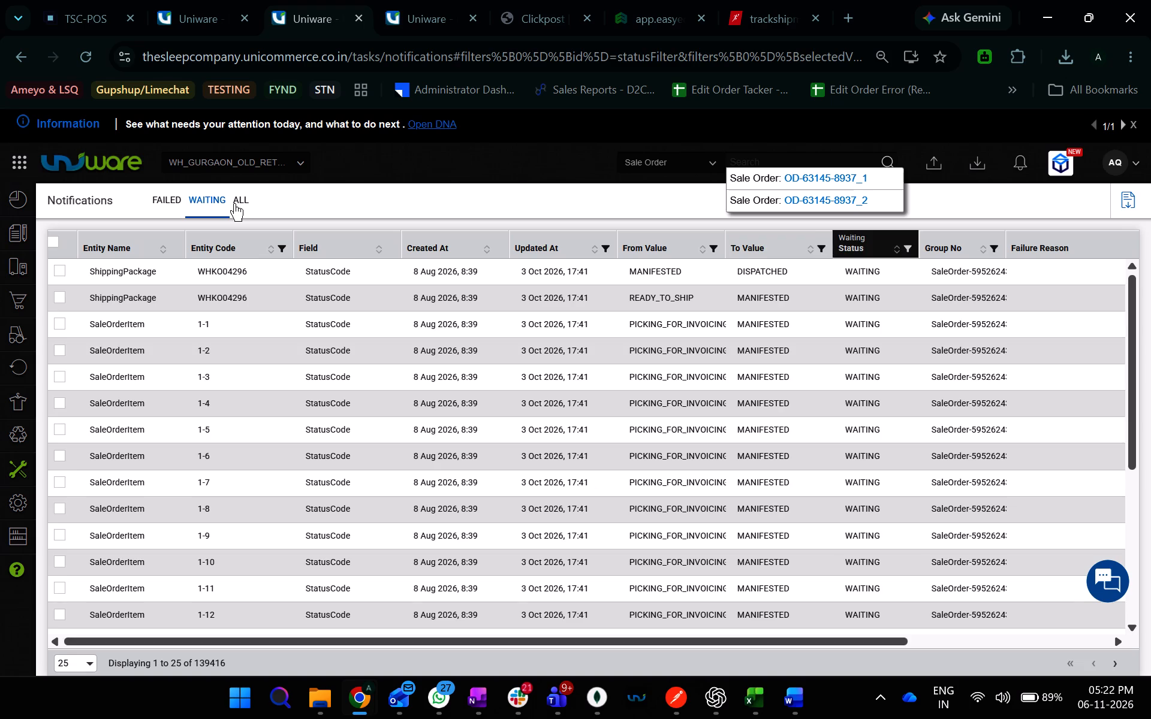
{"action": "left_click", "coordinate": [284, 252]}
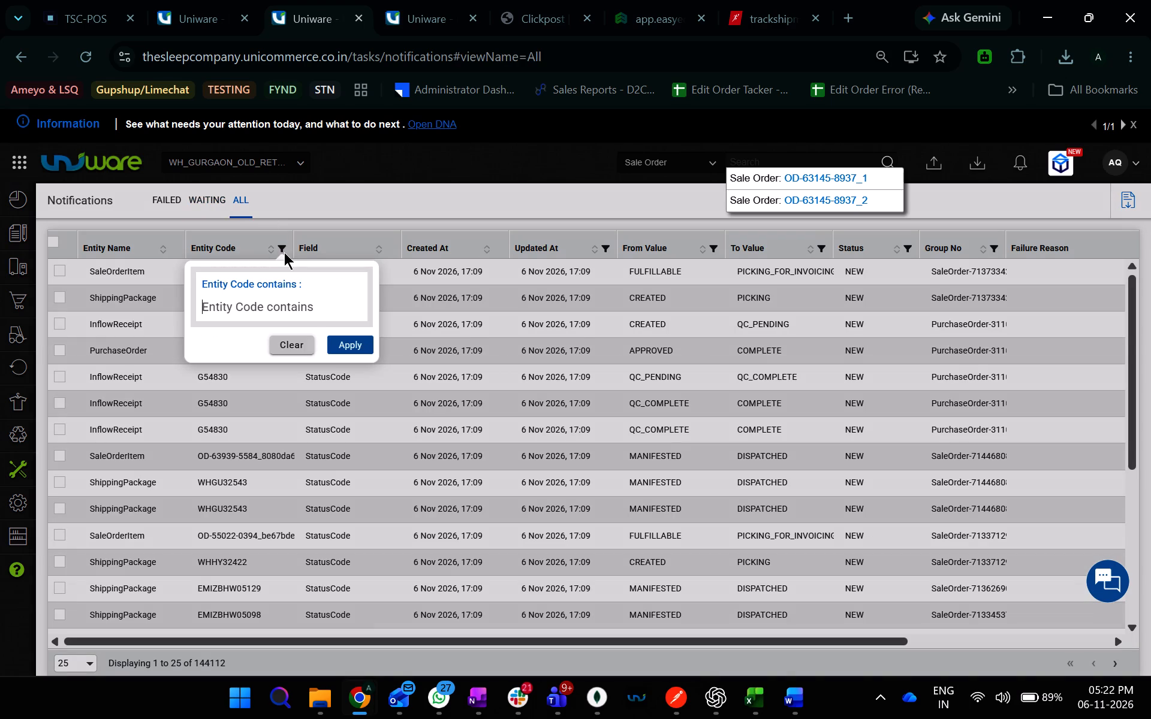
{"action": "key", "text": "ctrl+v"}
{"action": "left_click", "coordinate": [341, 340]}
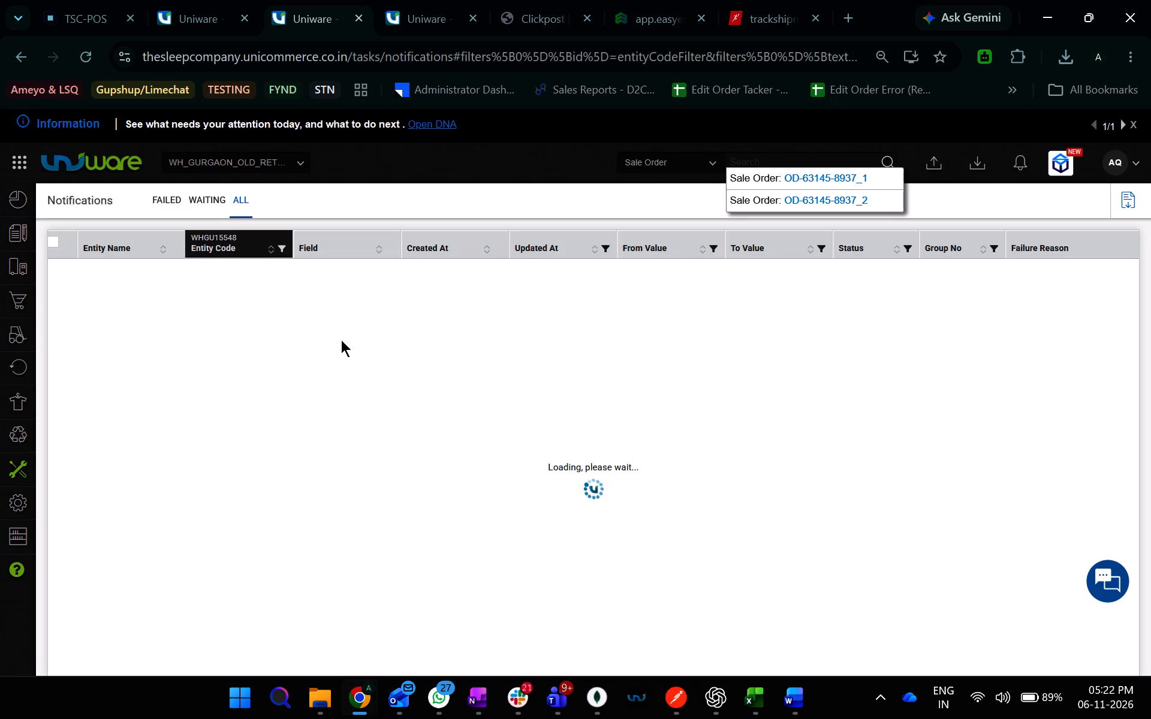
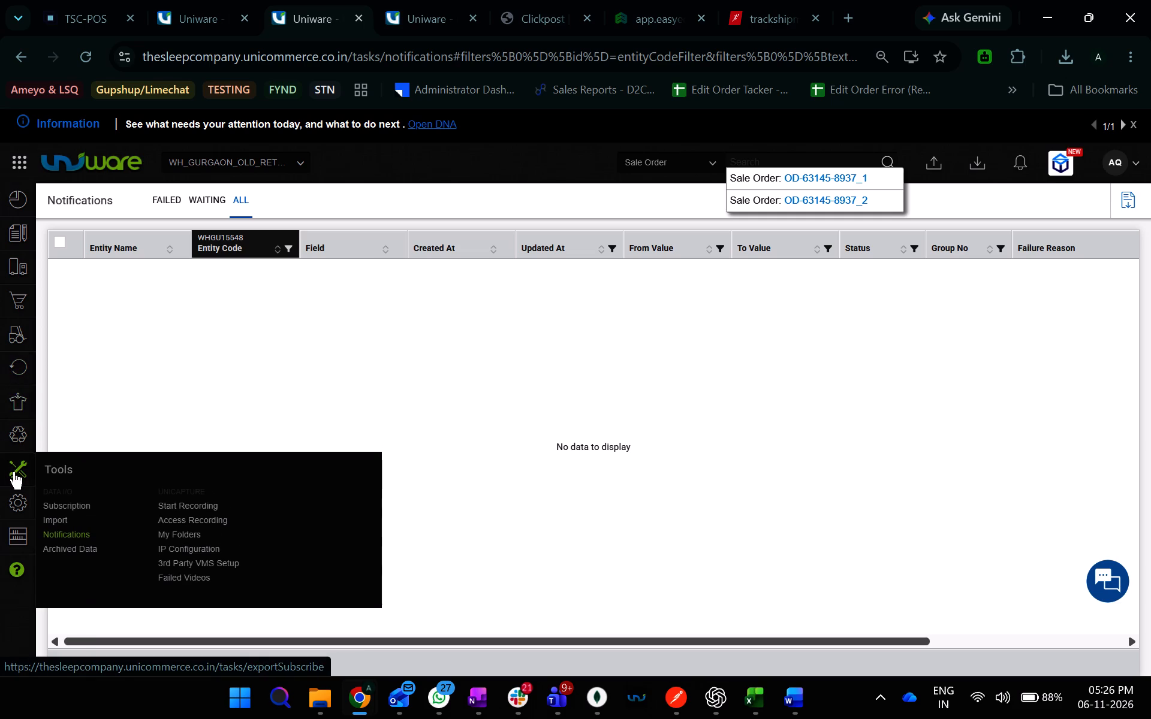
Choose the Auto GRN Items import type in Uniware, download its CSV format and open the file in Excel.
{"action": "left_click", "coordinate": [57, 518]}
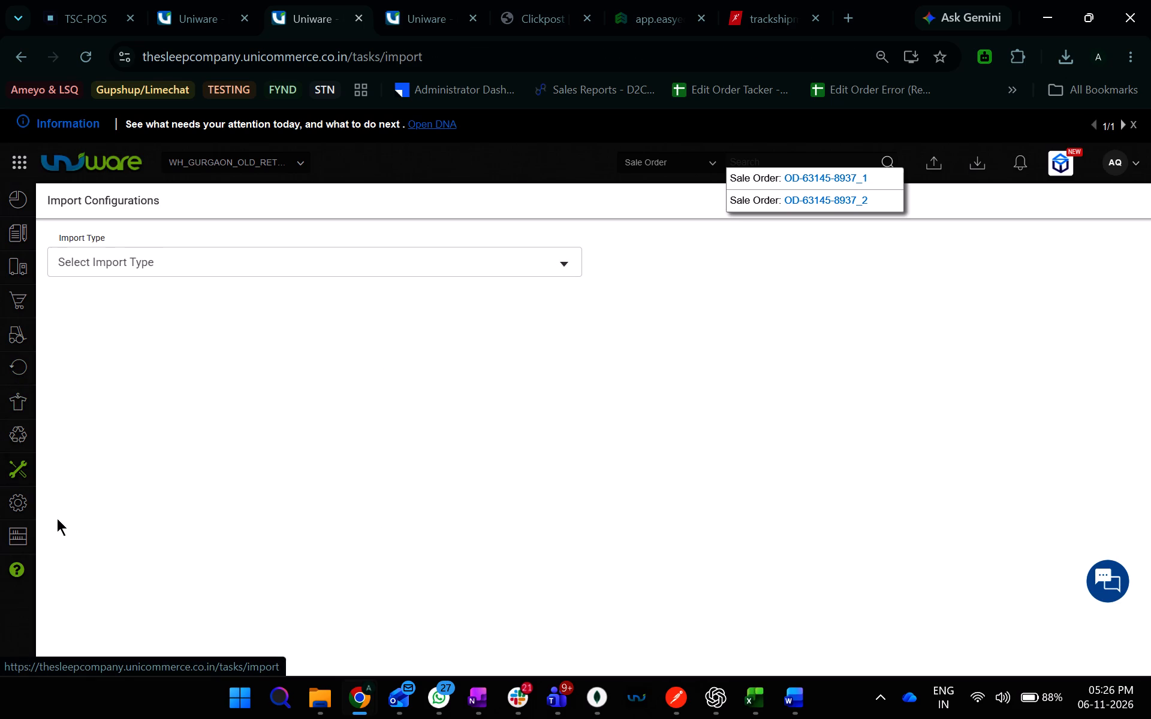
{"action": "left_click", "coordinate": [349, 267]}
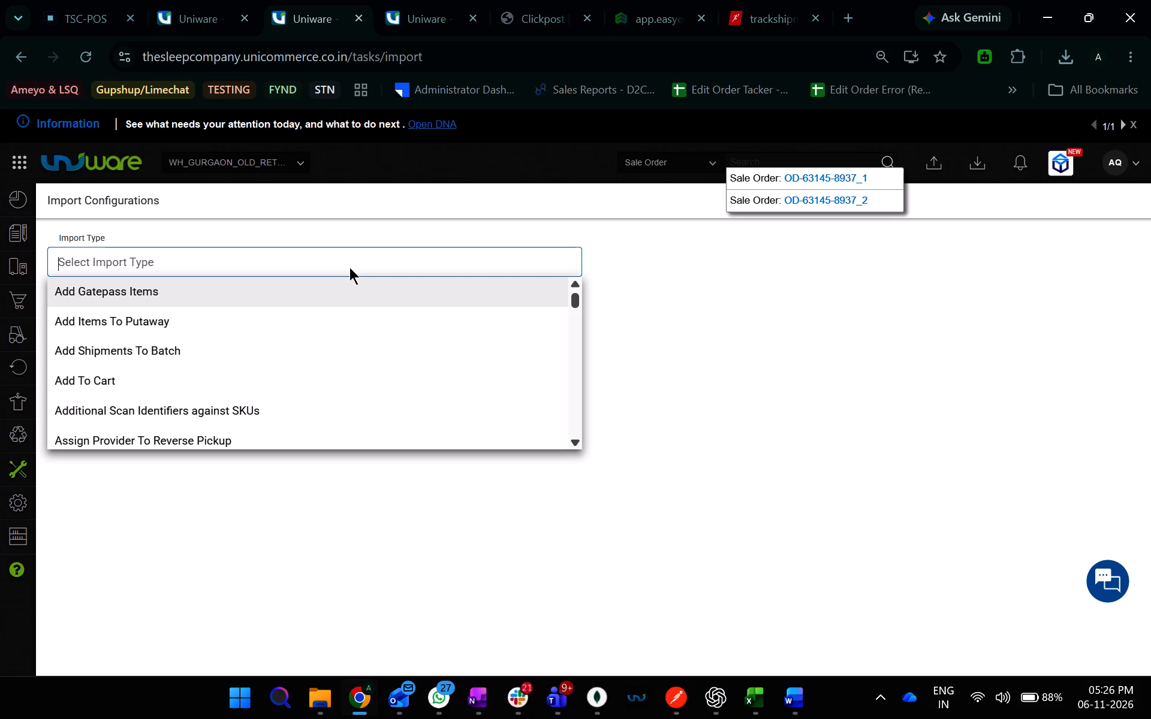
{"action": "type", "text": "aut"}
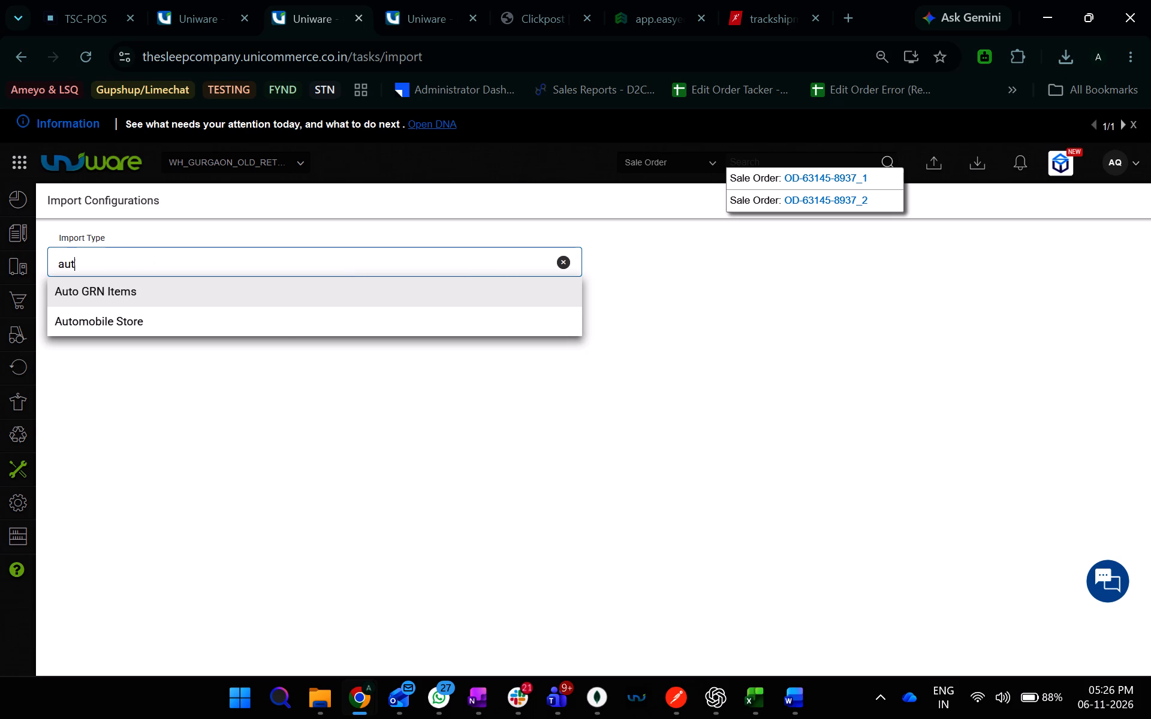
{"action": "left_click", "coordinate": [181, 283]}
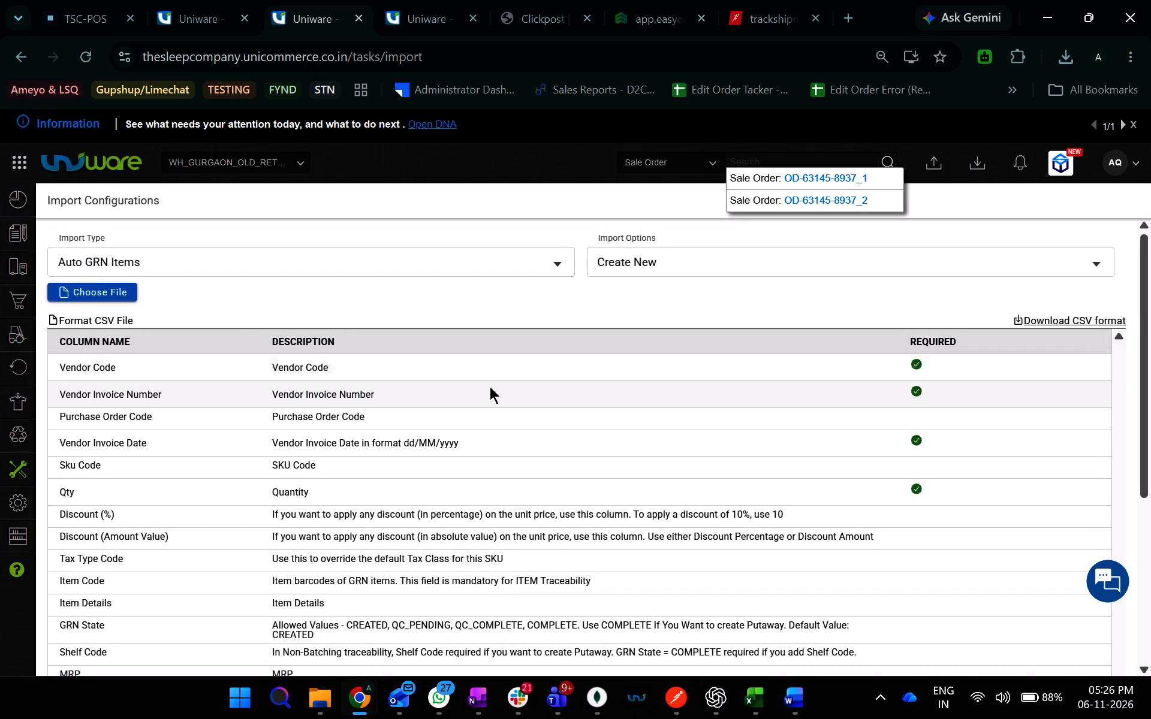
{"action": "left_click", "coordinate": [1055, 325]}
{"action": "left_click", "coordinate": [945, 111]}
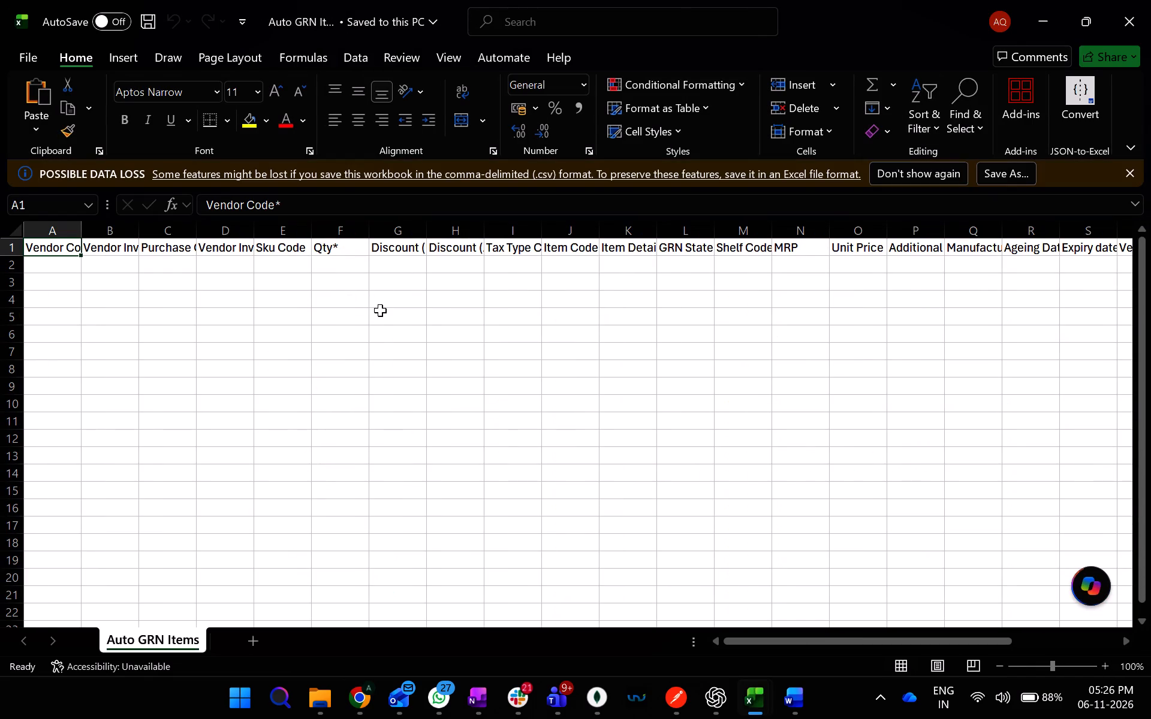
{"action": "key", "text": "Down"}
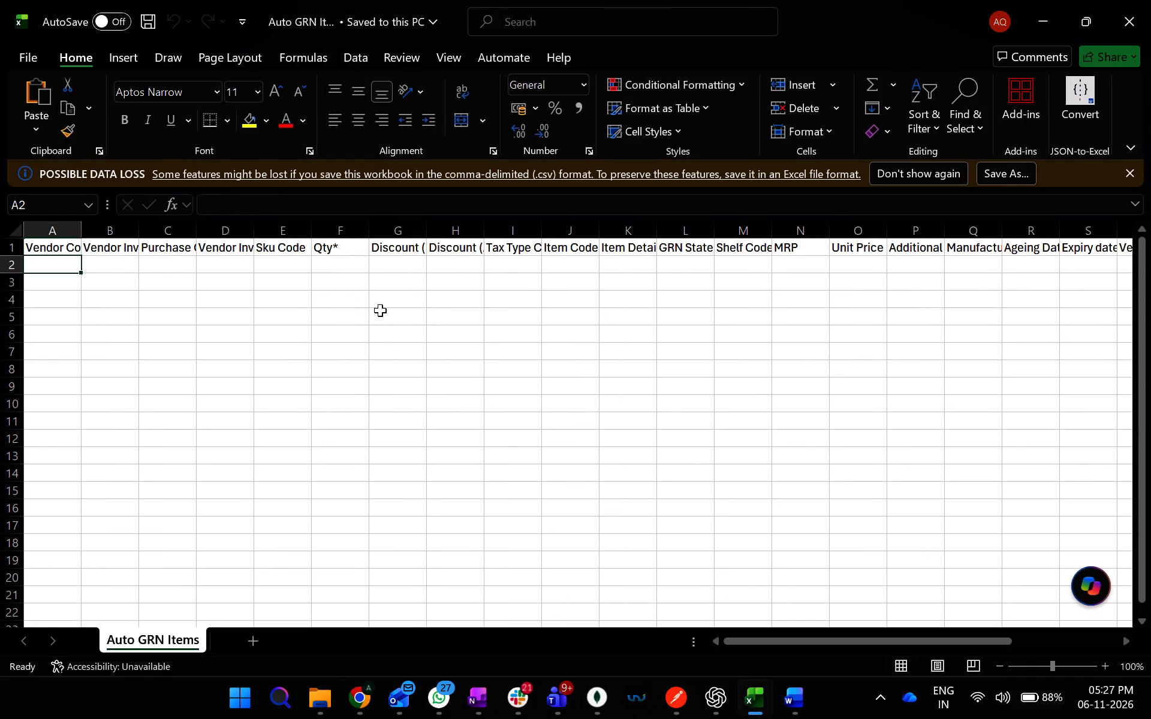
{"action": "key", "text": "Up"}
{"action": "key", "text": "Down"}
Return to Uniware and look through the pending sale orders, their total count and the list of all orders.
{"action": "key", "text": "alt+Tab"}
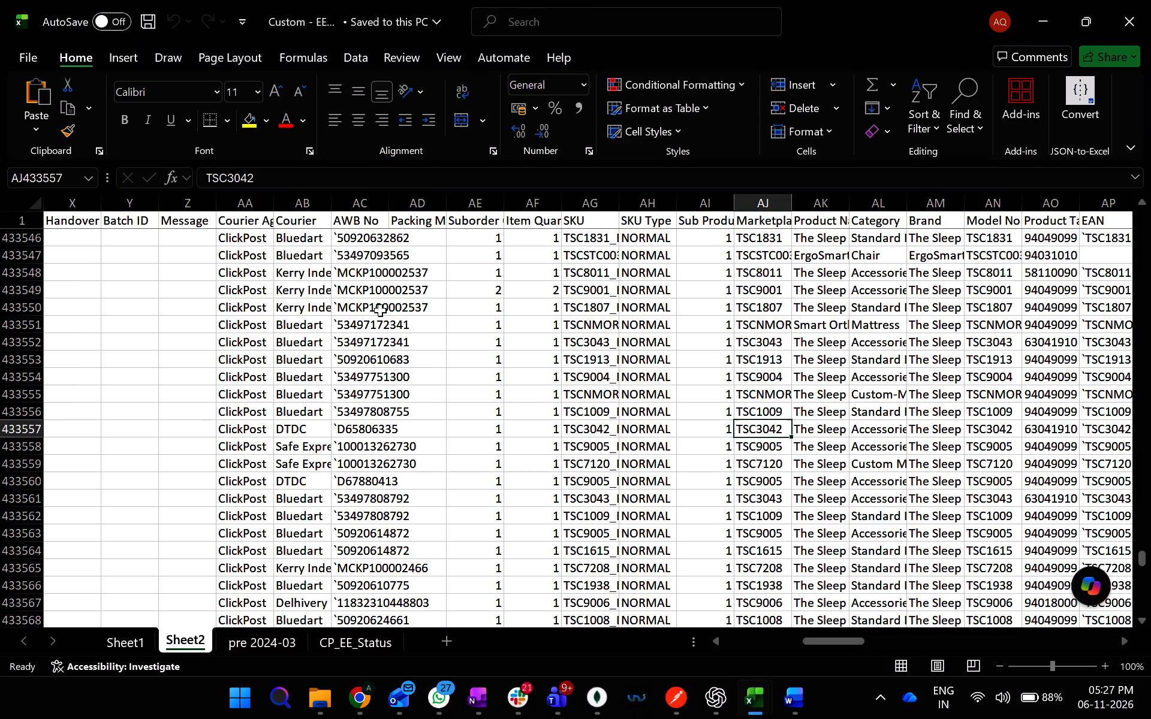
{"action": "key", "text": "alt+Tab"}
{"action": "key", "text": "alt+Tab"}
{"action": "key", "text": "alt+Tab"}
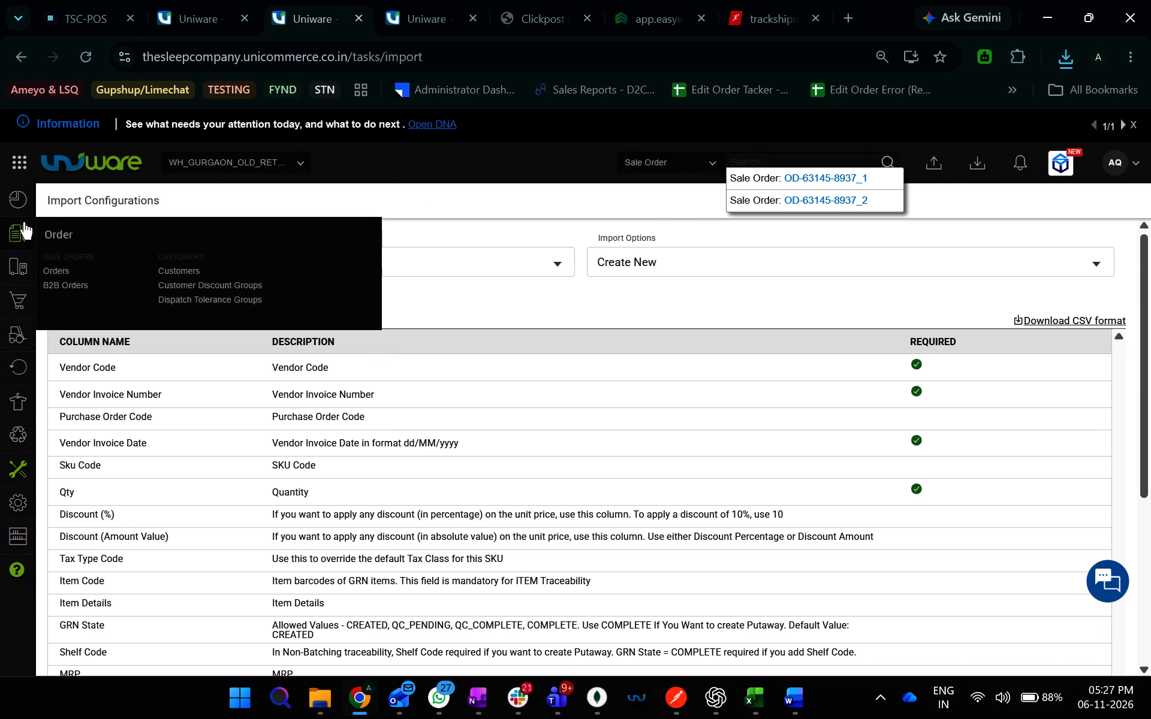
{"action": "left_click", "coordinate": [61, 269]}
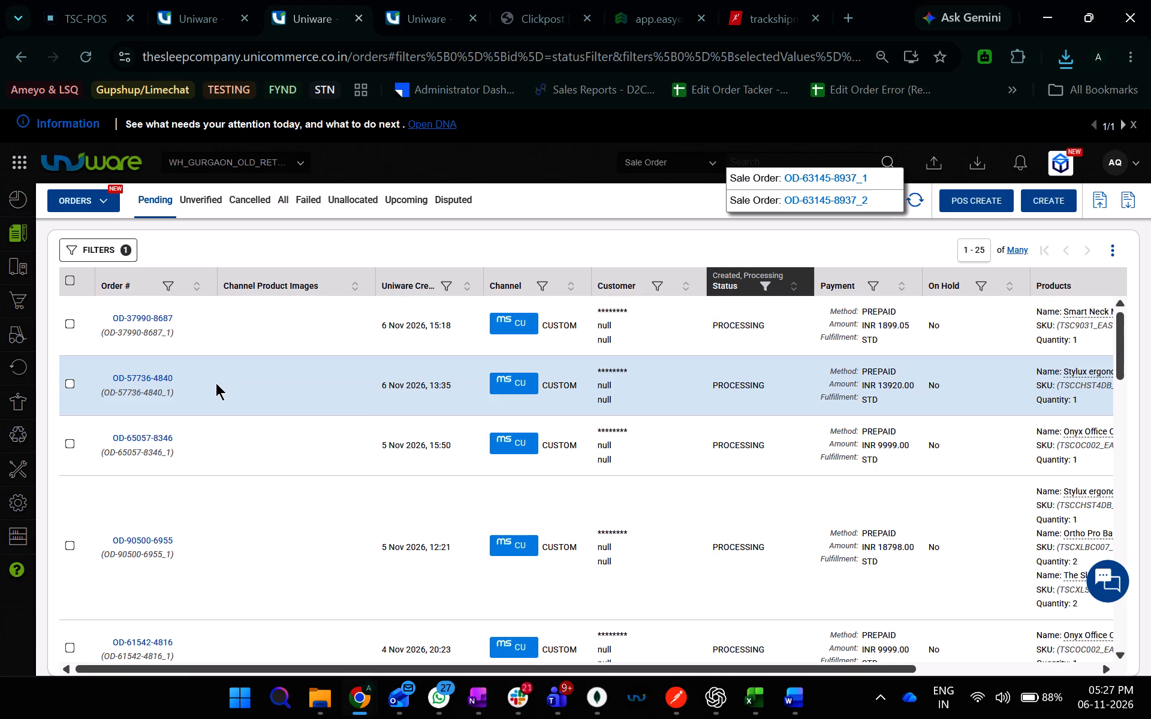
{"action": "scroll", "coordinate": [366, 398], "scroll_direction": "left", "scroll_amount": 1}
{"action": "scroll", "coordinate": [366, 398], "scroll_direction": "down", "scroll_amount": 1}
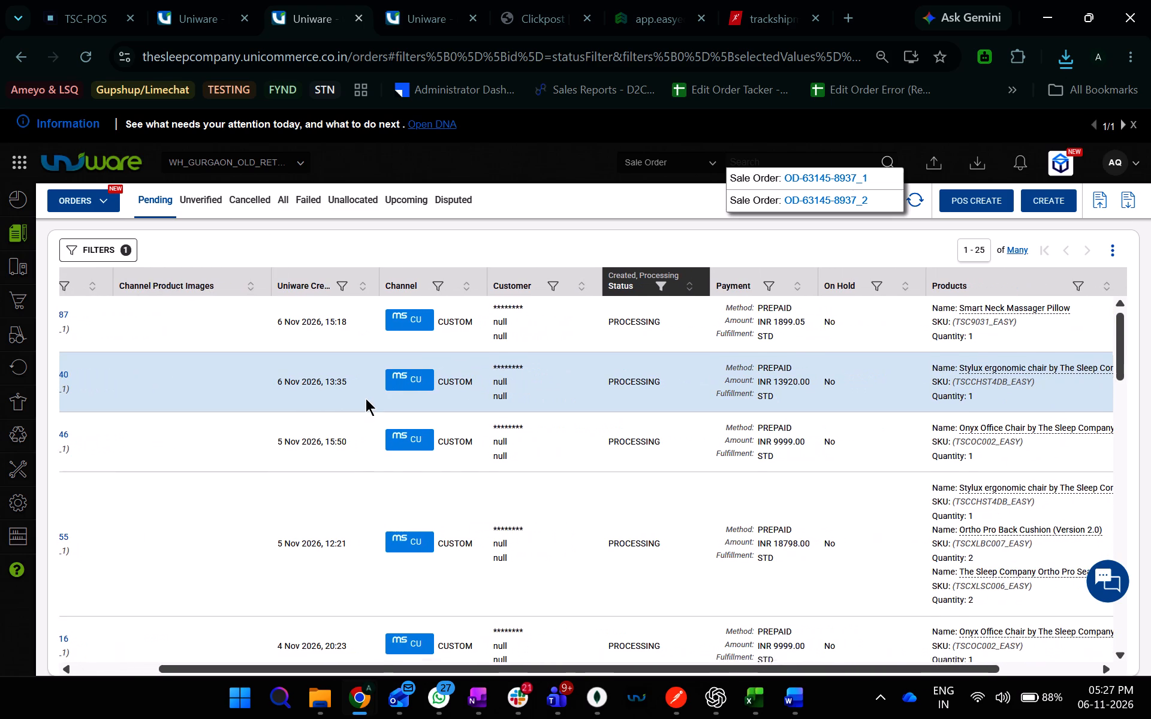
{"action": "scroll", "coordinate": [366, 398], "scroll_direction": "down", "scroll_amount": 14}
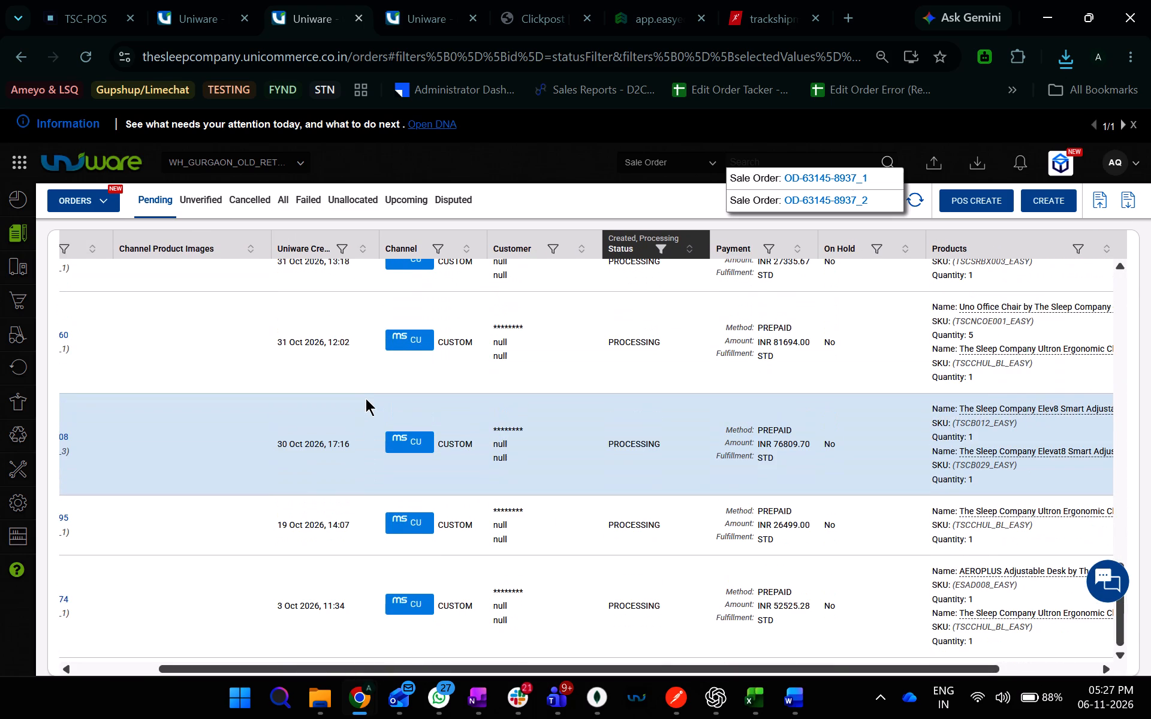
{"action": "scroll", "coordinate": [366, 398], "scroll_direction": "down", "scroll_amount": 1}
{"action": "scroll", "coordinate": [366, 398], "scroll_direction": "right", "scroll_amount": 6}
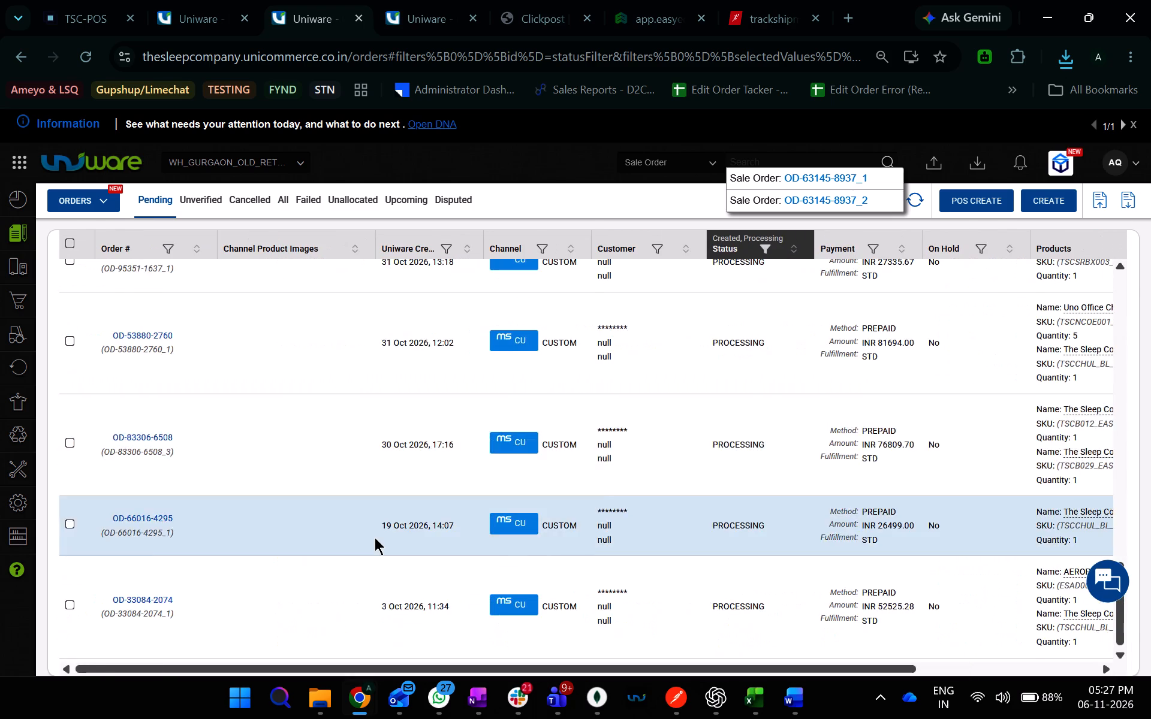
{"action": "scroll", "coordinate": [375, 537], "scroll_direction": "up", "scroll_amount": 11}
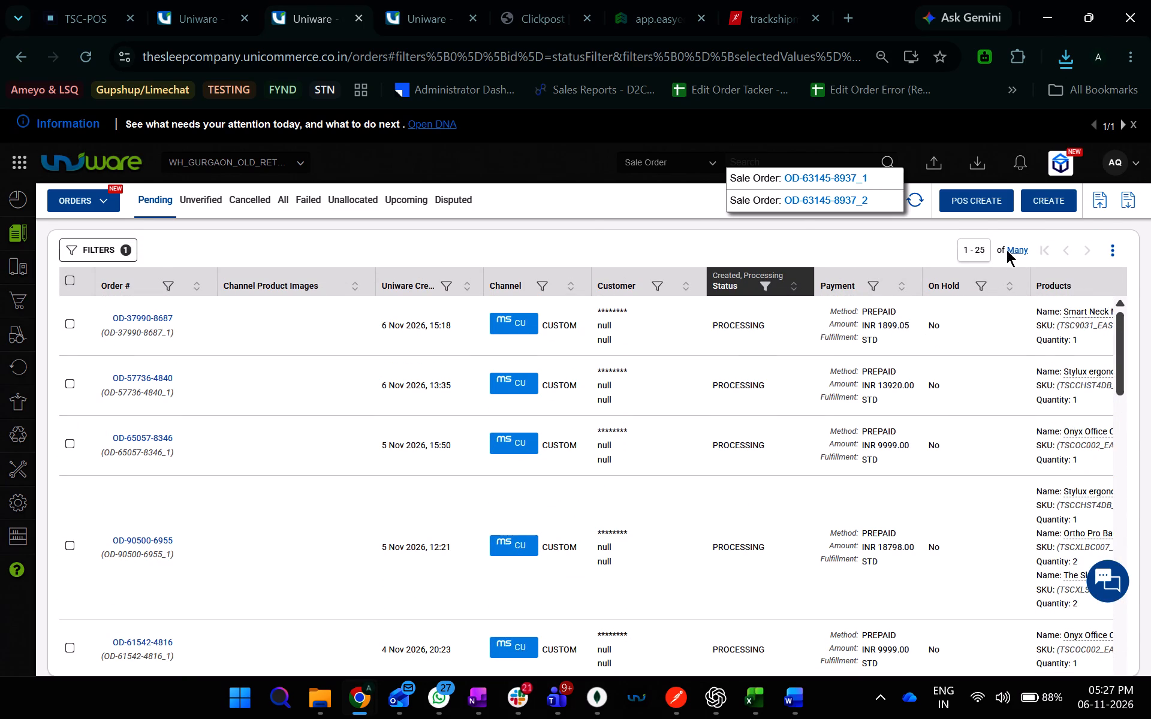
{"action": "left_click", "coordinate": [1010, 251]}
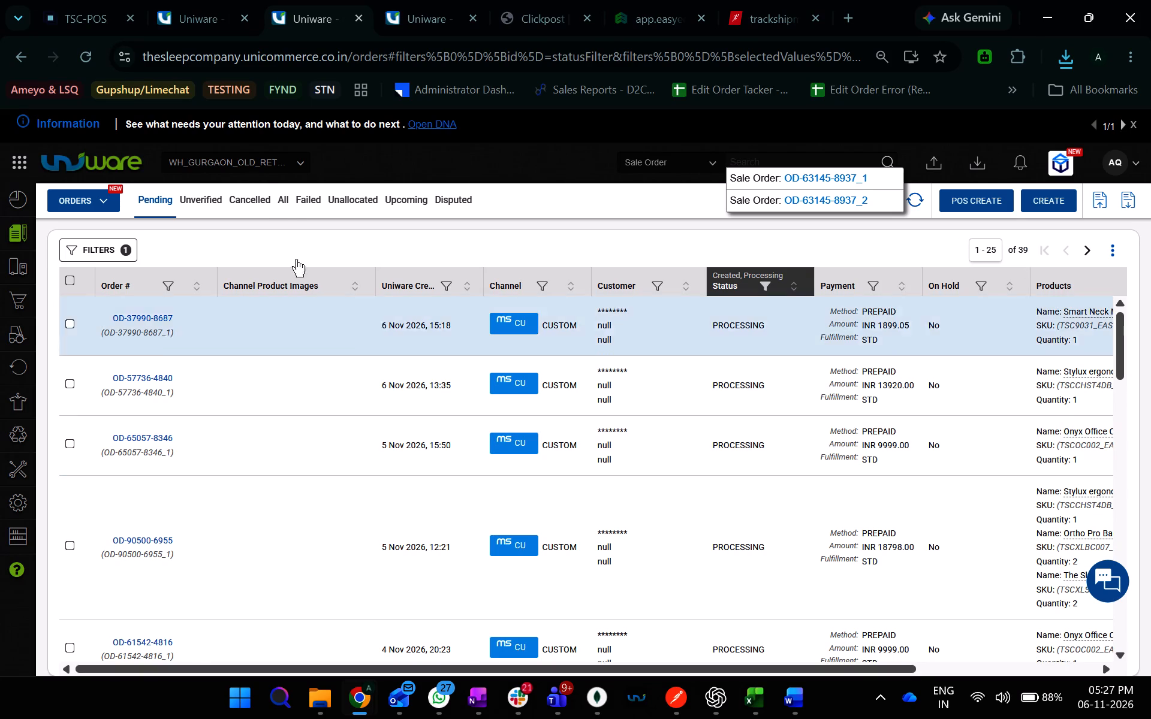
{"action": "left_click", "coordinate": [288, 206]}
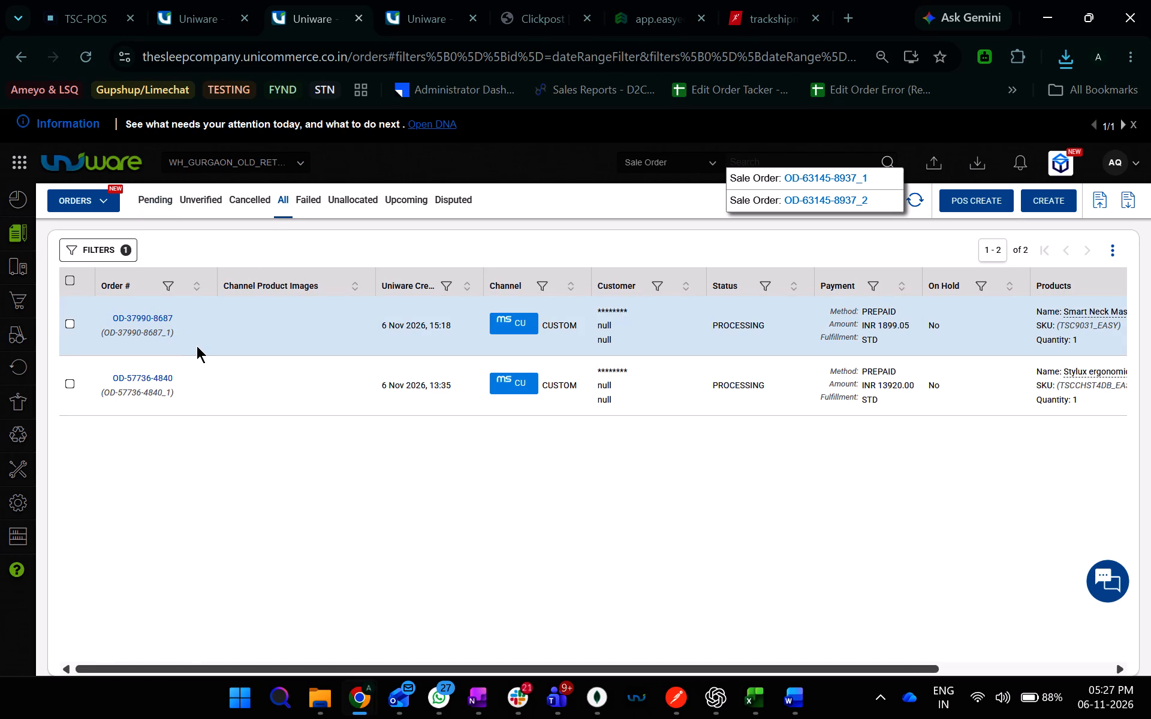
{"action": "left_click", "coordinate": [355, 700]}
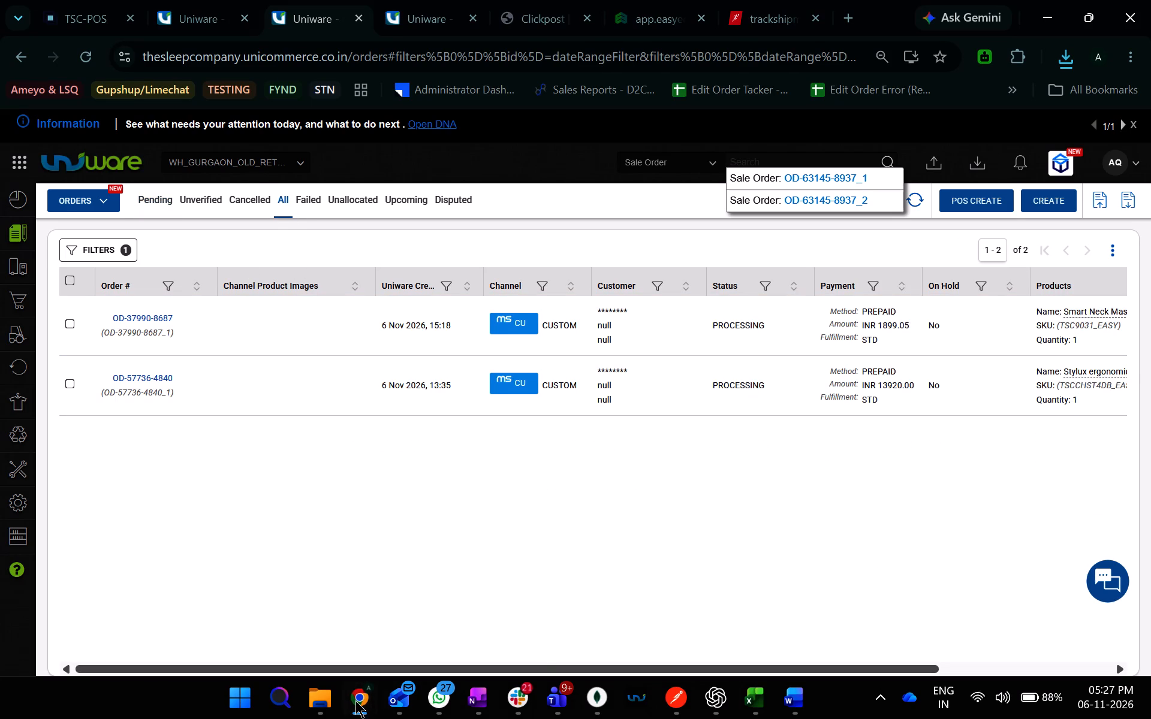
{"action": "left_click", "coordinate": [300, 607]}
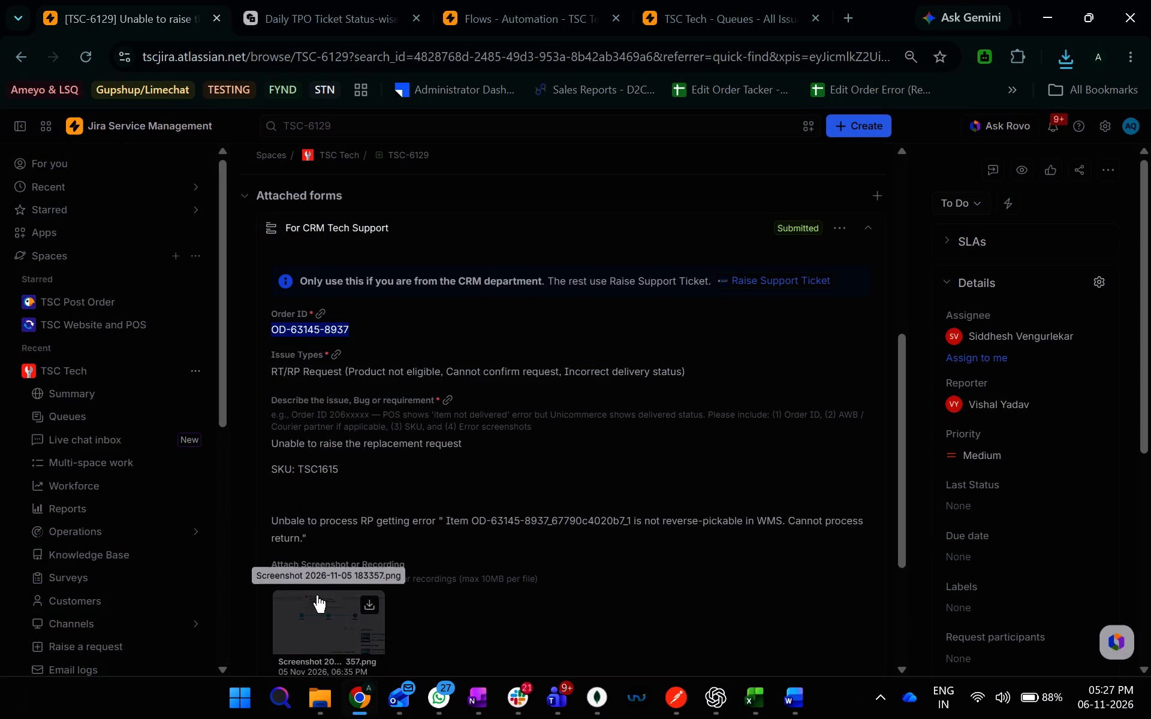
{"action": "key", "text": "ctrl+c"}
{"action": "key", "text": "alt+Tab"}
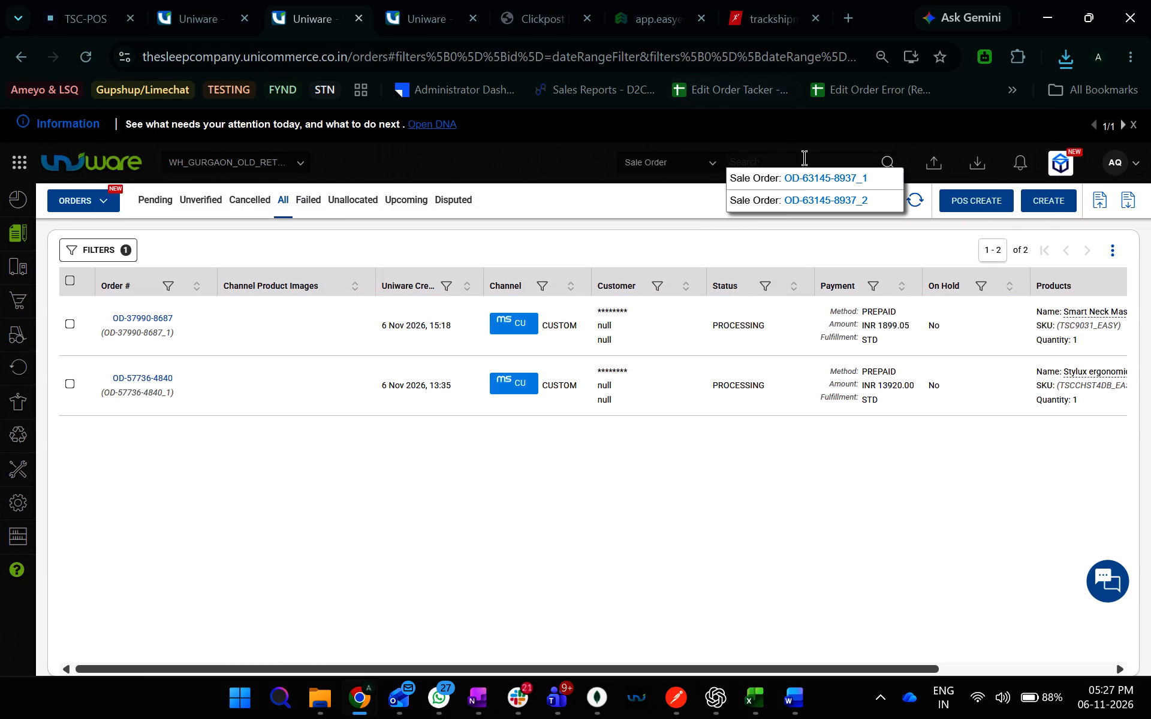
{"action": "left_click", "coordinate": [812, 179]}
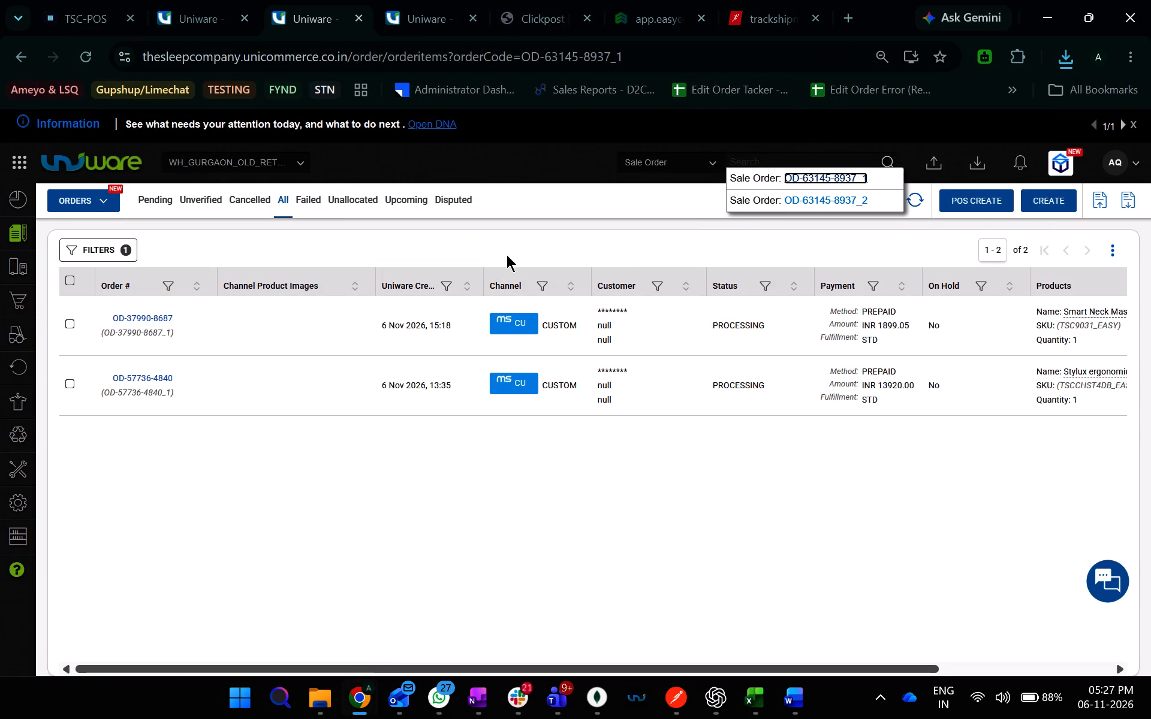
{"action": "left_click", "coordinate": [860, 201]}
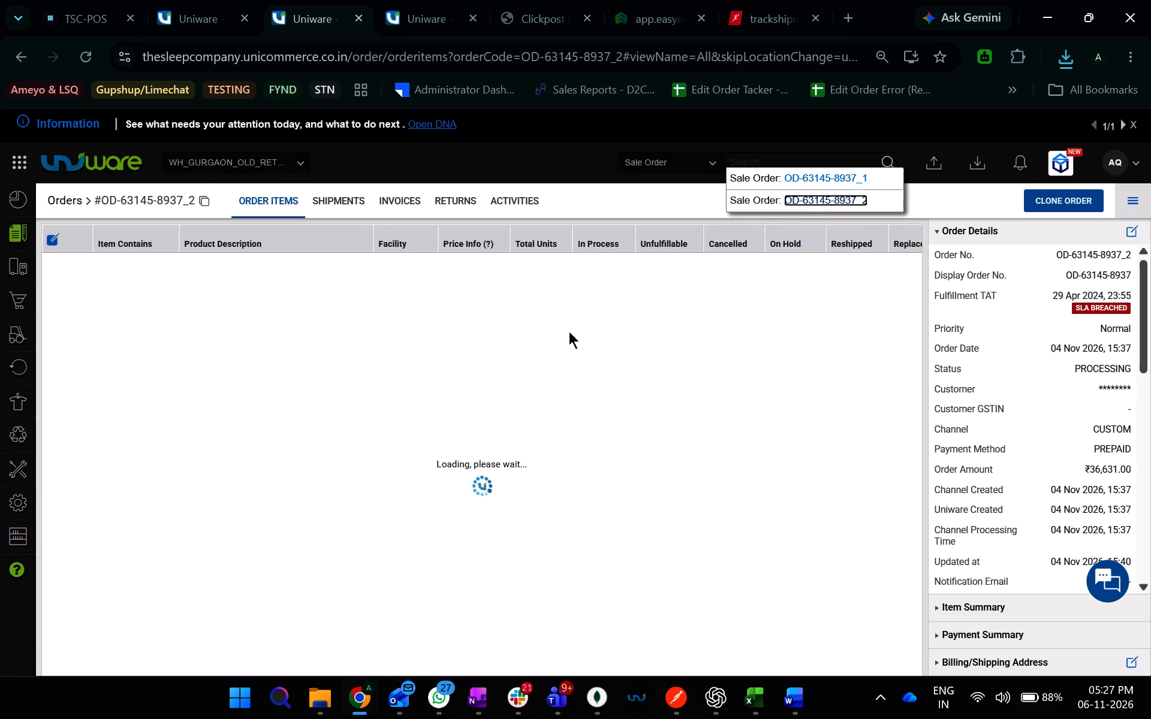
{"action": "left_click", "coordinate": [367, 262]}
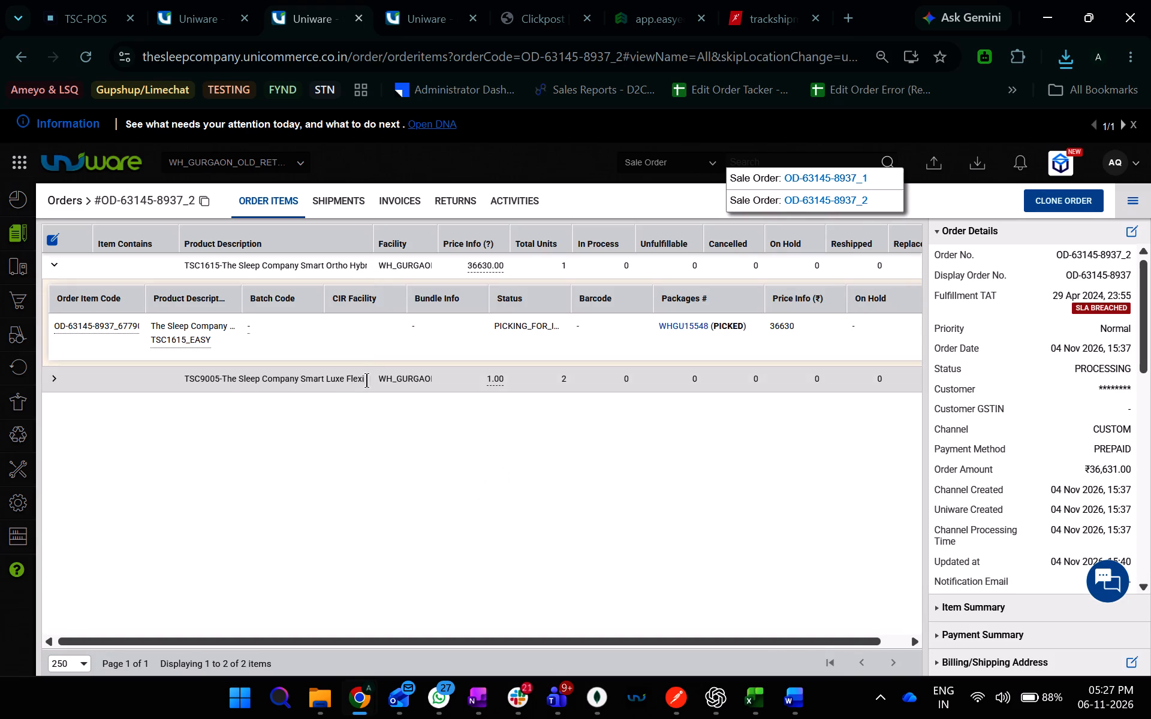
{"action": "left_click", "coordinate": [349, 384]}
{"action": "scroll", "coordinate": [468, 478], "scroll_direction": "up", "scroll_amount": 1}
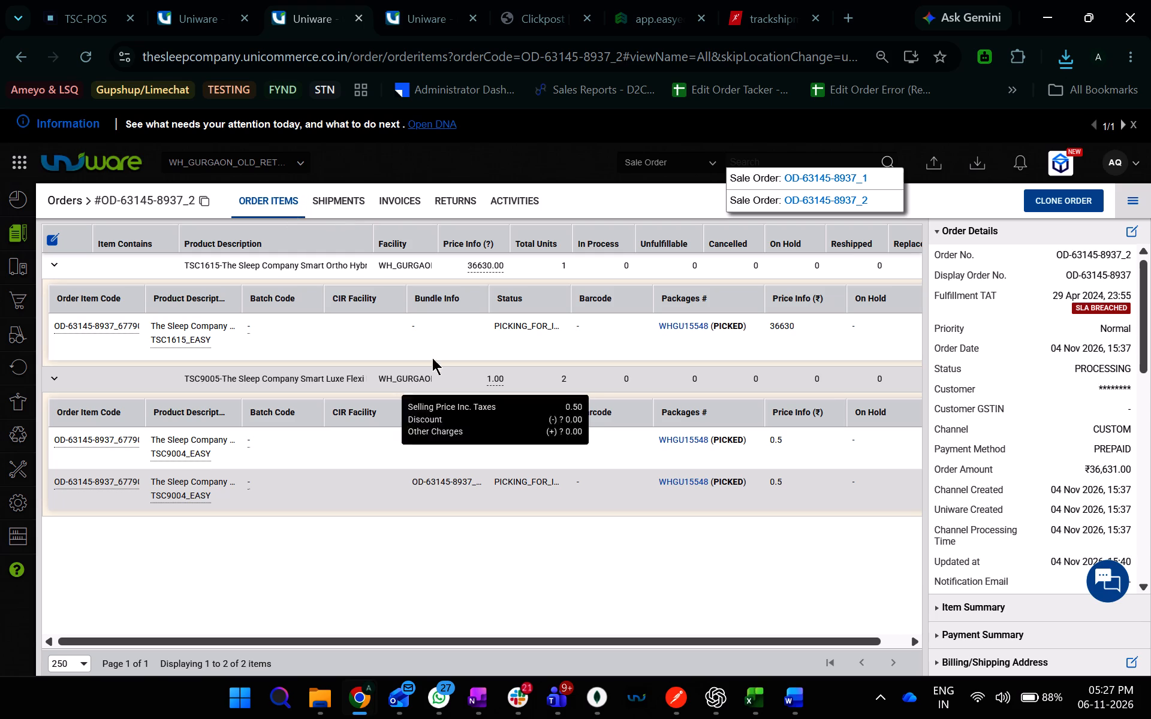
Open the SKU details of the Smart Ortho Hybrid mattress item and copy SKU code TSC1615_EASY.
{"action": "left_click_drag", "start_coordinate": [216, 343], "coordinate": [156, 344]}
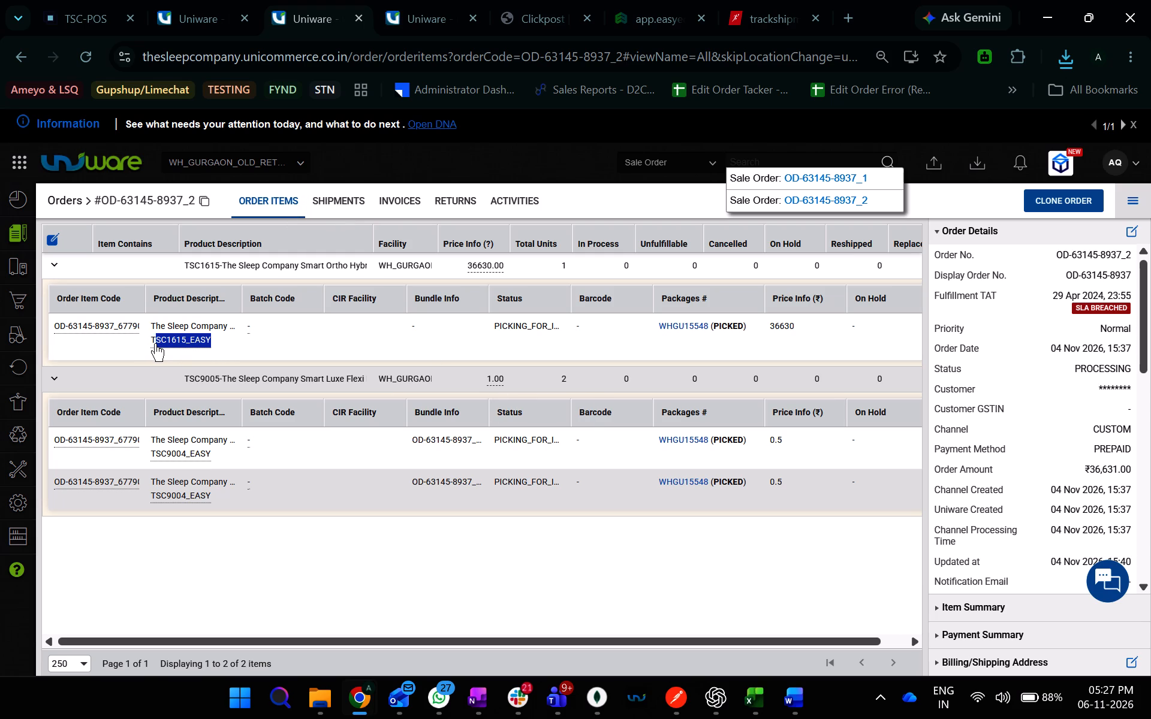
{"action": "key", "text": "shift+Left"}
{"action": "key", "text": "shift+Left"}
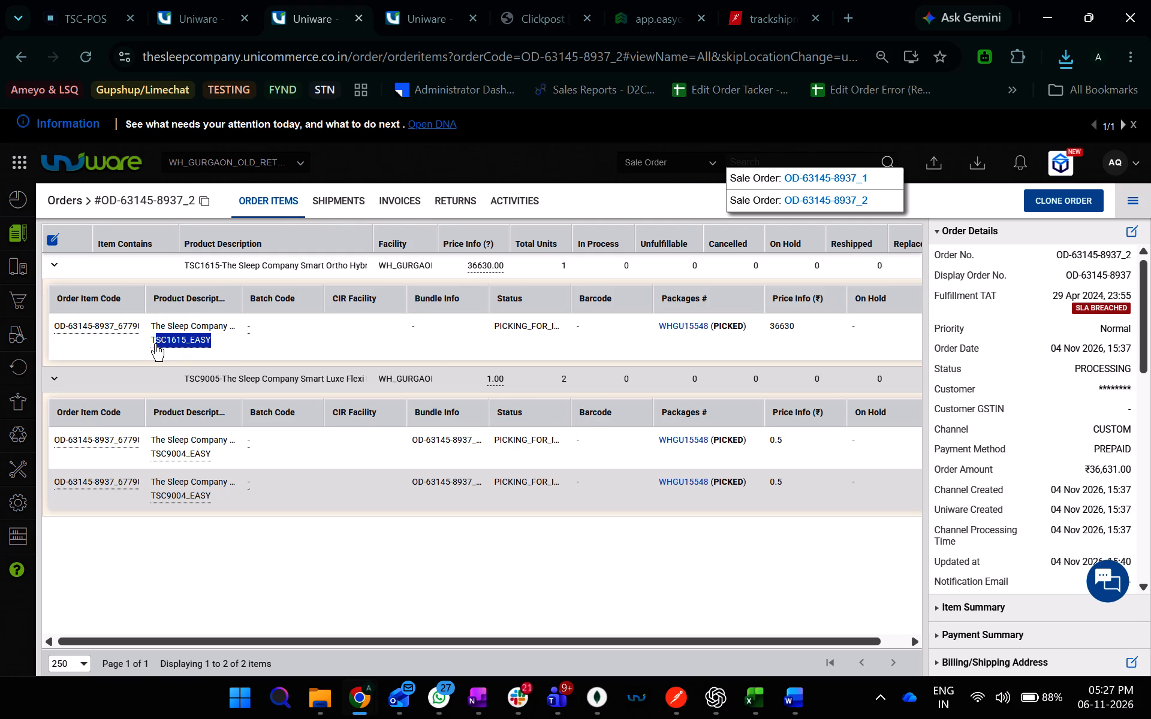
{"action": "left_click", "coordinate": [156, 344]}
{"action": "triple_click", "coordinate": [719, 308]}
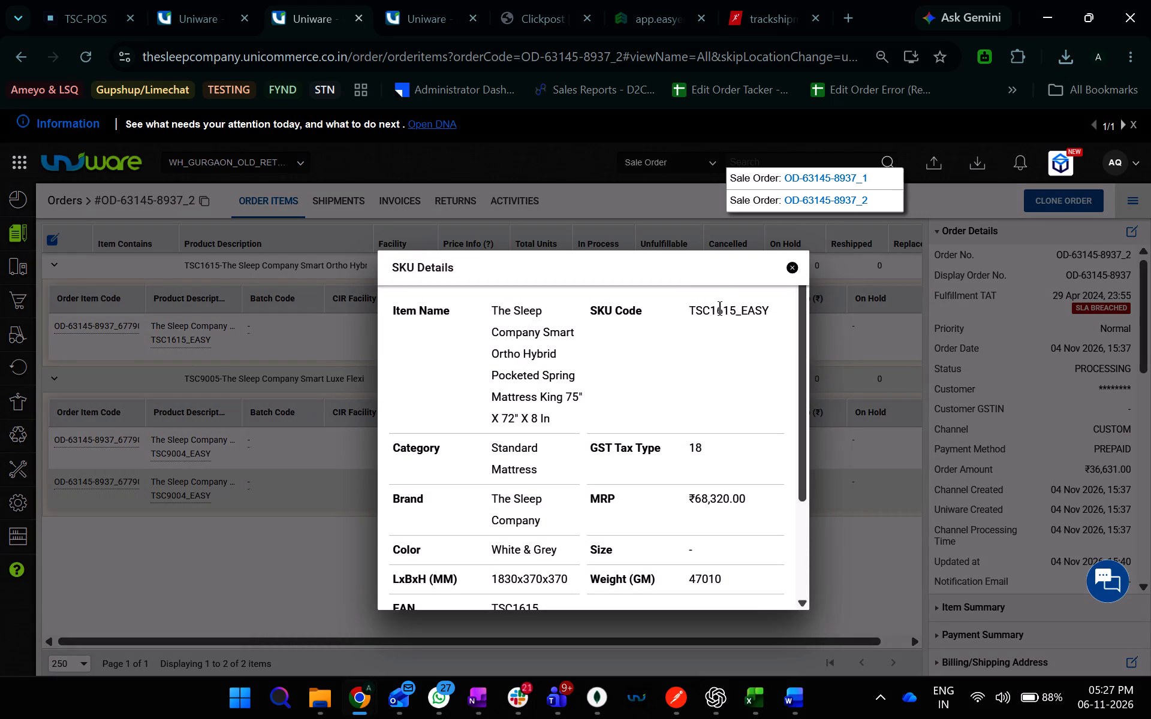
{"action": "key", "text": "ctrl+c"}
{"action": "key", "text": "ctrl+c"}
{"action": "key", "text": "ctrl+c"}
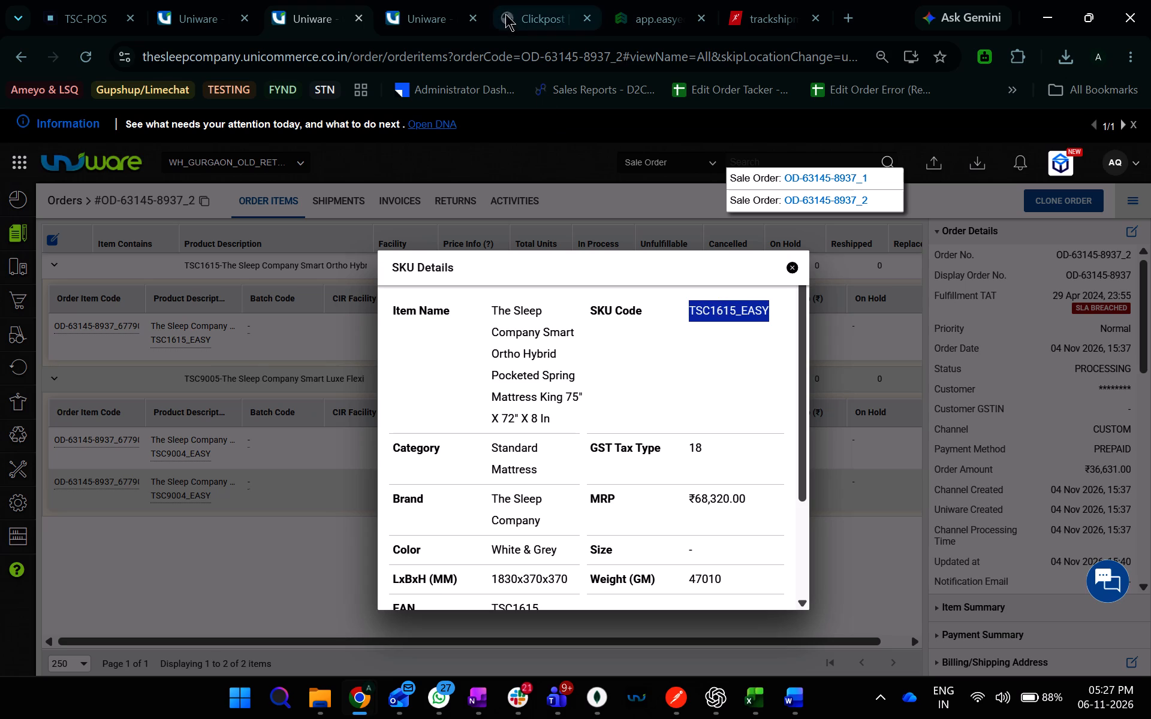
Switch to the Auto GRN Items sheet in Excel and fit the Vendor Code column to its content.
{"action": "key", "text": "alt+Tab"}
{"action": "key", "text": "alt+Tab"}
{"action": "key", "text": "alt+Tab"}
{"action": "key", "text": "alt+Tab"}
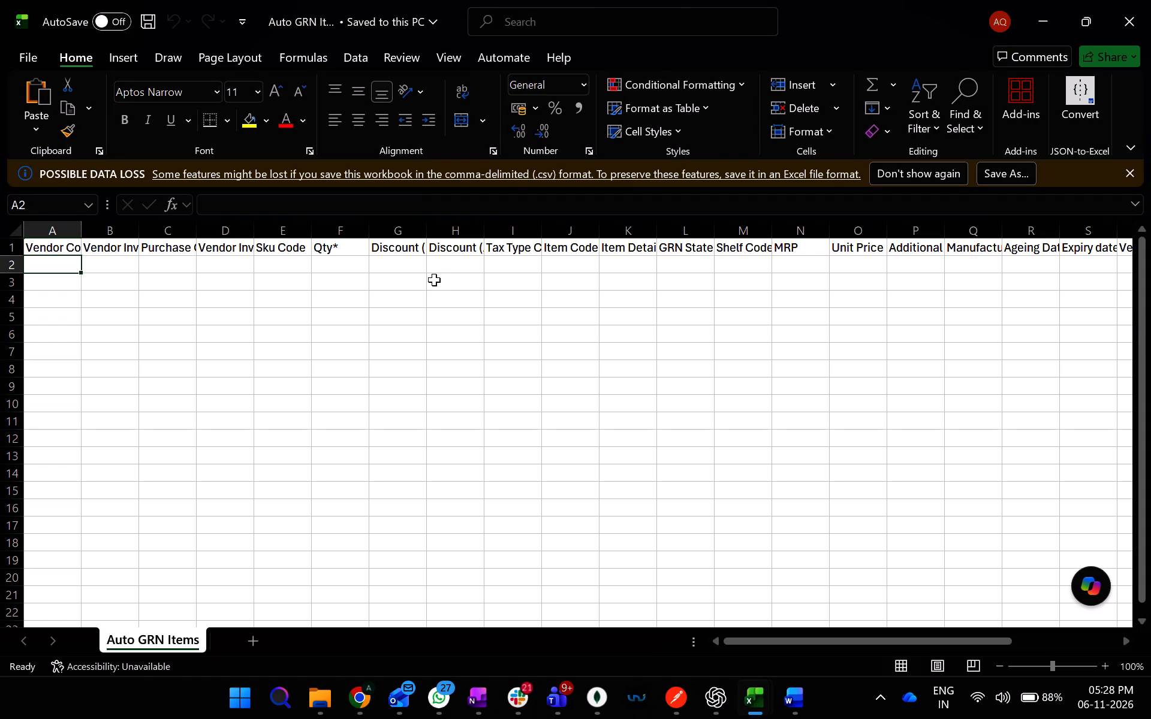
{"action": "double_click", "coordinate": [84, 235]}
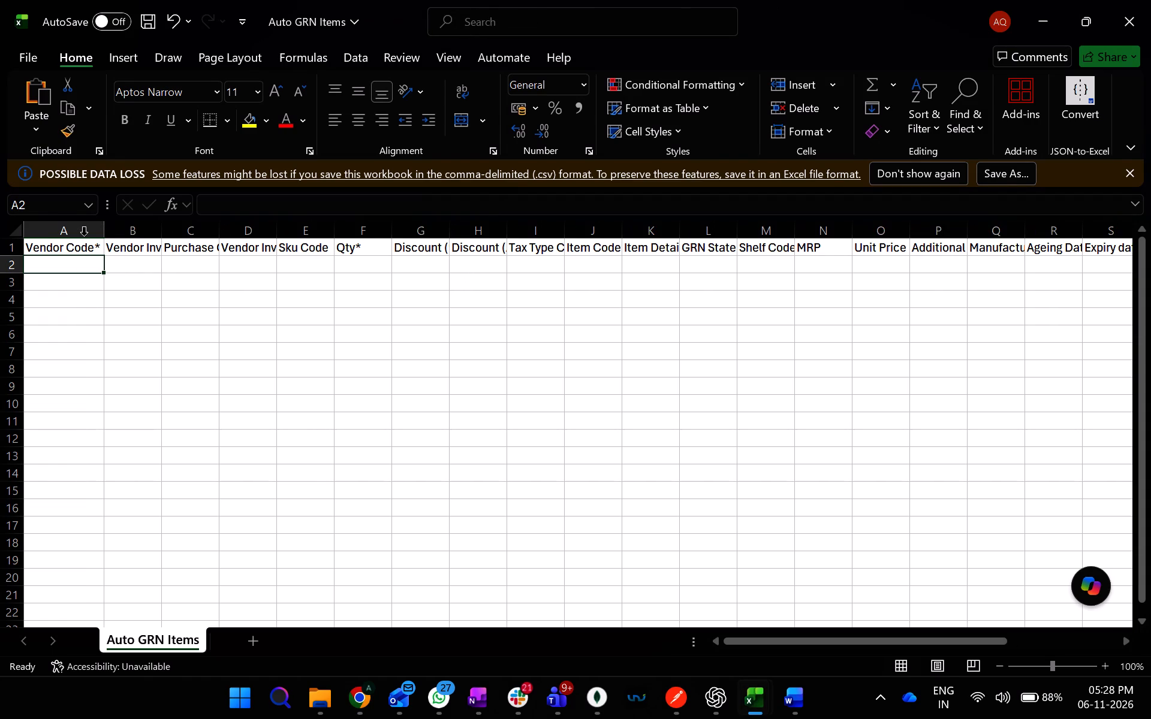
Check the header names across the first columns and paste TSC1615_EASY as the Sku Code in row 2.
{"action": "key", "text": "Up"}
{"action": "key", "text": "Right"}
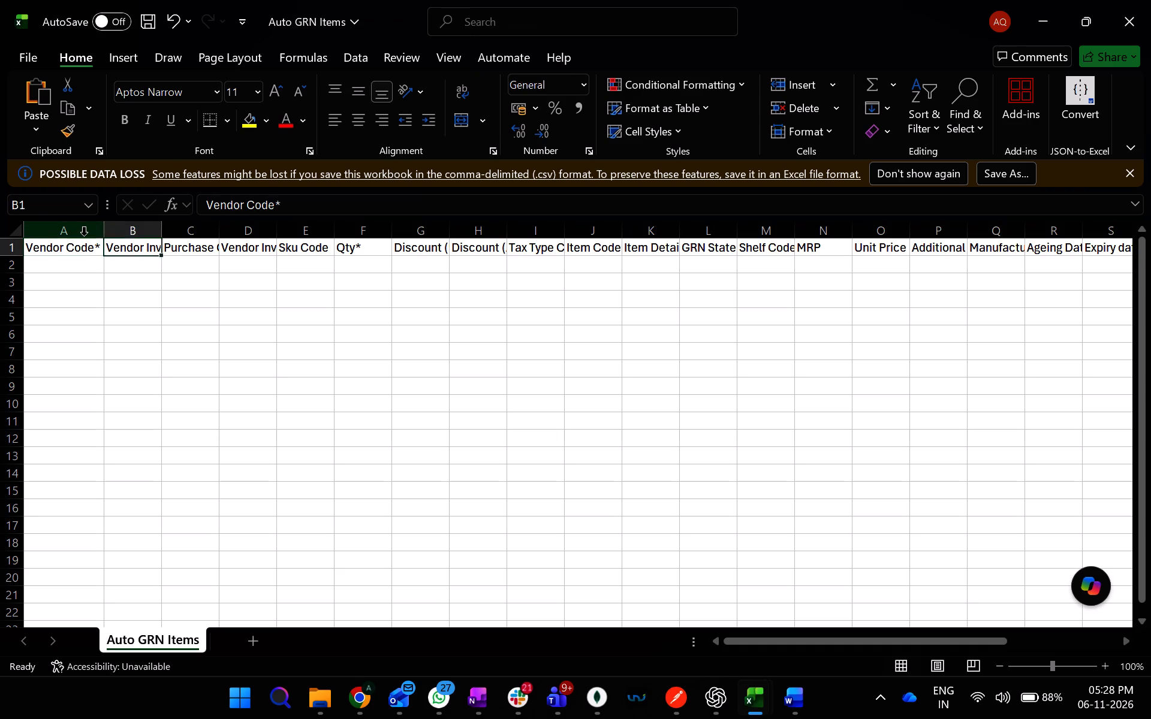
{"action": "key", "text": "Right"}
{"action": "key", "text": "Right"}
{"action": "key", "text": "Right"}
{"action": "key", "text": "Left"}
{"action": "key", "text": "Left"}
{"action": "key", "text": "Left"}
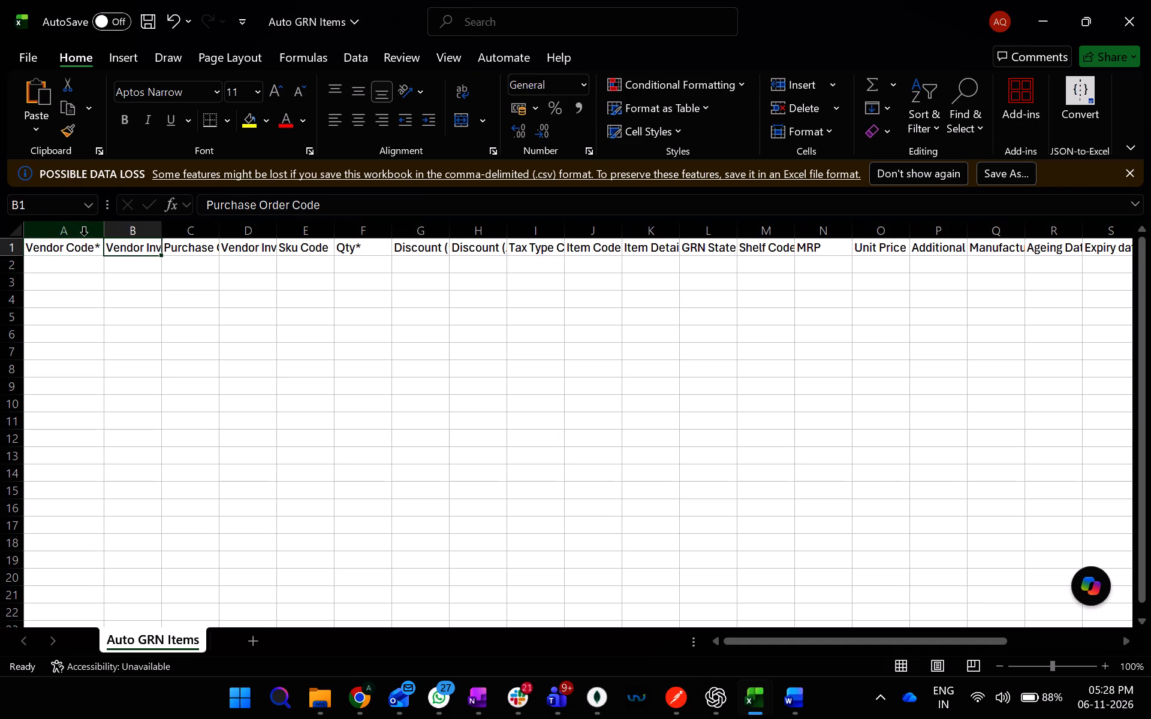
{"action": "key", "text": "Right"}
{"action": "key", "text": "Right"}
{"action": "key", "text": "Left"}
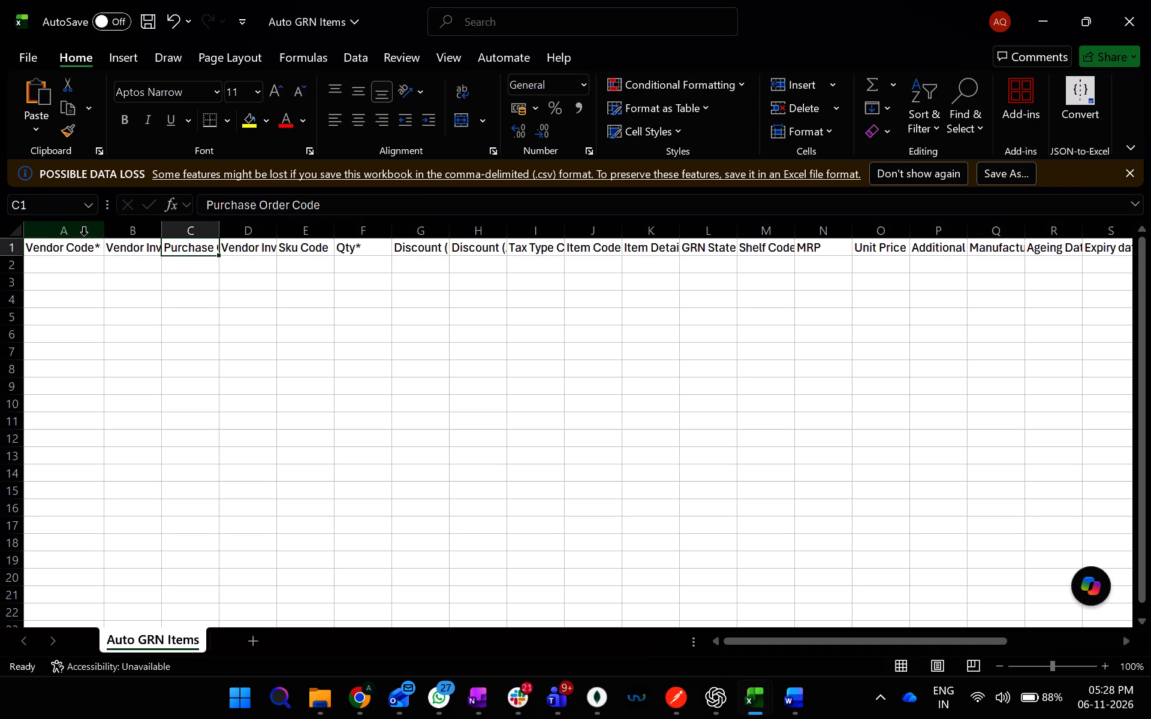
{"action": "key", "text": "Right"}
{"action": "key", "text": "Right"}
{"action": "key", "text": "Down"}
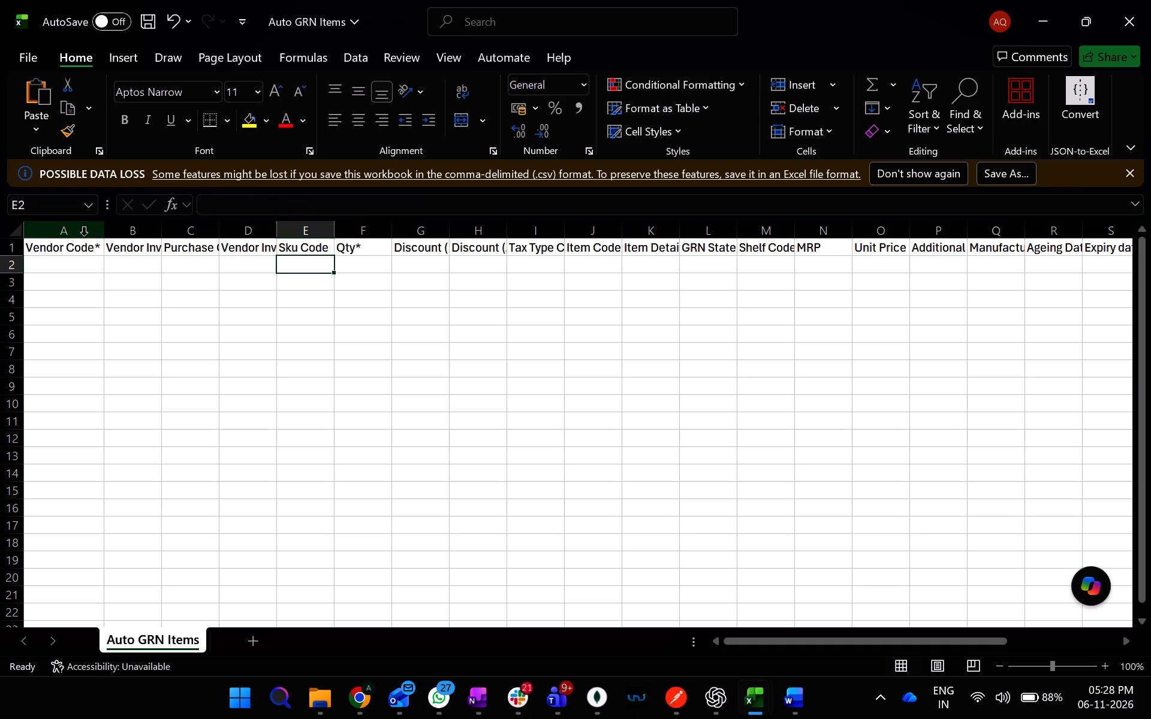
{"action": "key", "text": "ctrl+shift+v"}
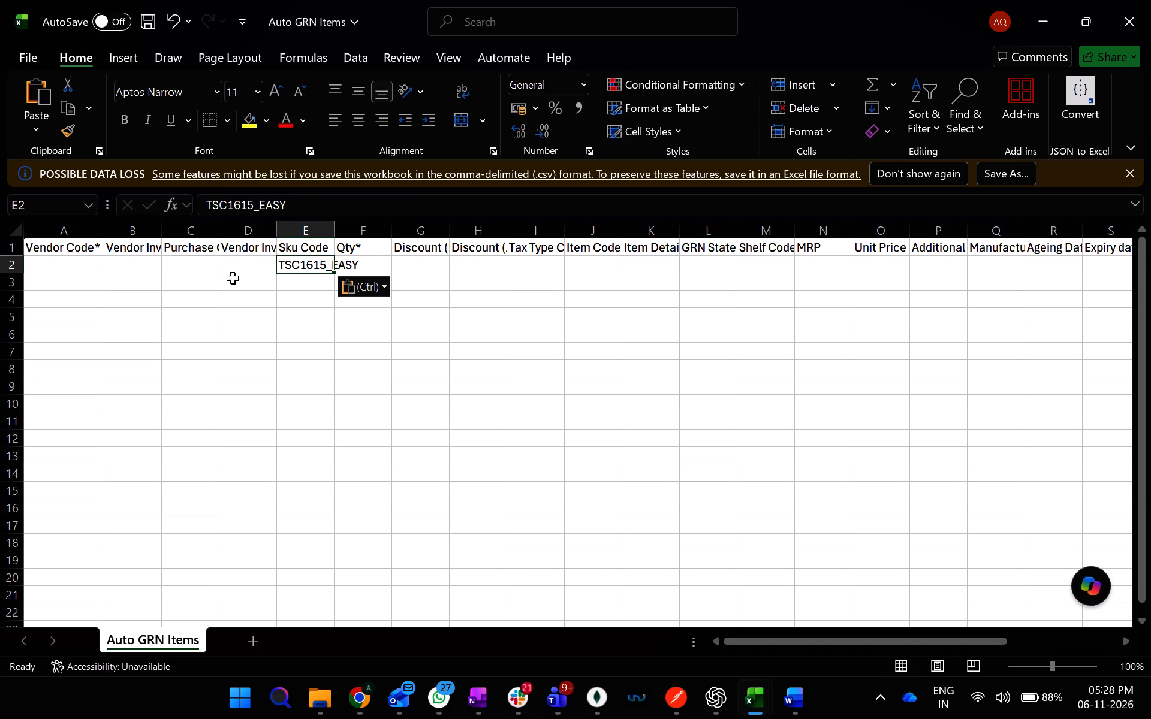
Copy SKU code TSC9004_EASY of the first TSC9005 bundle item in Uniware and paste it as the Sku Code in row 3 in Excel.
{"action": "key", "text": "alt+Tab"}
{"action": "left_click", "coordinate": [288, 343]}
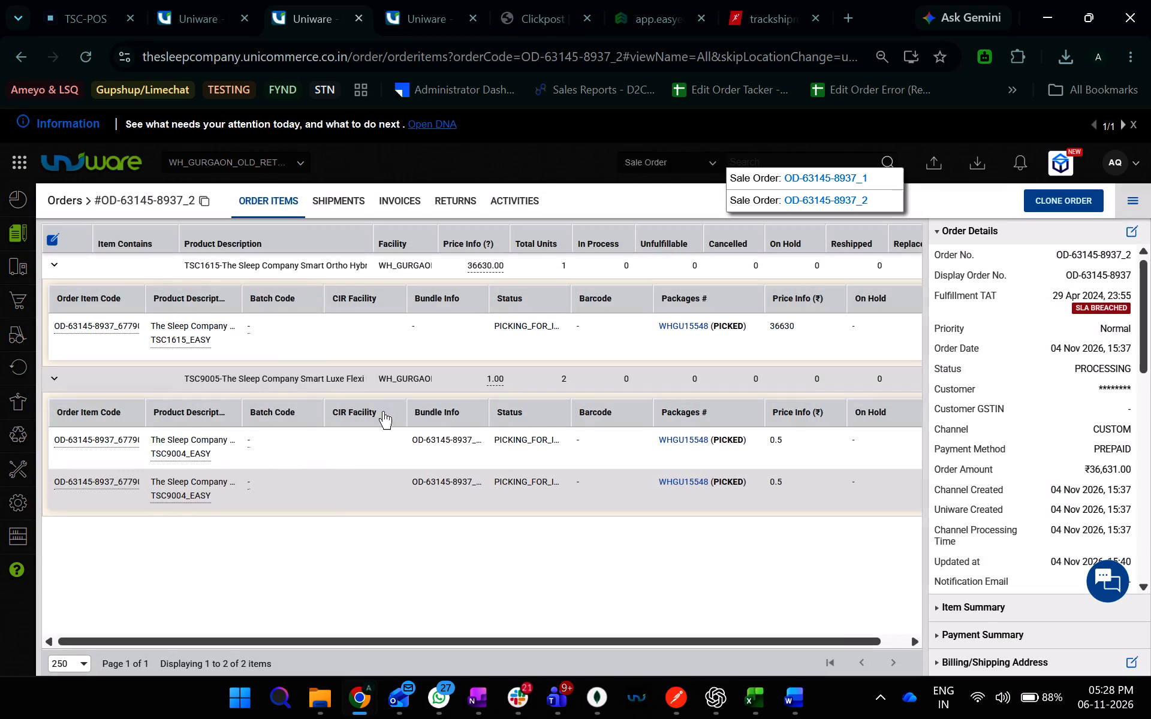
{"action": "left_click_drag", "start_coordinate": [229, 458], "coordinate": [153, 454]}
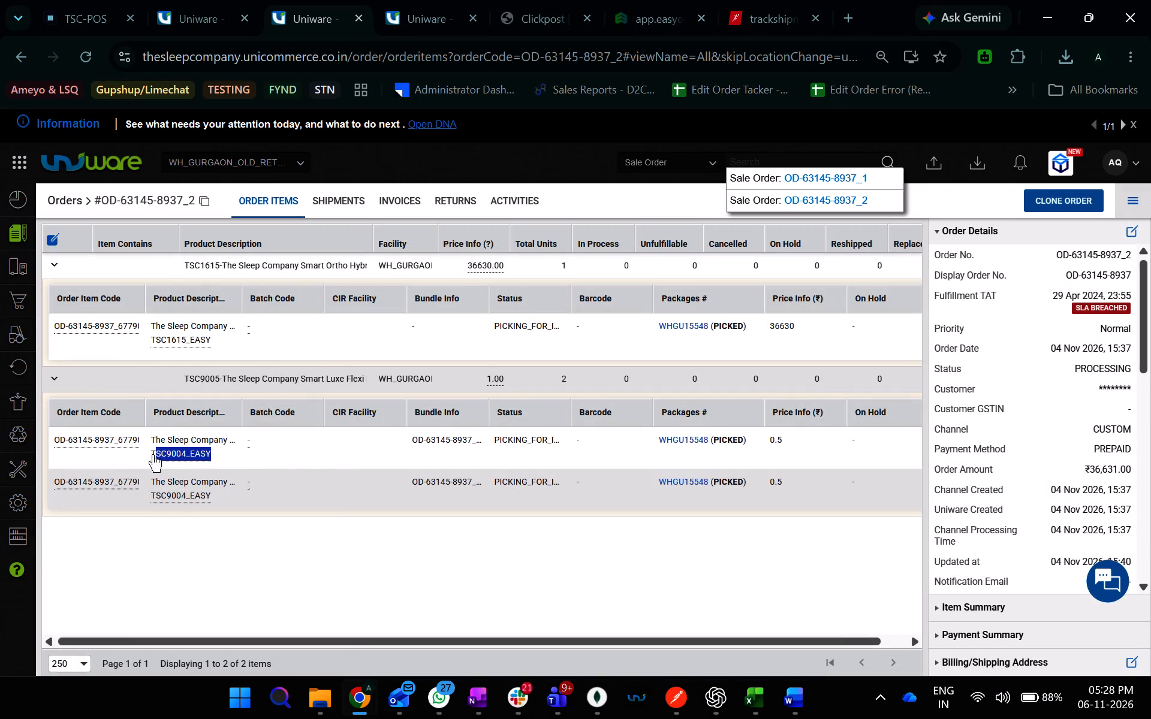
{"action": "left_click_drag", "start_coordinate": [153, 454], "coordinate": [147, 457]}
{"action": "key", "text": "ctrl+c"}
{"action": "key", "text": "ctrl+c"}
{"action": "key", "text": "alt+Tab"}
{"action": "key", "text": "Down"}
{"action": "key", "text": "ctrl+shift+v"}
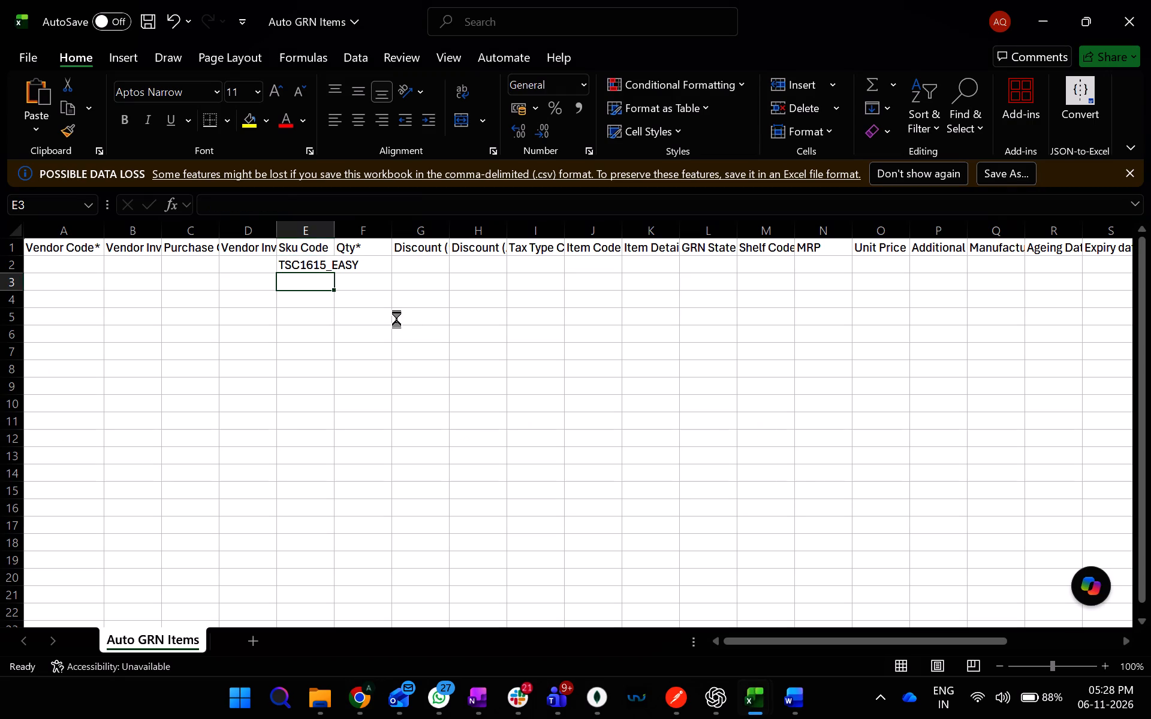
Copy the second bundle item's SKU code TSC9004_EASY from the order page and paste it as the Sku Code in row 4 in Excel.
{"action": "key", "text": "alt+Tab"}
{"action": "left_click_drag", "start_coordinate": [216, 500], "coordinate": [161, 496]}
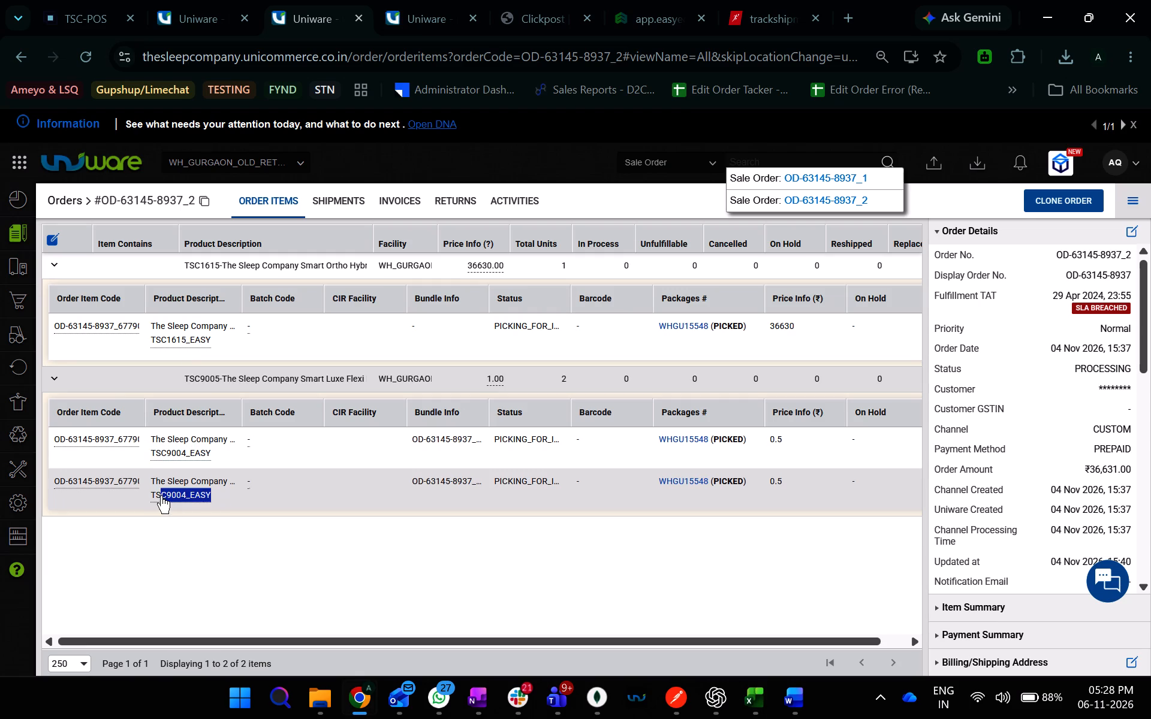
{"action": "left_click_drag", "start_coordinate": [161, 496], "coordinate": [146, 499]}
{"action": "key", "text": "ctrl+c"}
{"action": "key", "text": "alt+Tab"}
{"action": "left_click", "coordinate": [306, 298]}
{"action": "key", "text": "ctrl+shift+v"}
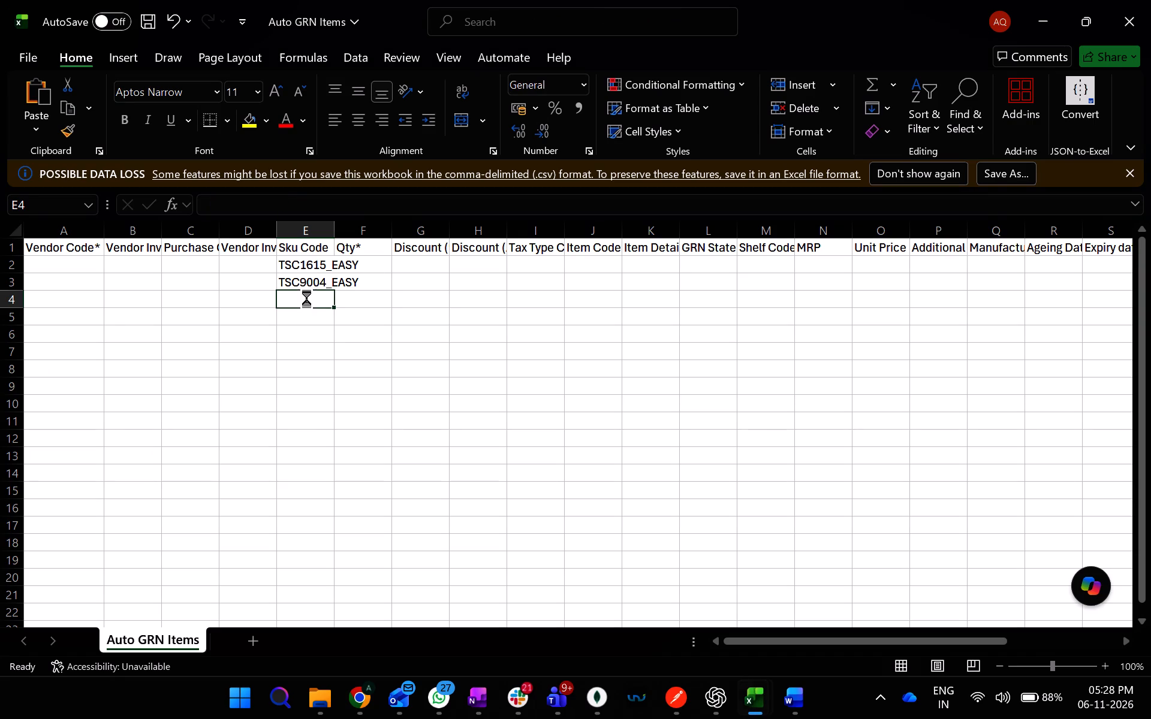
Enter a Qty of 1 for the TSC1615_EASY row and fill it down through row 4.
{"action": "key", "text": "Right"}
{"action": "key", "text": "Right"}
{"action": "key", "text": "Left"}
{"action": "key", "text": "Up"}
{"action": "key", "text": "Up"}
{"action": "key", "text": "Up"}
{"action": "key", "text": "Down"}
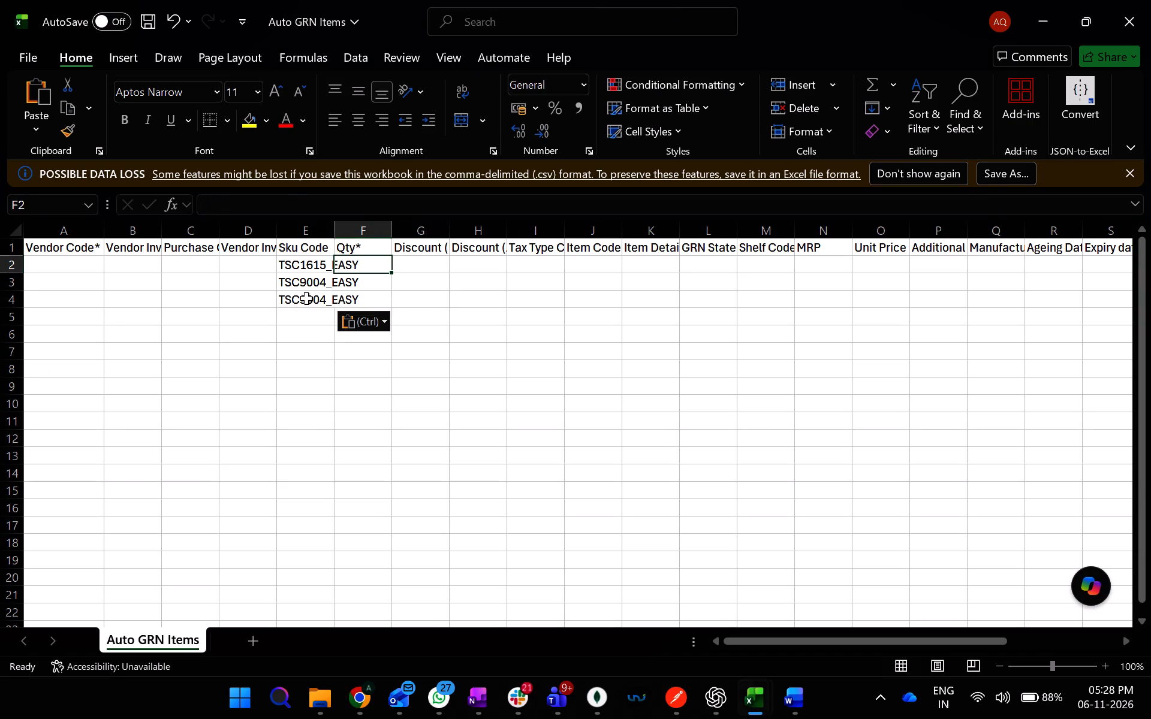
{"action": "key", "text": "1"}
{"action": "key", "text": "Right"}
{"action": "key", "text": "Left"}
{"action": "key", "text": "shift+Down"}
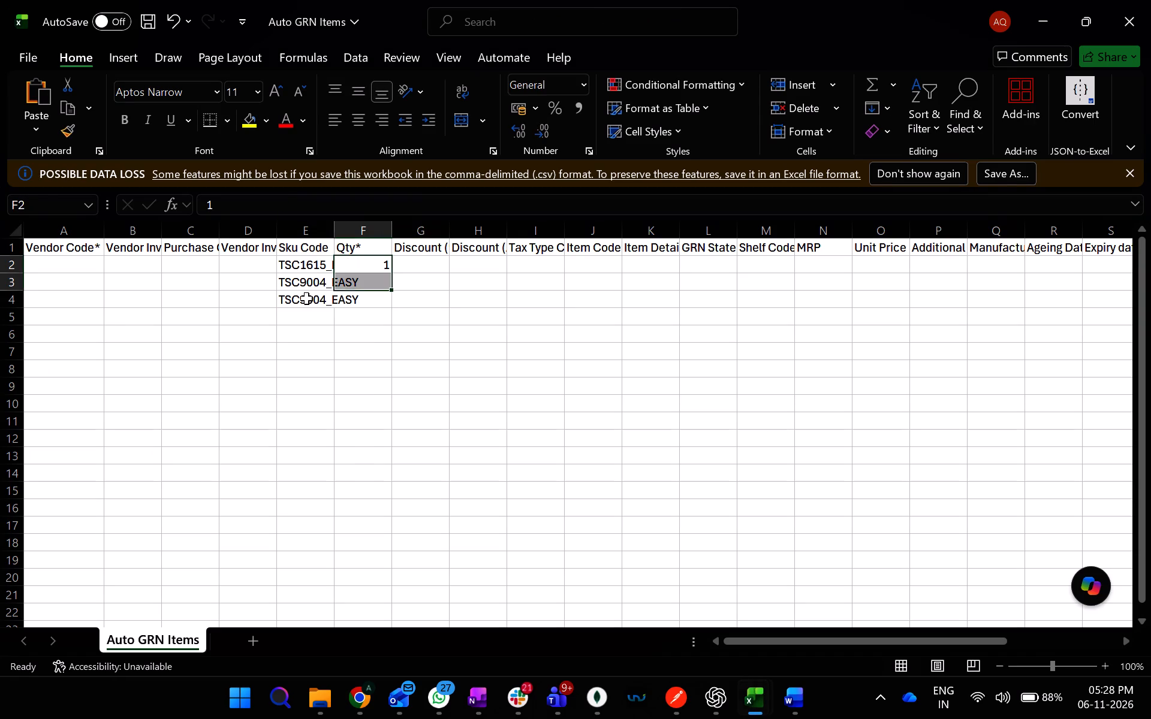
{"action": "key", "text": "shift+Down"}
{"action": "key", "text": "ctrl+d"}
{"action": "key", "text": "Right"}
{"action": "key", "text": "Left"}
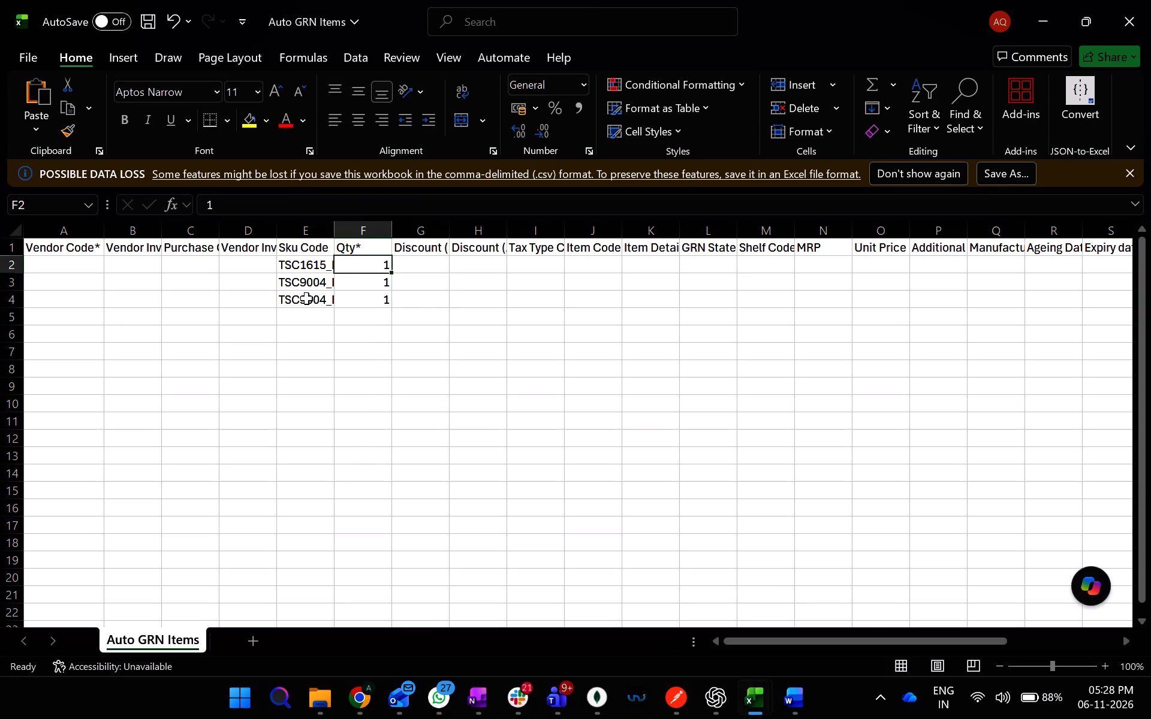
Review the header names from Qty across to batch_code to identify which further columns need data.
{"action": "key", "text": "Up"}
{"action": "key", "text": "Right"}
{"action": "key", "text": "Right"}
{"action": "key", "text": "Right"}
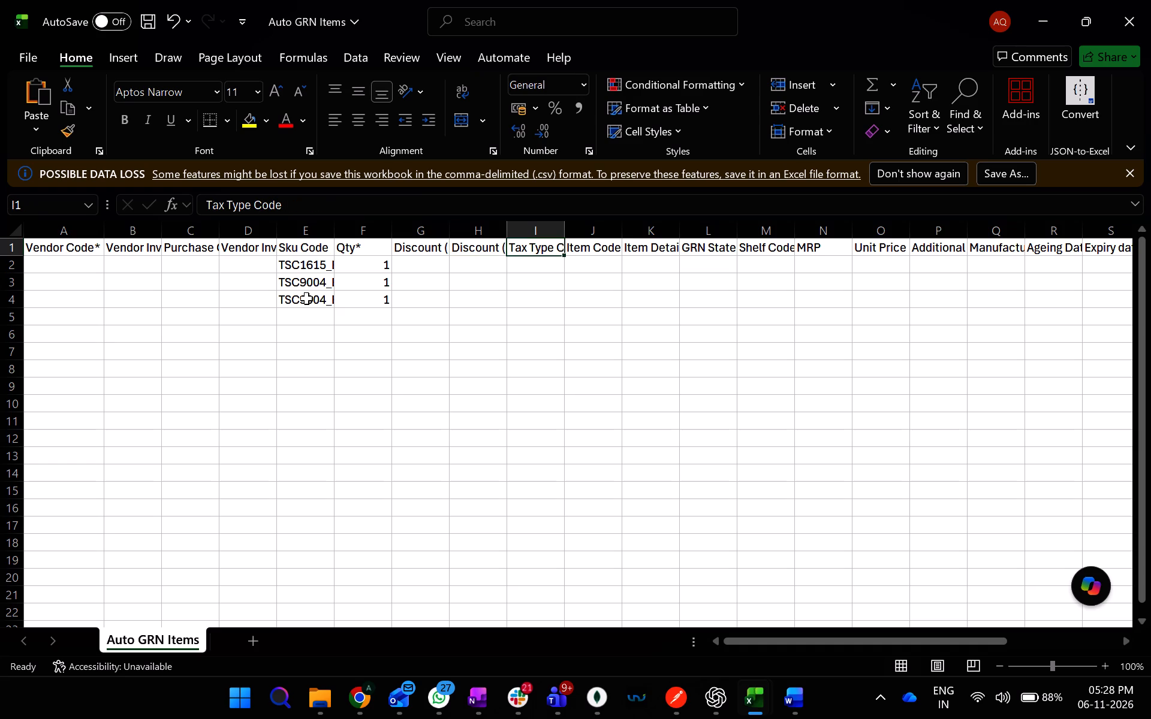
{"action": "key", "text": "Right"}
{"action": "key", "text": "Right"}
{"action": "key", "text": "Right"}
{"action": "key", "text": "Right"}
{"action": "key", "text": "Right"}
{"action": "key", "text": "Right"}
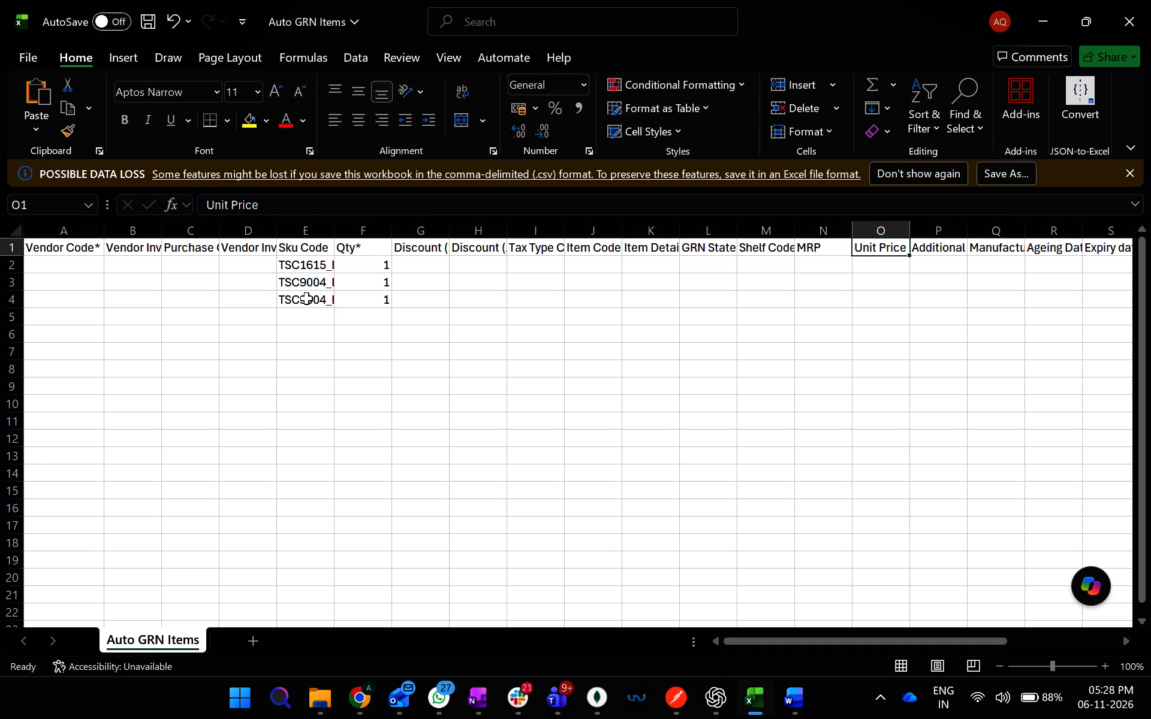
{"action": "key", "text": "Left"}
{"action": "key", "text": "Right"}
{"action": "key", "text": "Left"}
{"action": "key", "text": "Right"}
{"action": "key", "text": "Right"}
{"action": "key", "text": "Right"}
{"action": "key", "text": "Right"}
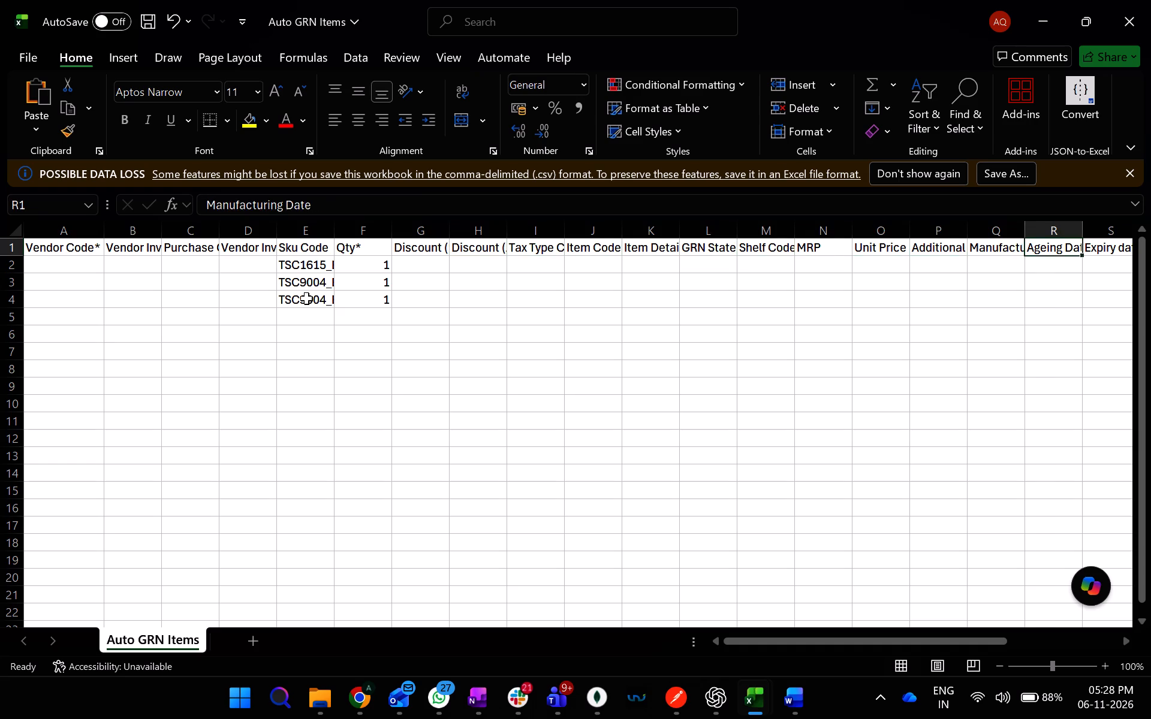
{"action": "key", "text": "Right"}
{"action": "key", "text": "Right"}
{"action": "key", "text": "Right"}
{"action": "key", "text": "Right"}
{"action": "key", "text": "Right"}
{"action": "key", "text": "Right"}
{"action": "key", "text": "Right"}
{"action": "key", "text": "Left"}
{"action": "key", "text": "Left"}
{"action": "key", "text": "Left"}
{"action": "key", "text": "Left"}
{"action": "key", "text": "Left"}
{"action": "key", "text": "Left"}
{"action": "key", "text": "Left"}
{"action": "key", "text": "Left"}
{"action": "key", "text": "Left"}
{"action": "key", "text": "Left"}
{"action": "key", "text": "Left"}
{"action": "key", "text": "Left"}
{"action": "key", "text": "Left"}
{"action": "key", "text": "Left"}
{"action": "key", "text": "Left"}
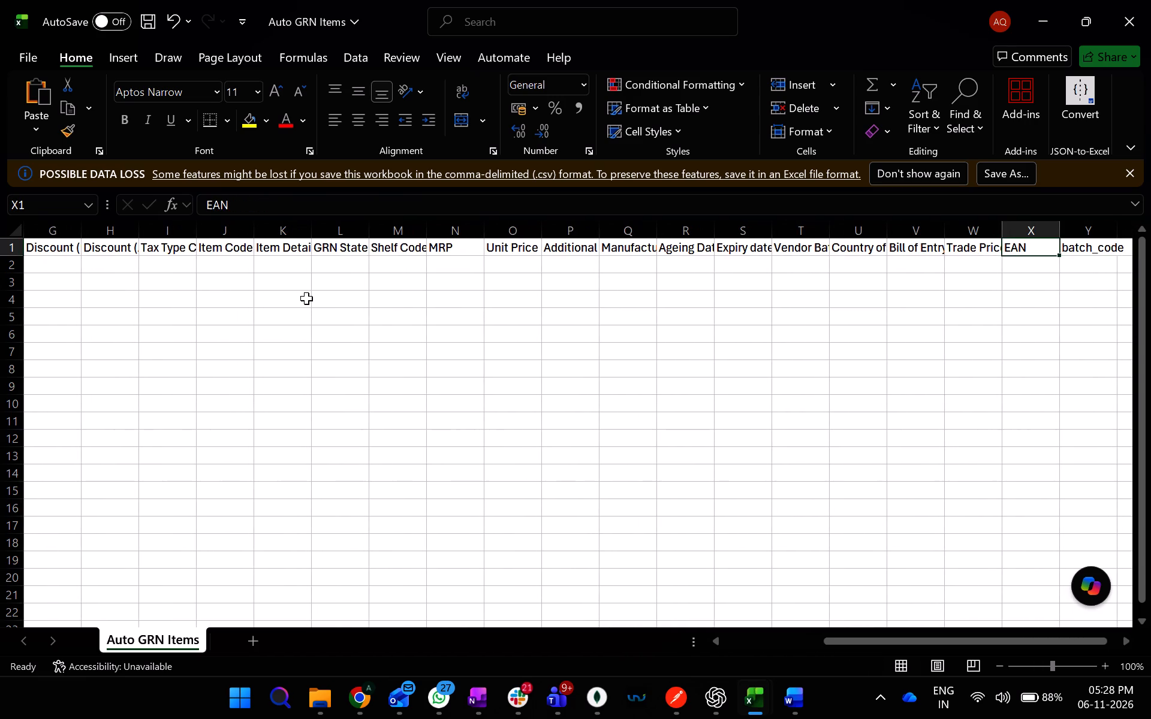
{"action": "key", "text": "Right"}
{"action": "key", "text": "Left"}
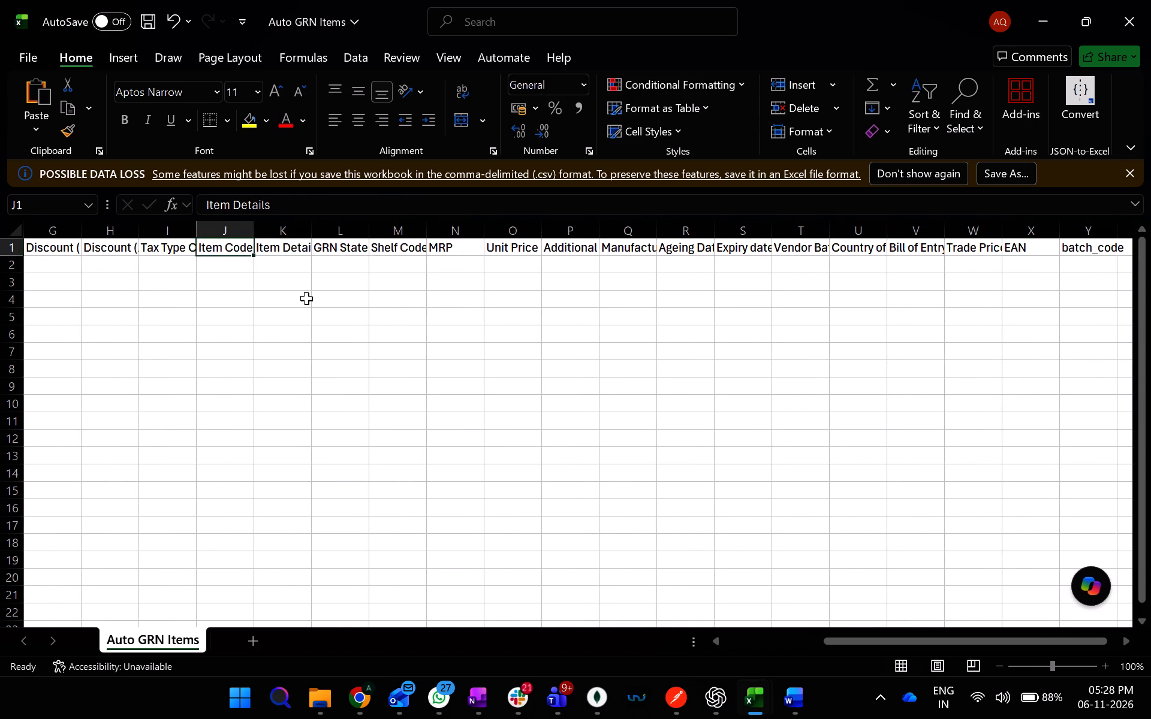
Enter GUROLD123 as the Item Code in row 2 and fill it down to row 3.
{"action": "key", "text": "Down"}
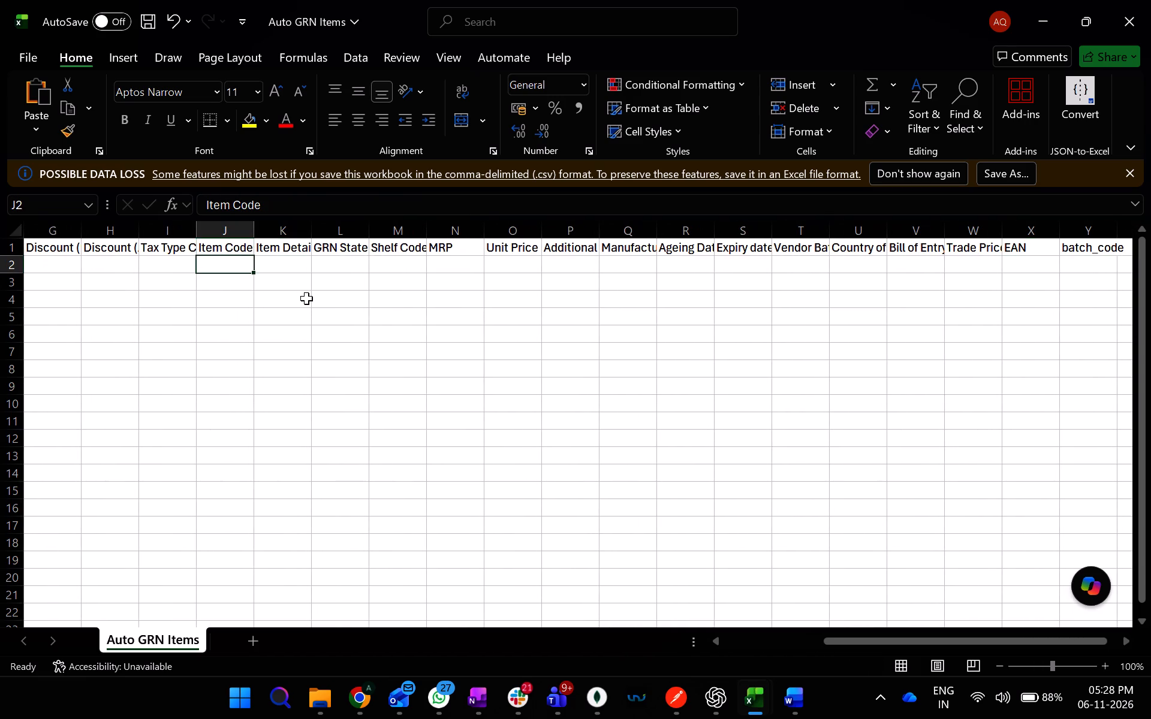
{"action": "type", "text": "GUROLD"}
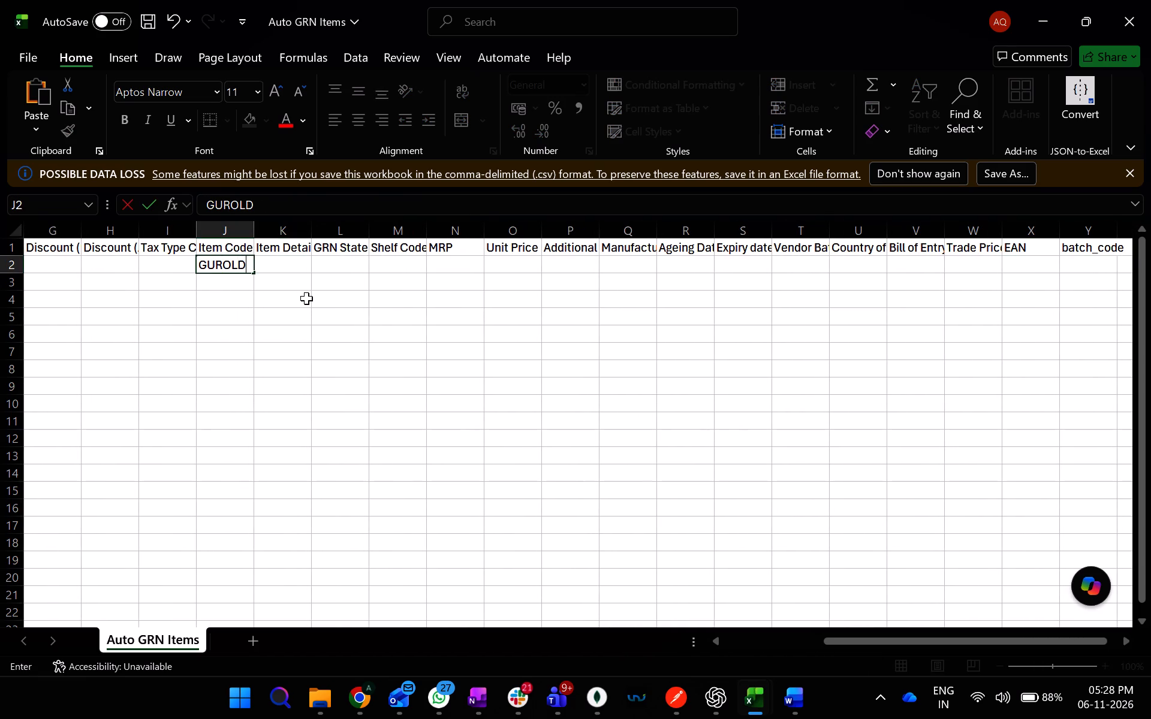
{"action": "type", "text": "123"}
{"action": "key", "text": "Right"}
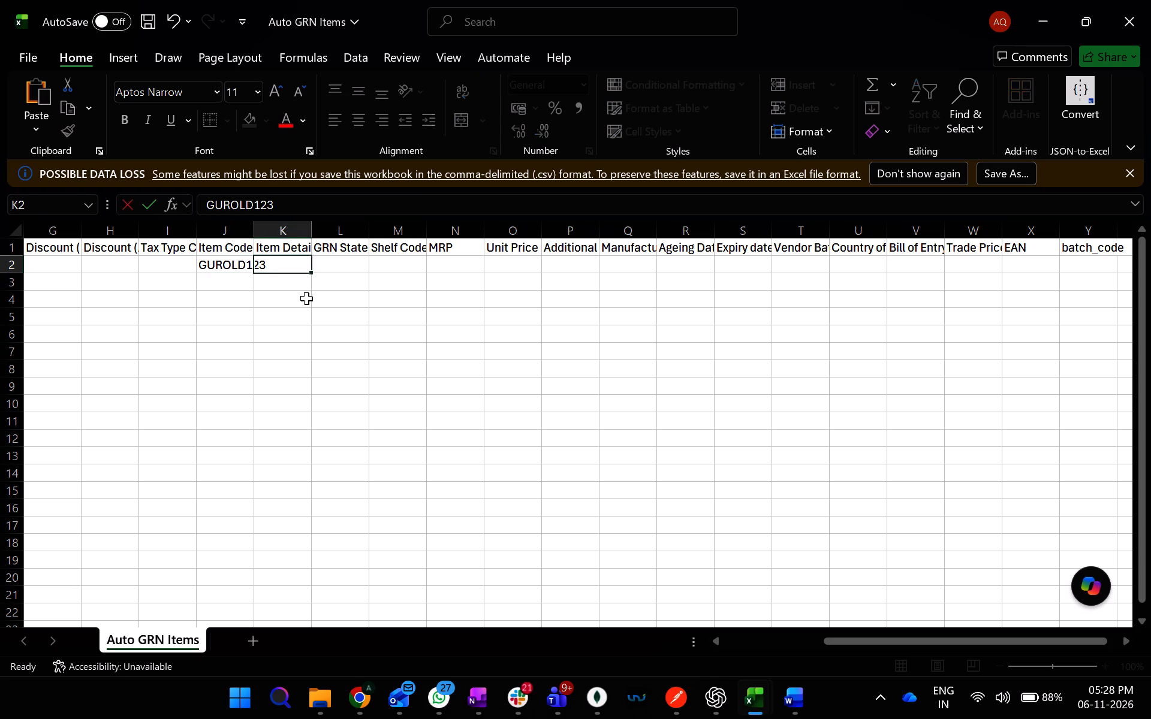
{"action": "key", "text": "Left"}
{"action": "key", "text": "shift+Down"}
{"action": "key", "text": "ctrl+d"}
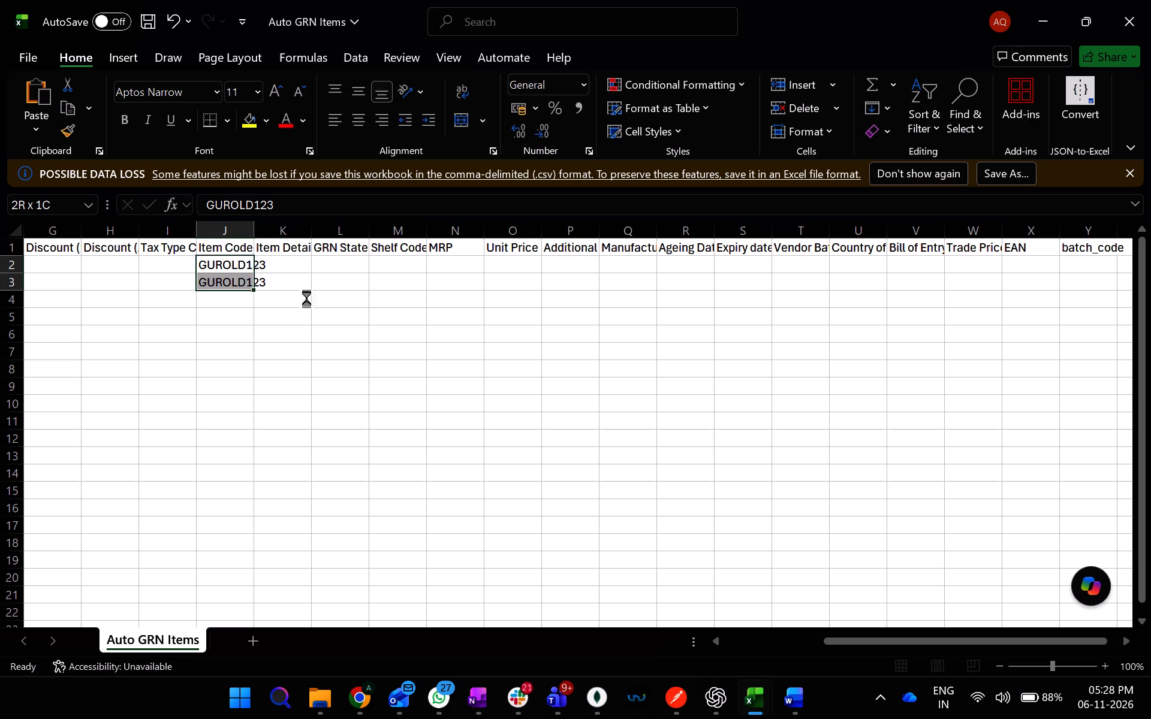
Change the Item Code in row 2 to GUROLD124.
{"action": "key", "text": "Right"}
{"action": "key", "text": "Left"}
{"action": "left_click", "coordinate": [292, 207]}
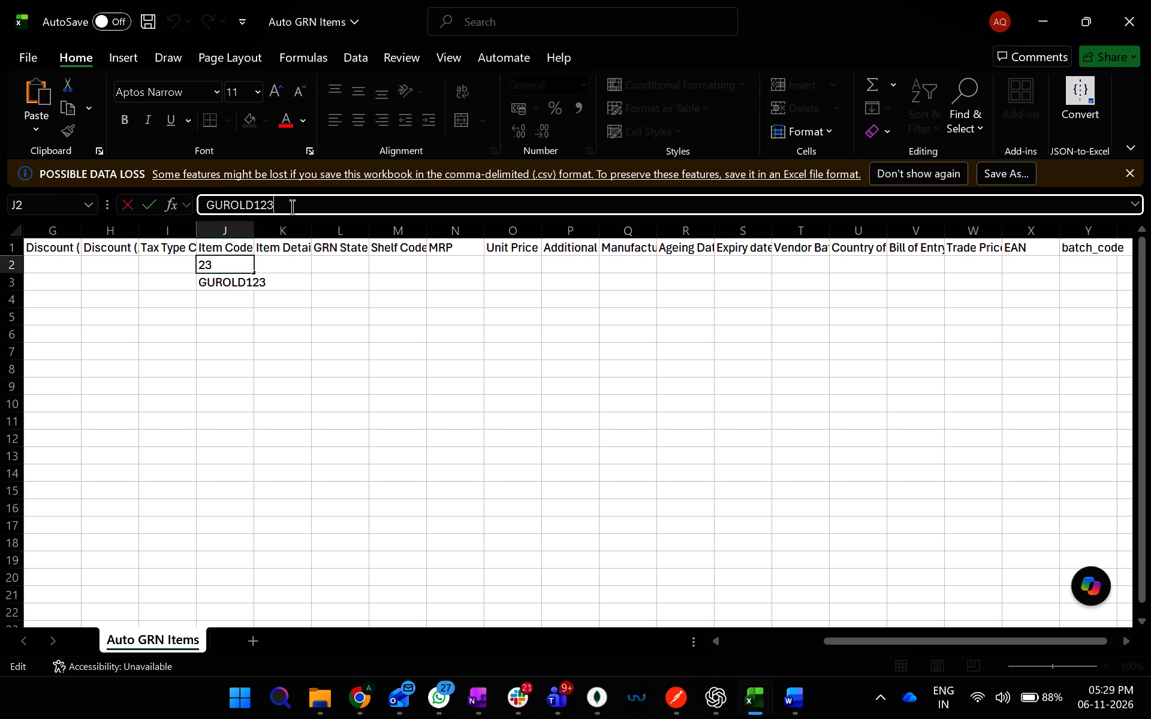
{"action": "key", "text": "BackSpace"}
{"action": "key", "text": "4"}
{"action": "key", "text": "Tab"}
Fill the row 3 Item Code down to row 4 and change the row 4 copy to GUROLD125.
{"action": "key", "text": "Left"}
{"action": "key", "text": "Down"}
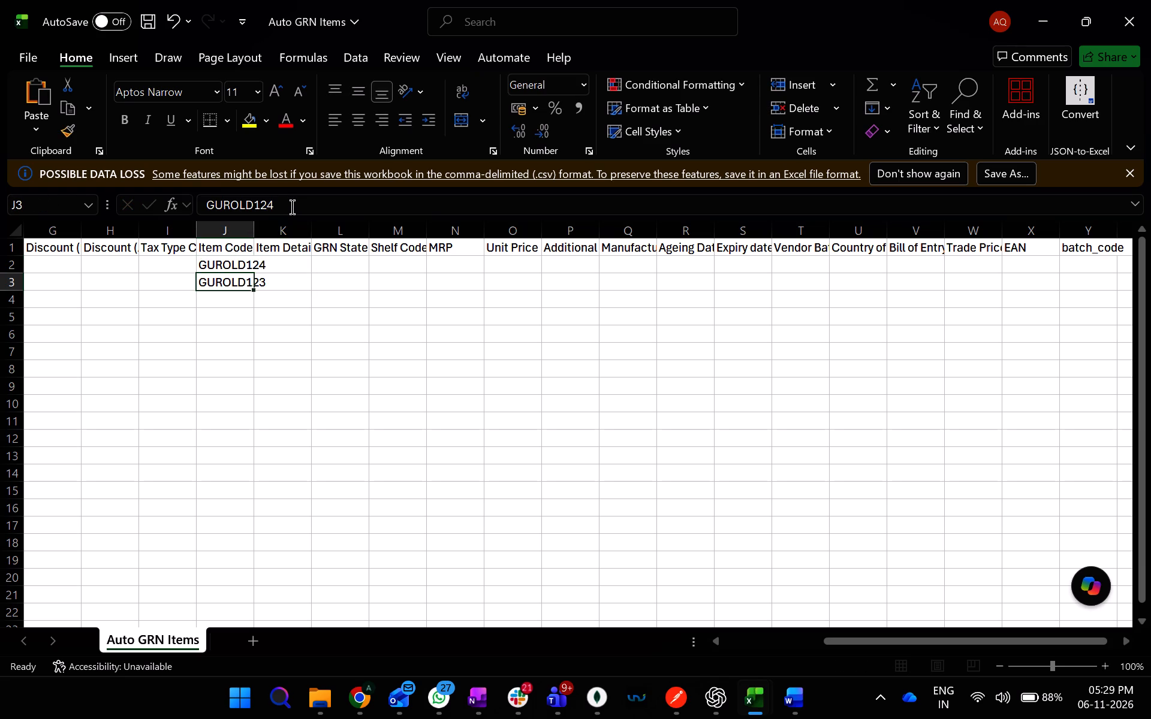
{"action": "key", "text": "shift+Down"}
{"action": "key", "text": "ctrl+f"}
{"action": "key", "text": "ctrl+d"}
{"action": "key", "text": "grave"}
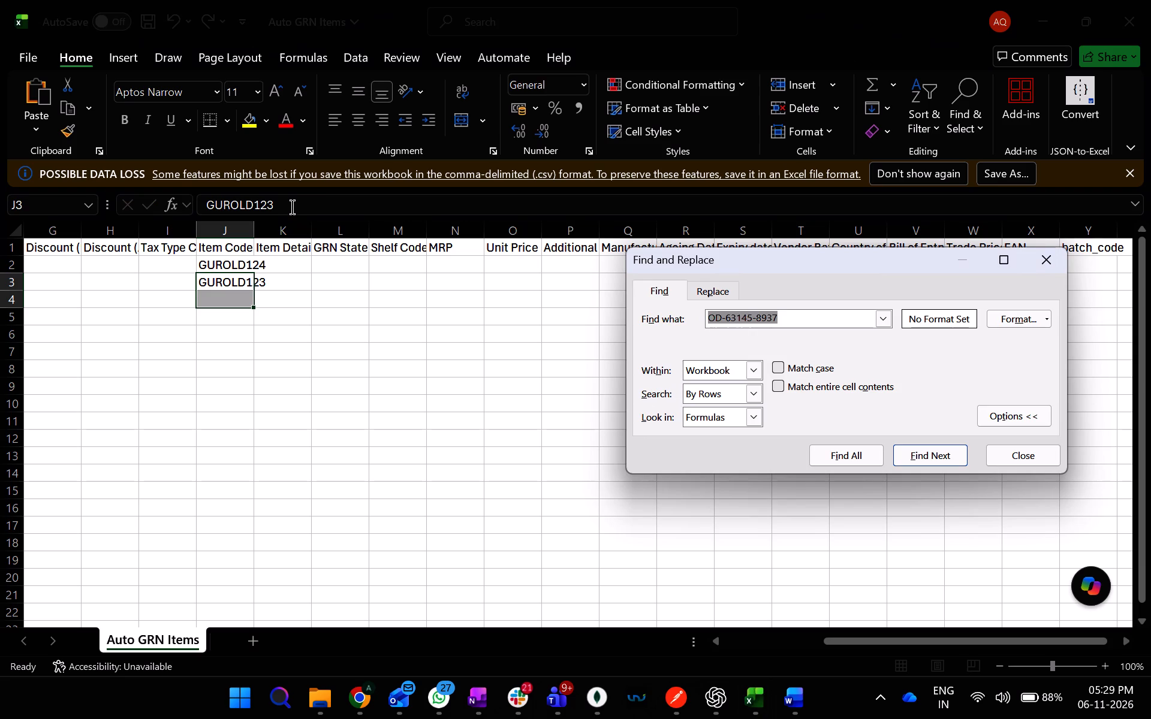
{"action": "key", "text": "Escape"}
{"action": "key", "text": "ctrl+d"}
{"action": "key", "text": "Right"}
{"action": "key", "text": "Left"}
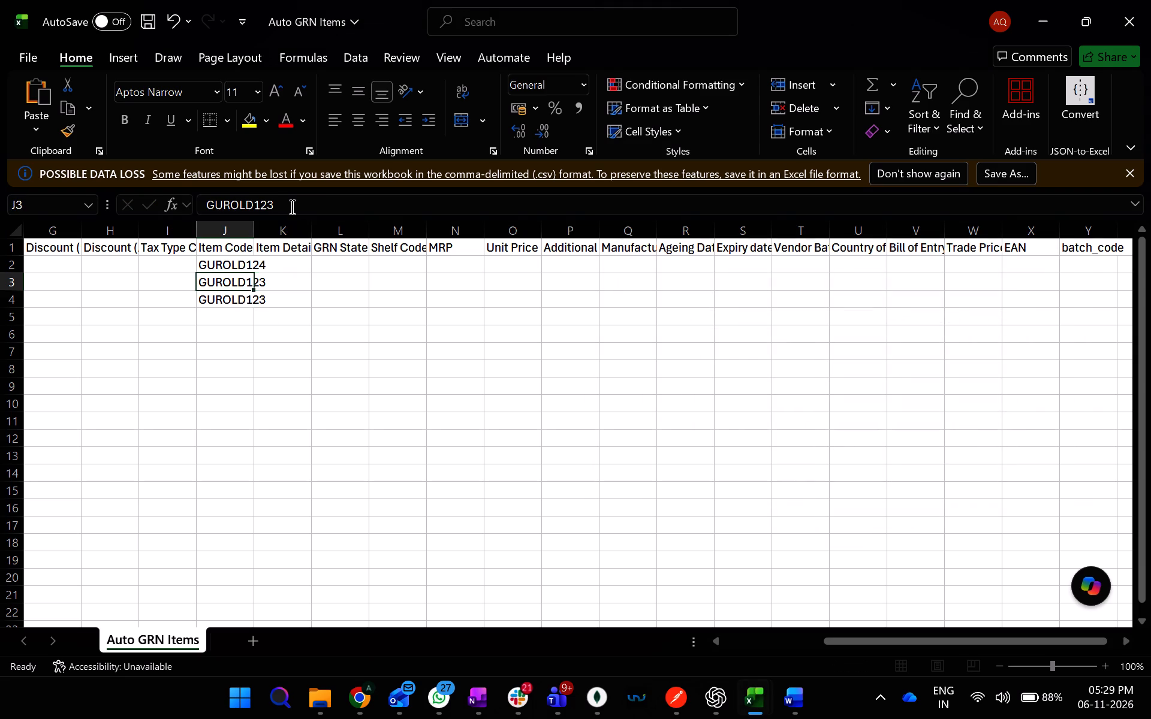
{"action": "key", "text": "Down"}
{"action": "left_click", "coordinate": [292, 207]}
{"action": "key", "text": "BackSpace"}
{"action": "key", "text": "5"}
{"action": "key", "text": "Tab"}
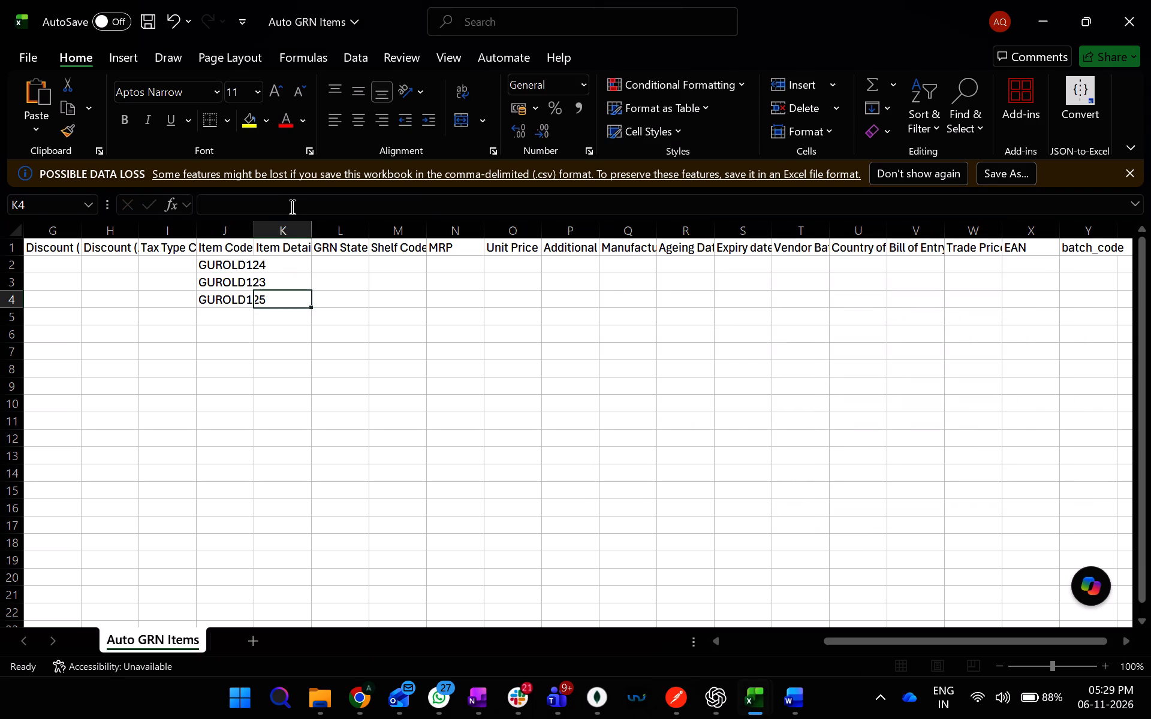
Enter DEFAULT as the Shelf Code in row 2 and fill it down through row 4.
{"action": "key", "text": "Left"}
{"action": "key", "text": "Up"}
{"action": "key", "text": "ctrl+Up"}
{"action": "key", "text": "Right"}
{"action": "key", "text": "Left"}
{"action": "key", "text": "Right"}
{"action": "key", "text": "Right"}
{"action": "key", "text": "Right"}
{"action": "key", "text": "Down"}
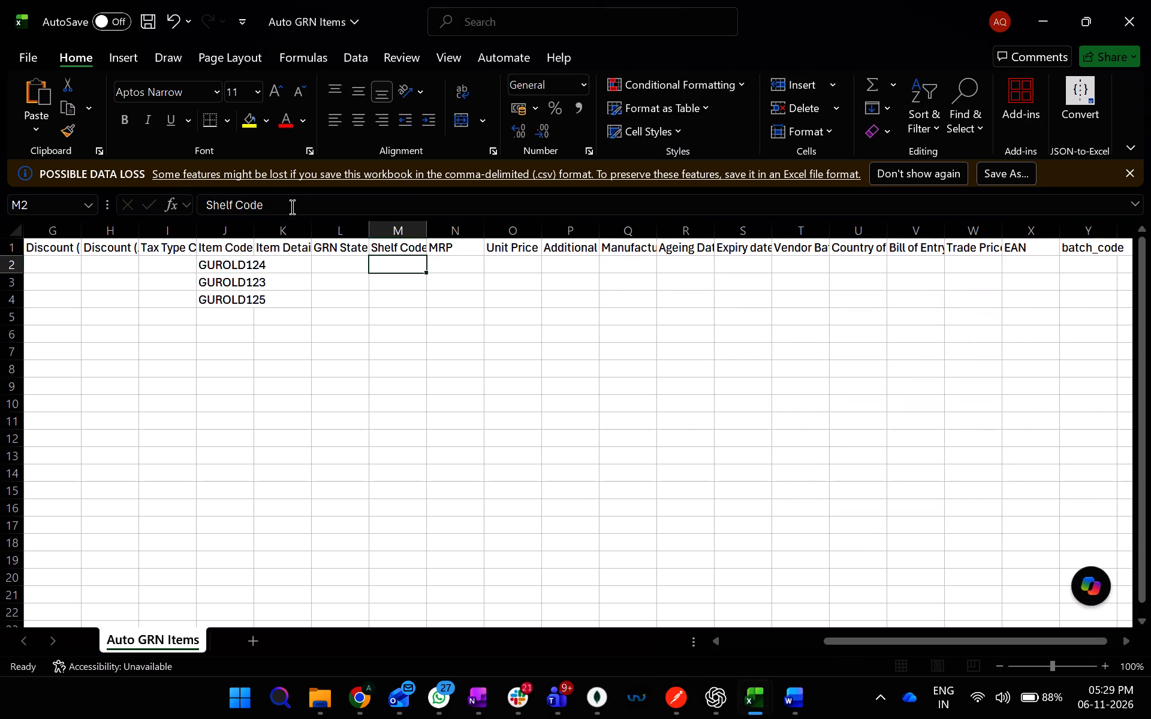
{"action": "type", "text": "DEFAULT"}
{"action": "key", "text": "Tab"}
{"action": "key", "text": "Left"}
{"action": "key", "text": "shift+Down"}
{"action": "key", "text": "shift+Down"}
{"action": "key", "text": "shift+Down"}
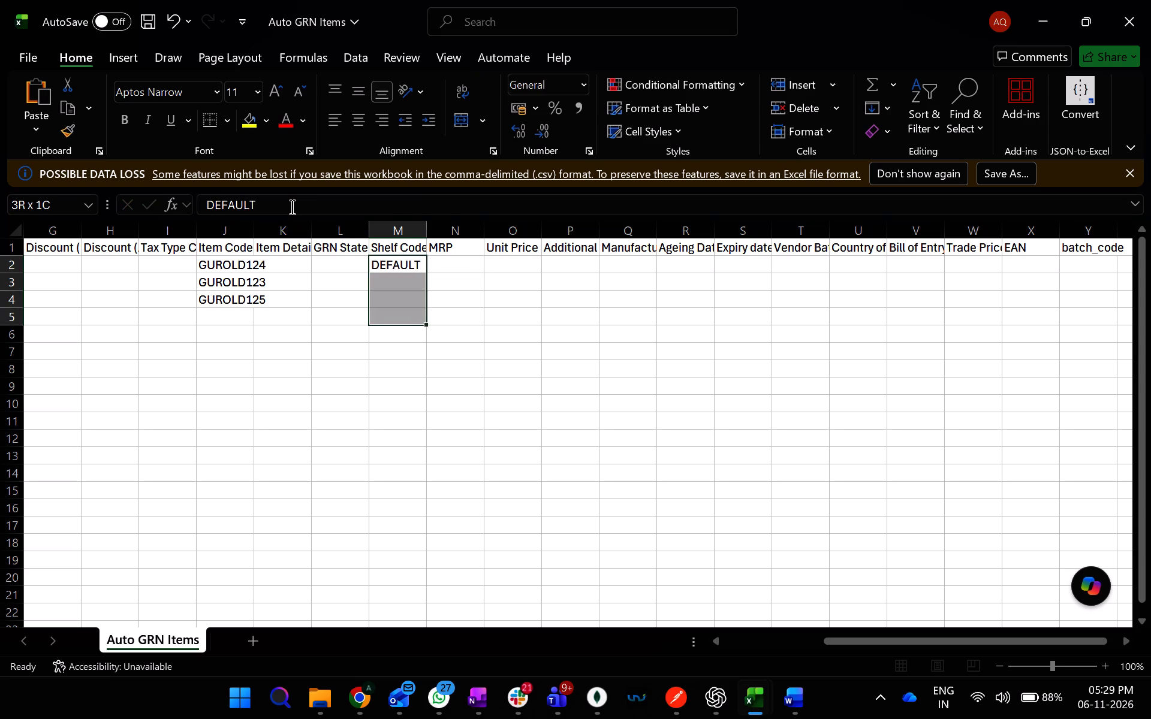
{"action": "key", "text": "shift+Up"}
{"action": "key", "text": "ctrl+d"}
Enter COMPLETE in the GRN State column for row 2 and fill it down through row 4.
{"action": "key", "text": "Up"}
{"action": "key", "text": "Left"}
{"action": "key", "text": "Down"}
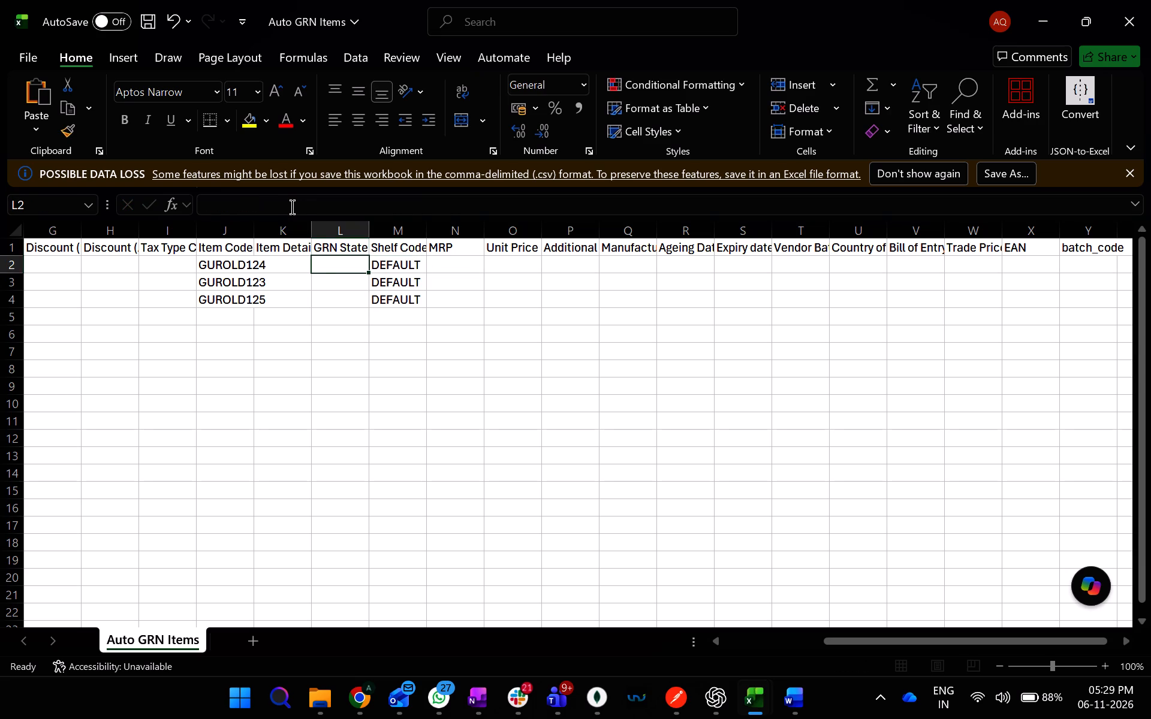
{"action": "type", "text": "COMPLETE"}
{"action": "key", "text": "Tab"}
{"action": "key", "text": "Left"}
{"action": "key", "text": "shift+Down"}
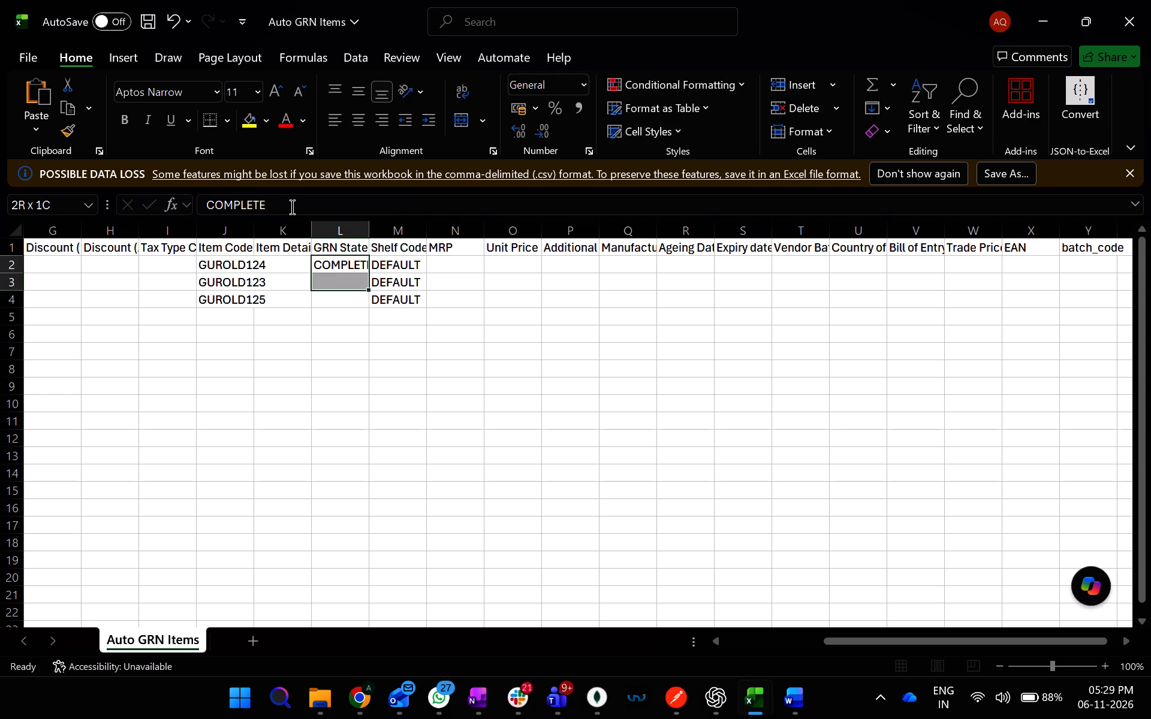
{"action": "key", "text": "shift+Down"}
{"action": "key", "text": "ctrl+d"}
{"action": "key", "text": "Right"}
{"action": "key", "text": "Left"}
Select the row 2 Vendor Code cell, switch to Uniware, open the Vendors list and copy vendor code FG_Vendor_SAP.
{"action": "key", "text": "Up"}
{"action": "key", "text": "Right"}
{"action": "key", "text": "Right"}
{"action": "key", "text": "Left"}
{"action": "key", "text": "ctrl+Left"}
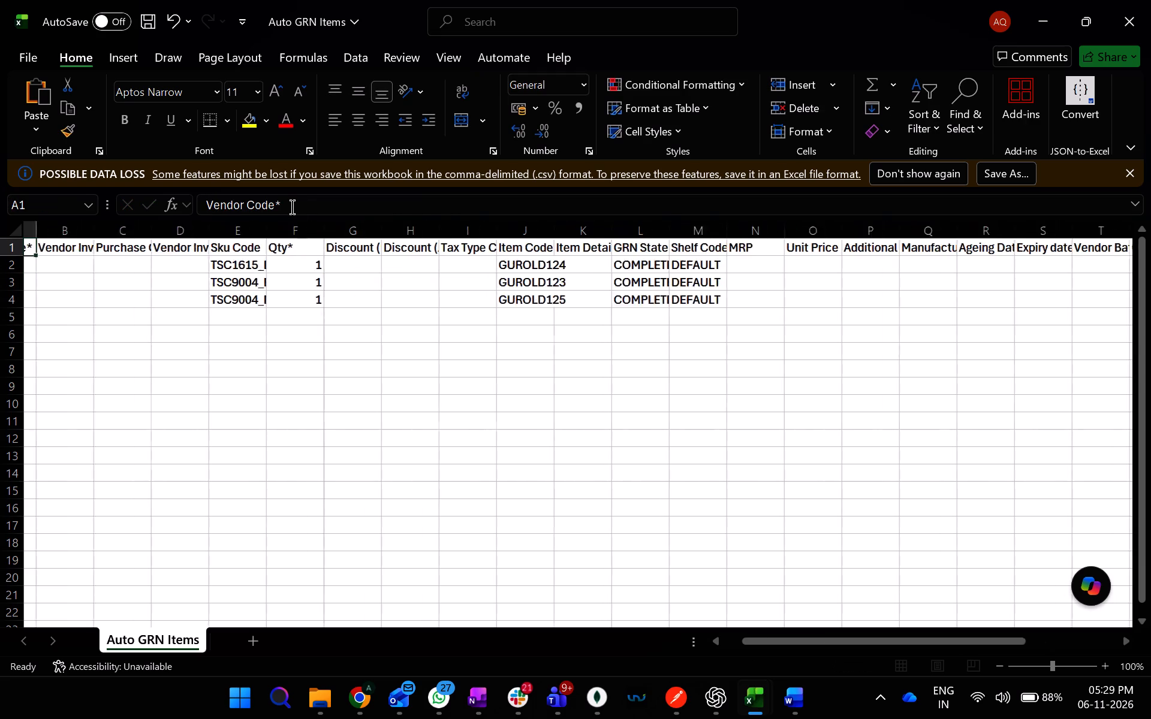
{"action": "key", "text": "Down"}
{"action": "key", "text": "Up"}
{"action": "key", "text": "Down"}
{"action": "key", "text": "alt+Tab"}
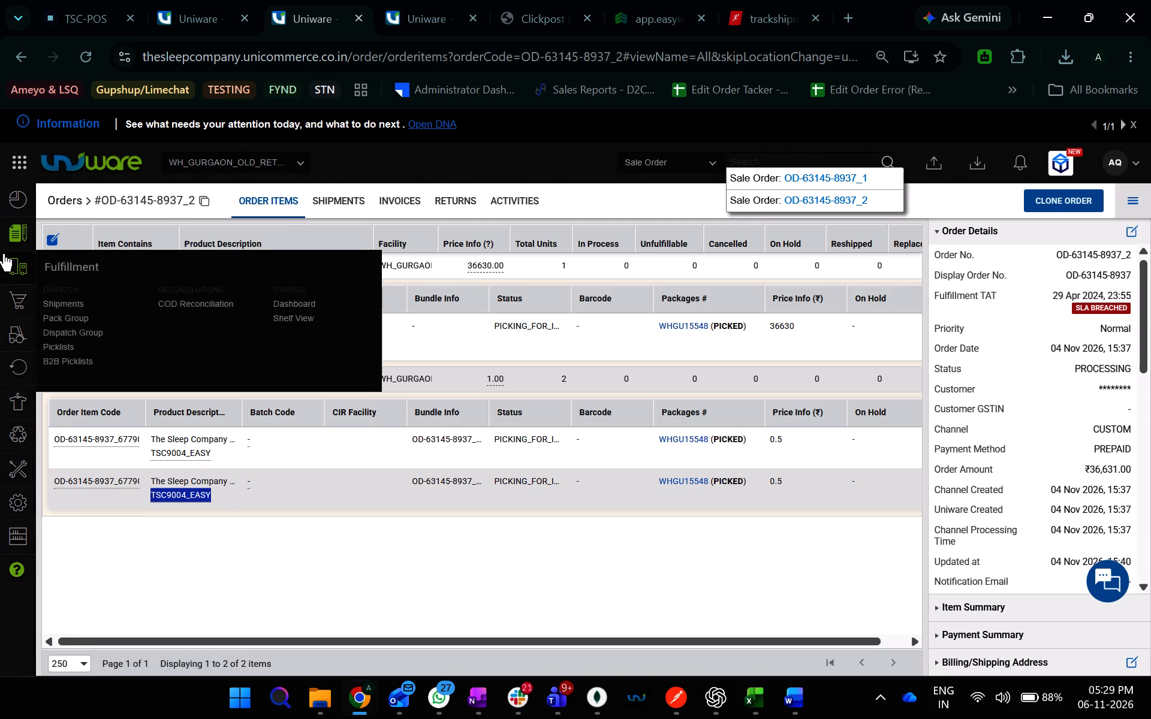
{"action": "left_click", "coordinate": [299, 342]}
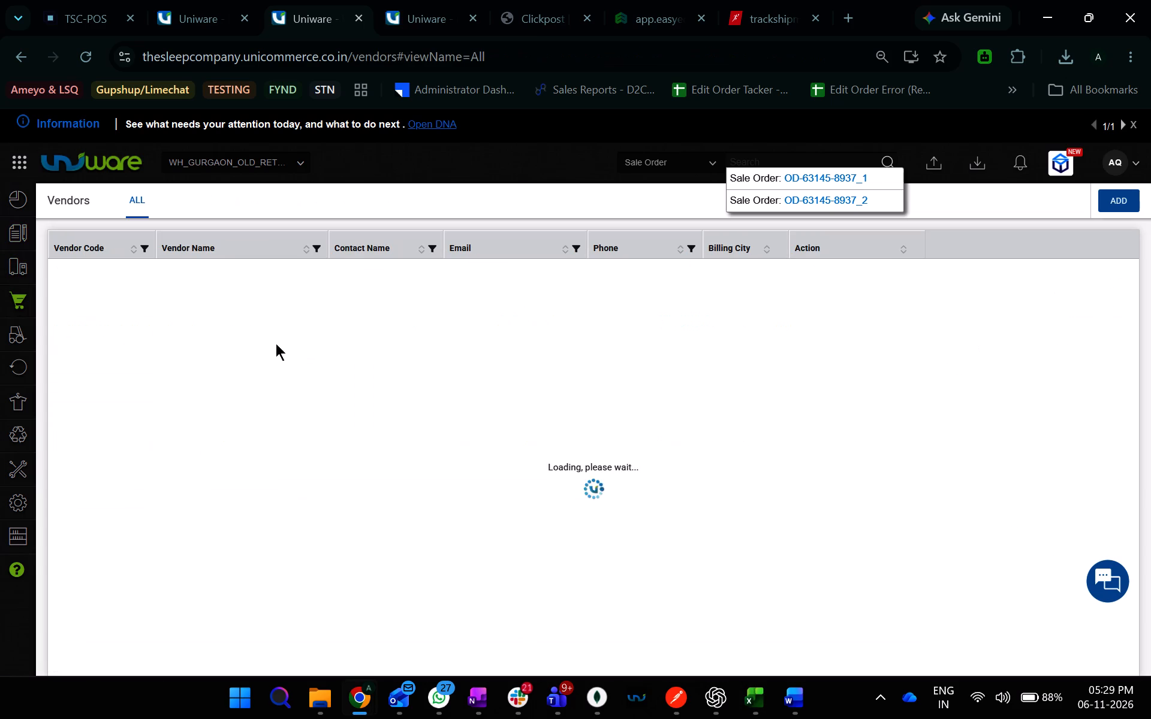
{"action": "left_click_drag", "start_coordinate": [126, 301], "coordinate": [53, 309]}
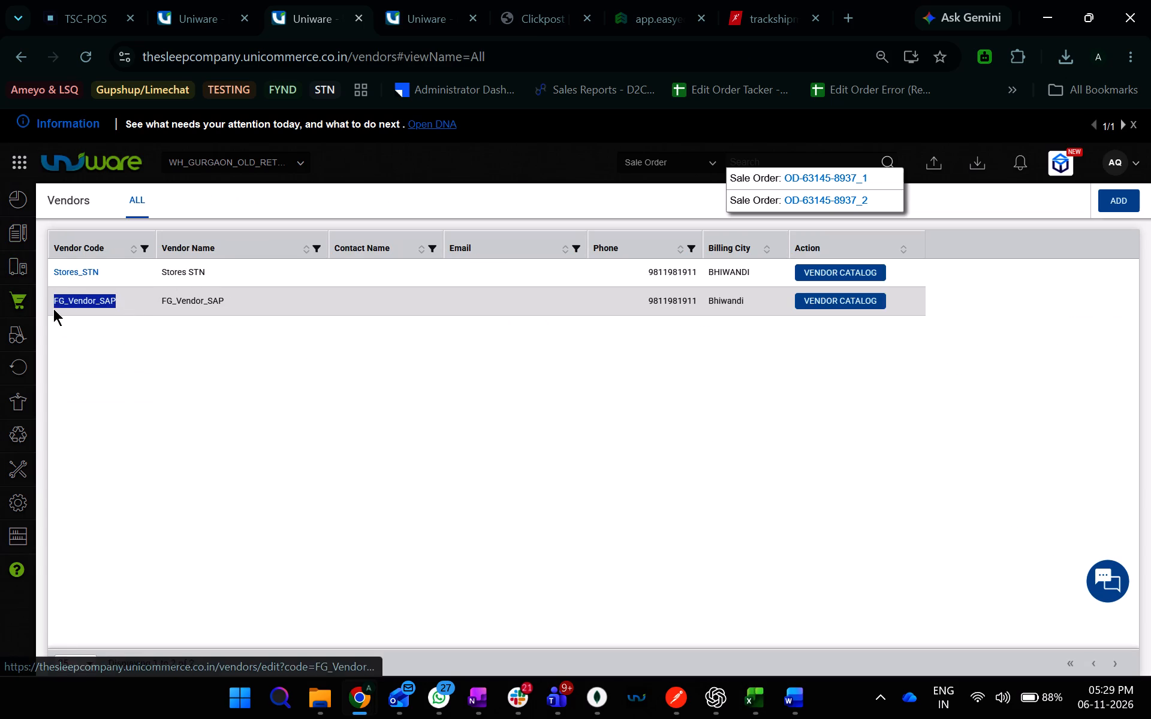
{"action": "left_click_drag", "start_coordinate": [53, 309], "coordinate": [52, 308]}
{"action": "key", "text": "ctrl+c"}
{"action": "key", "text": "ctrl+c"}
Switch to the Auto GRN Items sheet, paste FG_Vendor_SAP as the row 2 Vendor Code and fill it down to row 3.
{"action": "key", "text": "alt+Tab"}
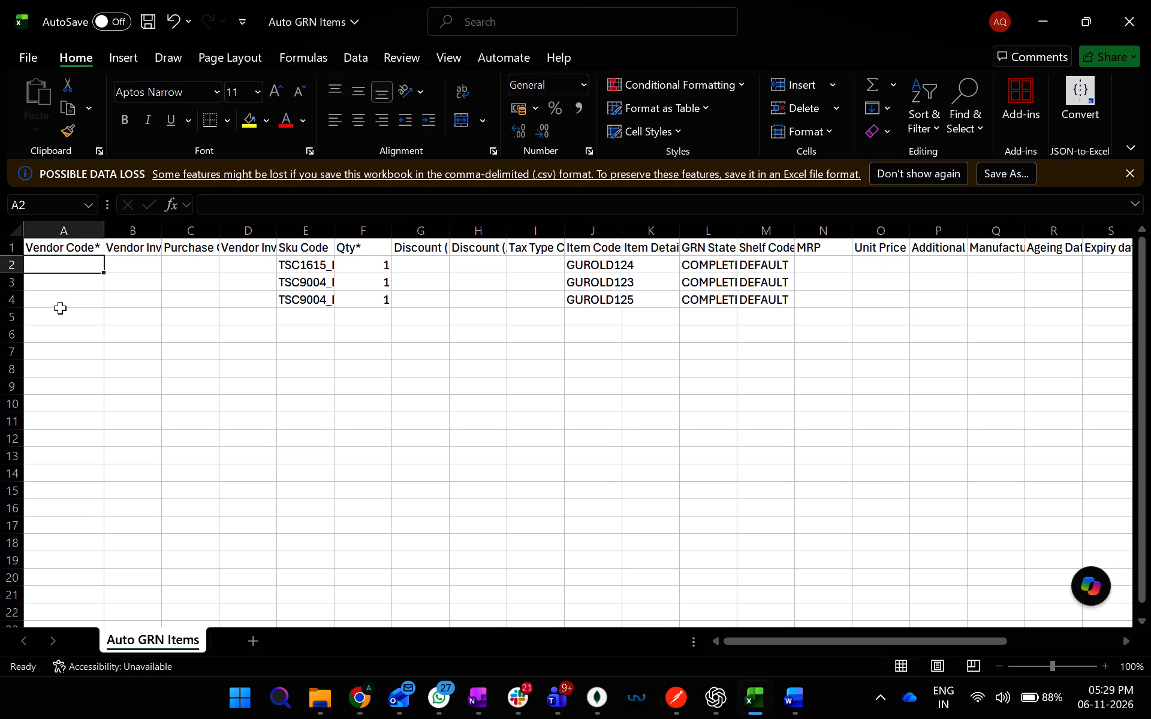
{"action": "key", "text": "ctrl+shift+v"}
{"action": "key", "text": "shift+Down"}
{"action": "key", "text": "ctrl+d"}
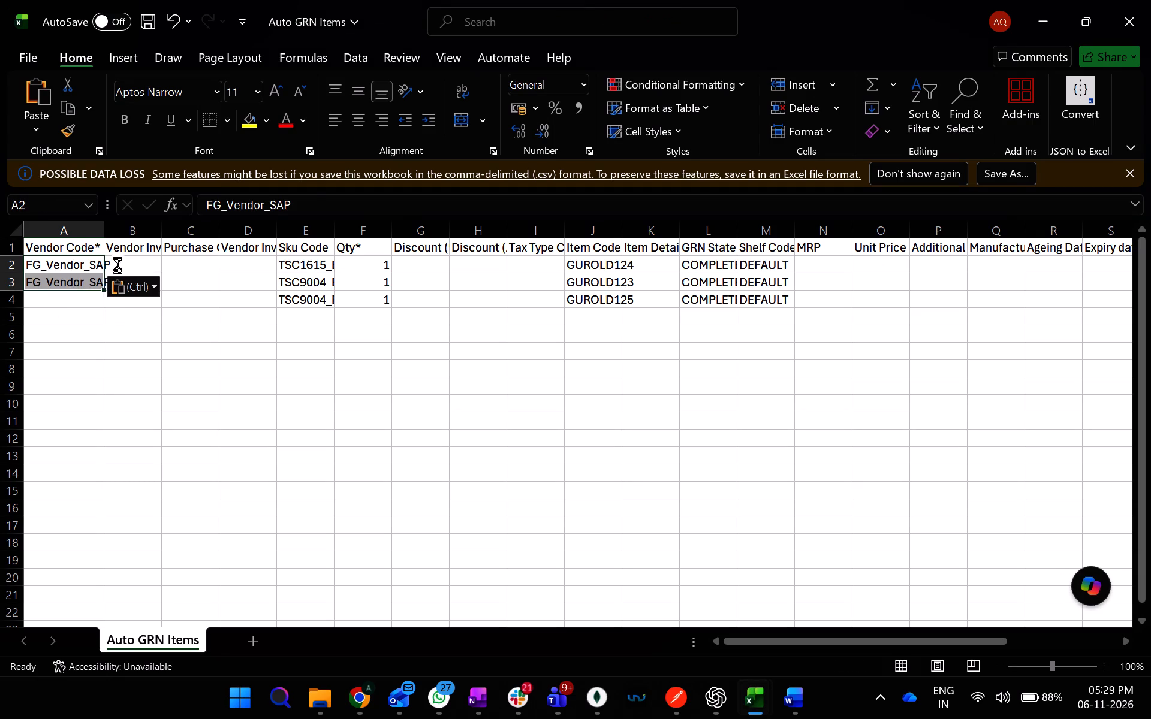
Widen the Vendor Invoice Date column to fit its full header.
{"action": "key", "text": "ctrl+Right"}
{"action": "key", "text": "Left"}
{"action": "key", "text": "Up"}
{"action": "key", "text": "Left"}
{"action": "key", "text": "Left"}
{"action": "key", "text": "Right"}
{"action": "key", "text": "Right"}
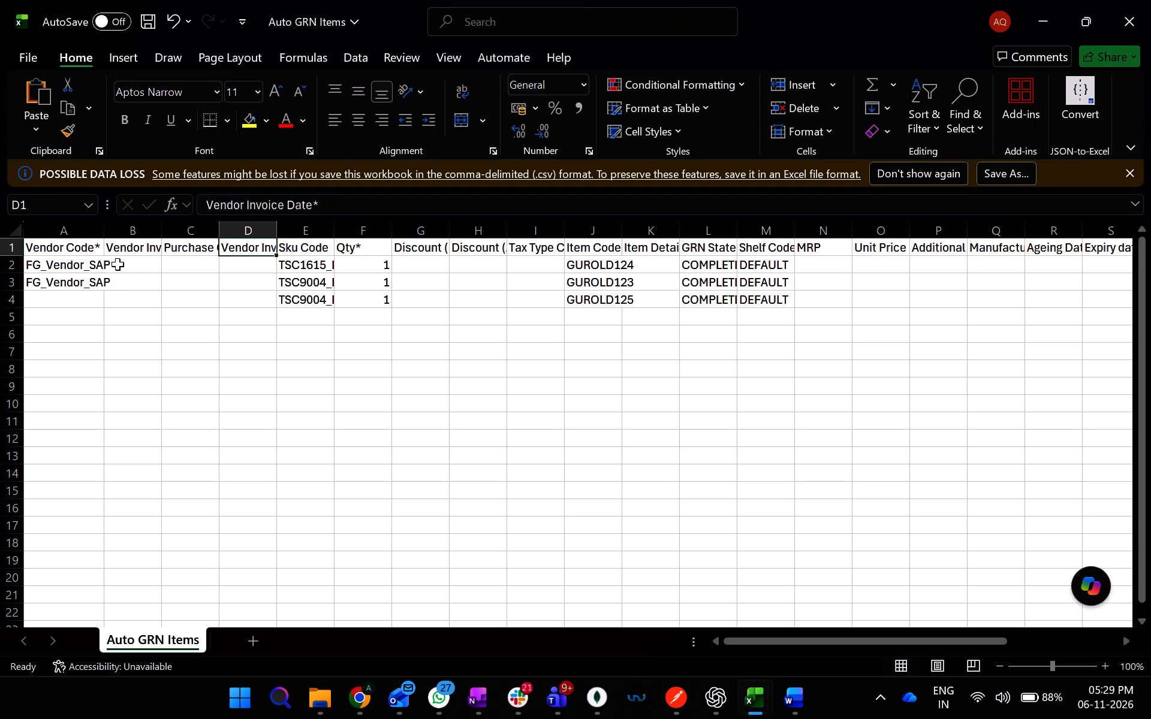
{"action": "double_click", "coordinate": [280, 233]}
{"action": "left_click", "coordinate": [314, 342]}
{"action": "left_click", "coordinate": [288, 250]}
Select the row 2 Vendor Invoice Date cell, switch to Uniware and open the Auto GRN Items import configuration to check the required date format.
{"action": "left_click", "coordinate": [273, 267]}
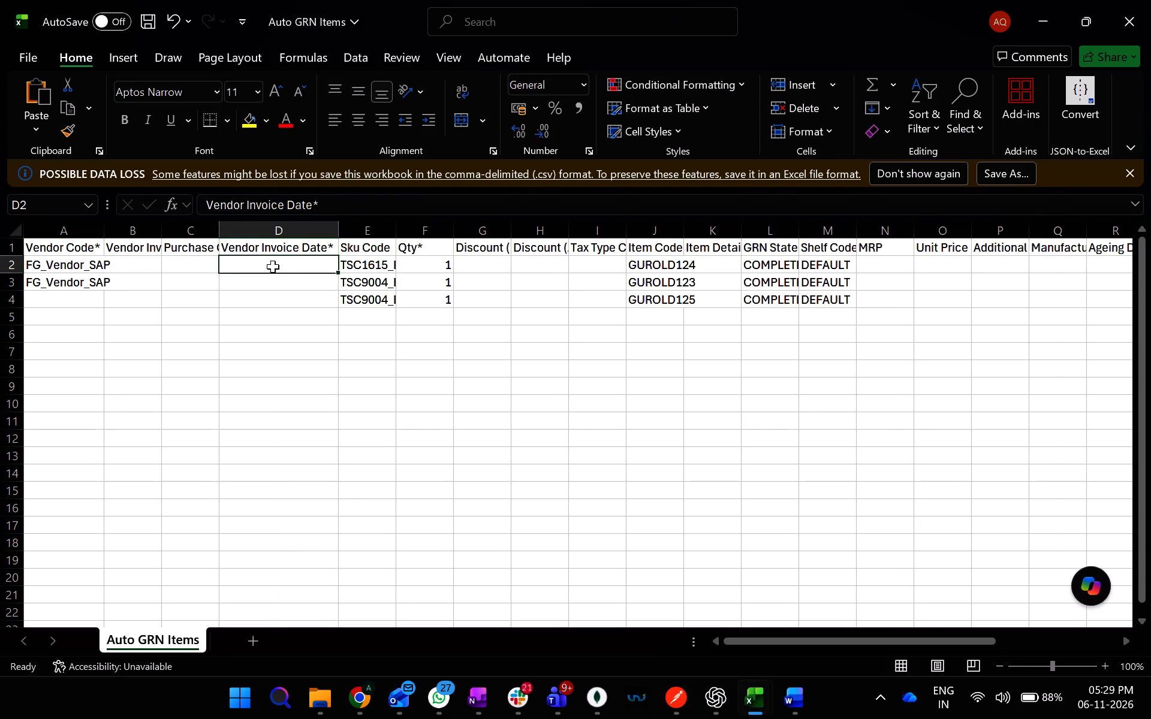
{"action": "key", "text": "alt+Tab"}
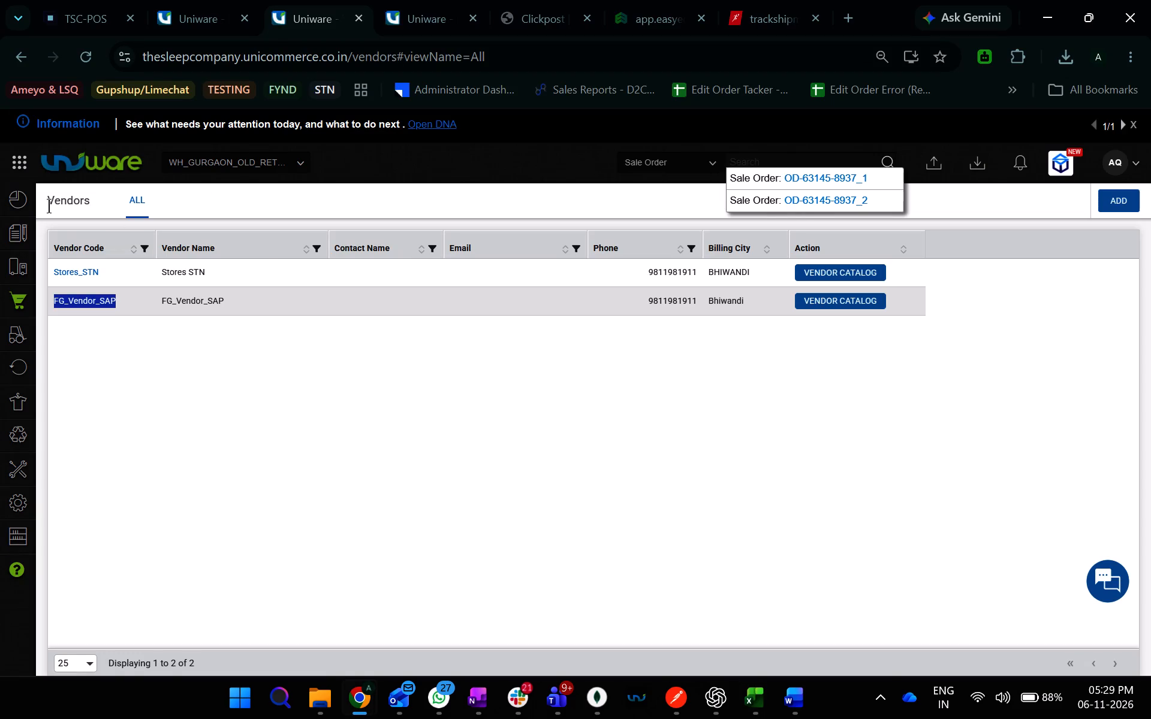
{"action": "left_click", "coordinate": [194, 16]}
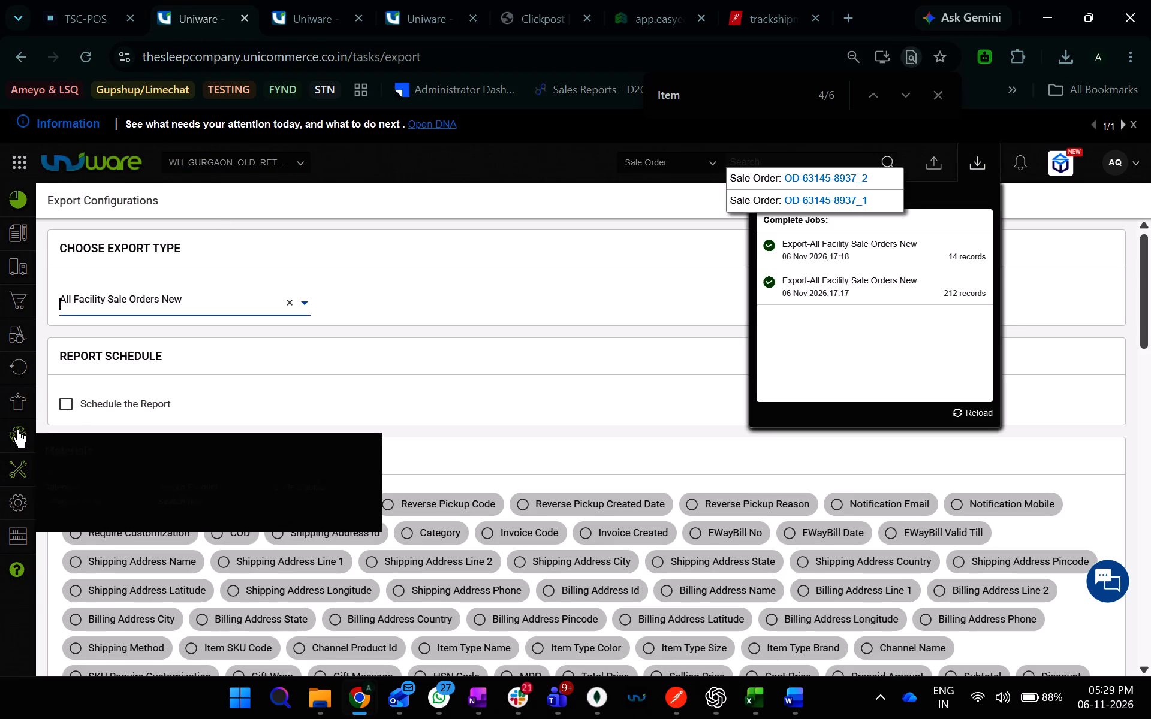
{"action": "left_click", "coordinate": [55, 519]}
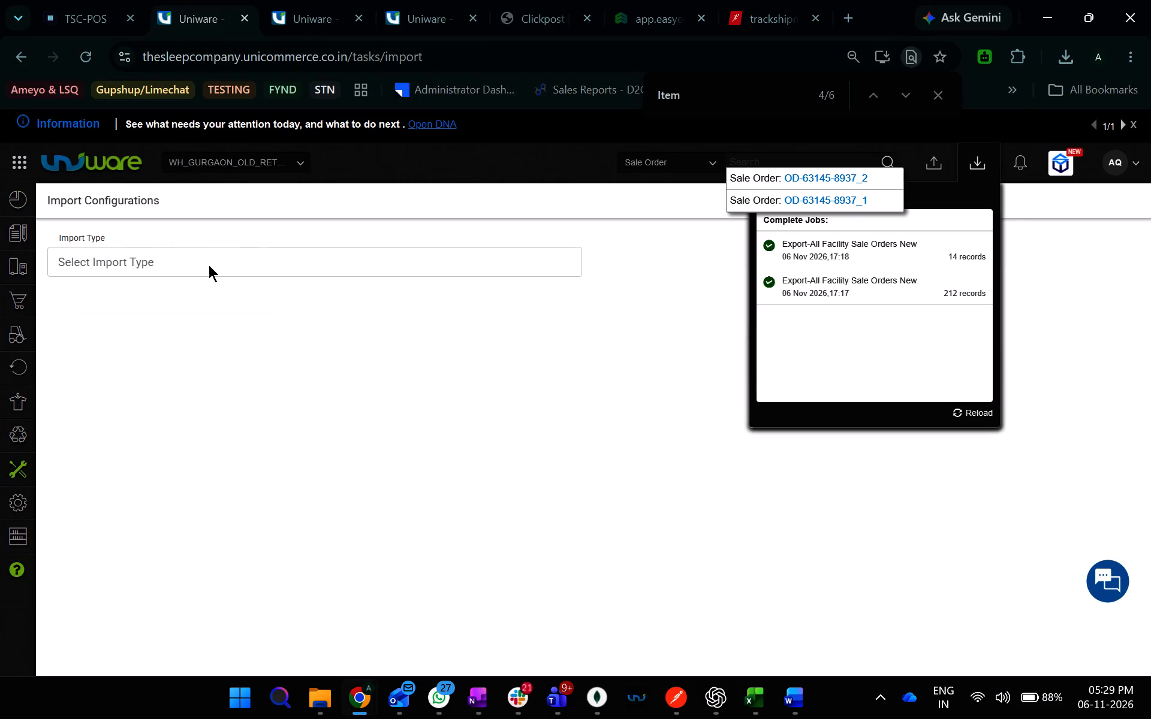
{"action": "left_click", "coordinate": [210, 258]}
{"action": "type", "text": "auto"}
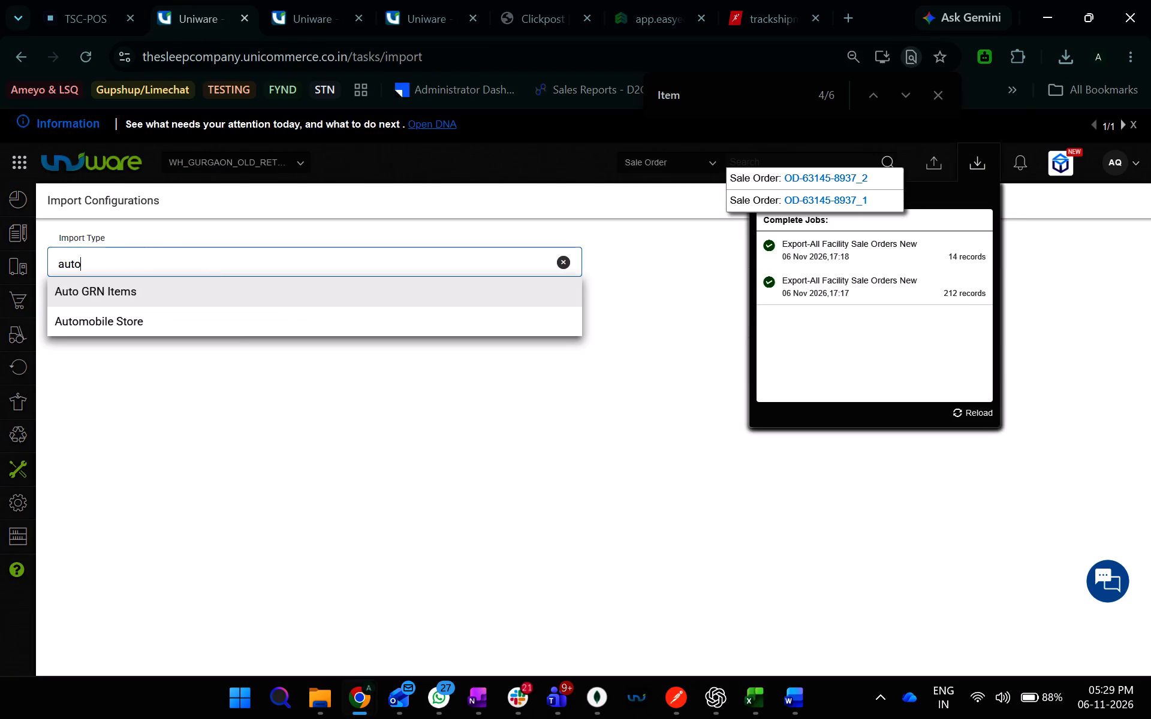
{"action": "key", "text": "Return"}
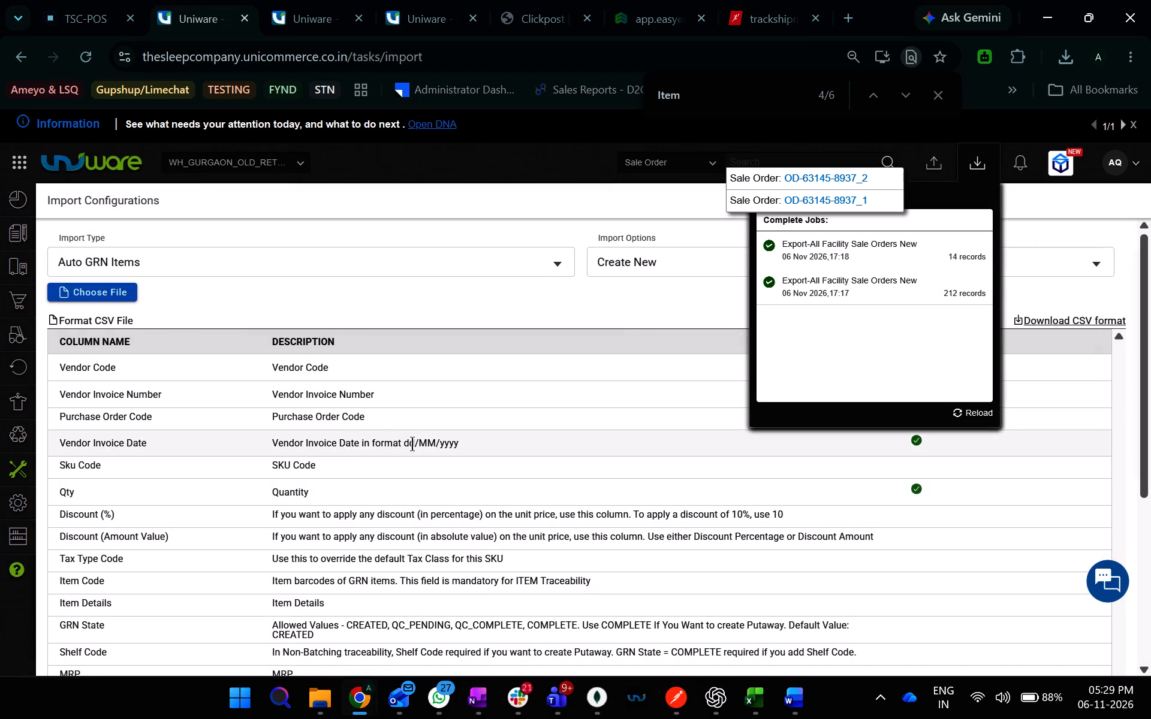
Back in the Excel sheet, enter 05/11/2026 as the row 2 Vendor Invoice Date and fill it down through row 4.
{"action": "key", "text": "alt+Tab"}
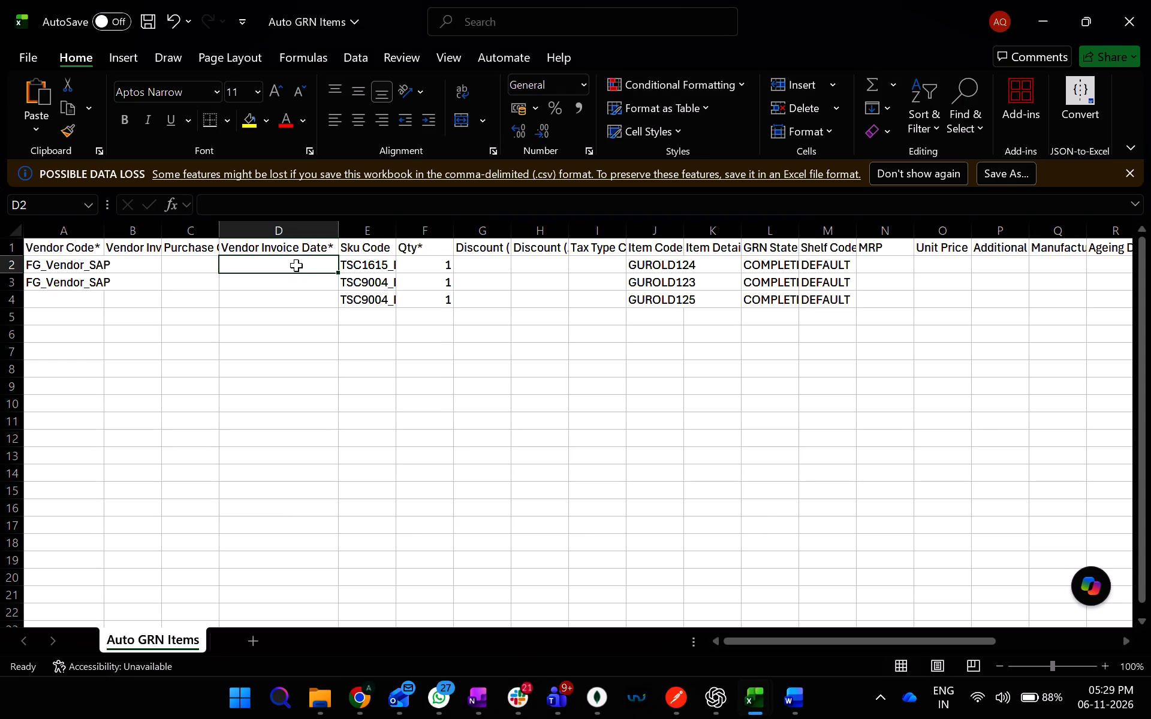
{"action": "type", "text": "05/"}
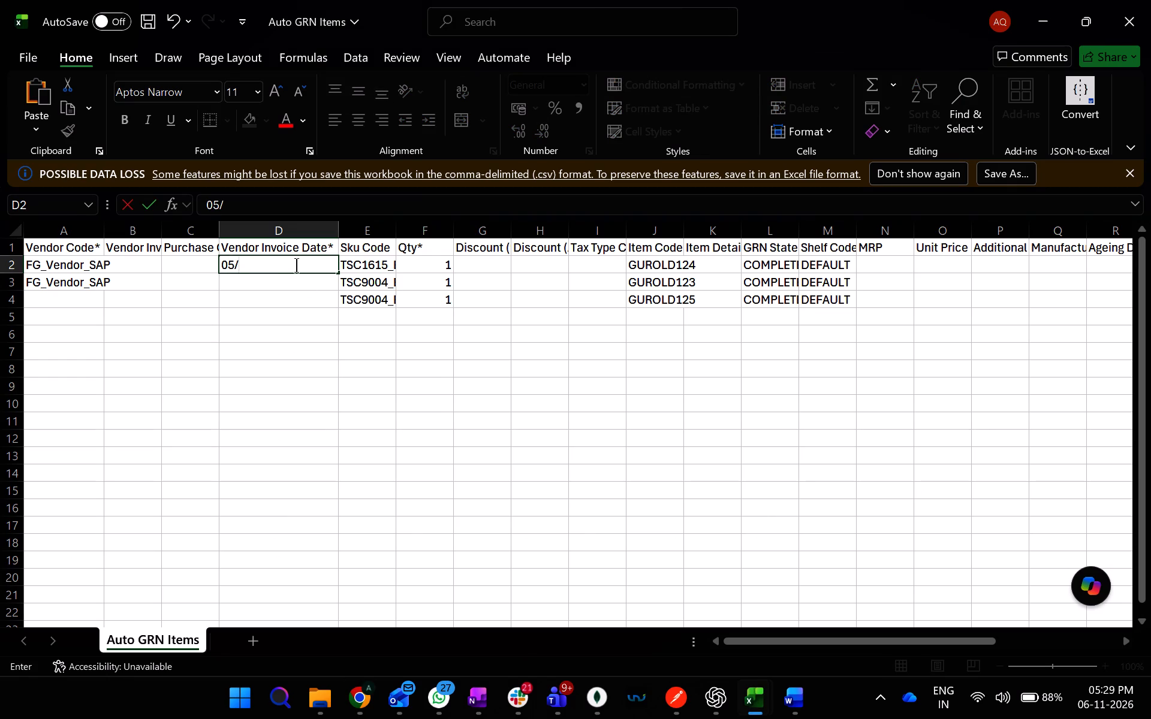
{"action": "type", "text": "11"}
{"action": "type", "text": "/202"}
{"action": "key", "text": "6"}
{"action": "key", "text": "Tab"}
{"action": "key", "text": "Left"}
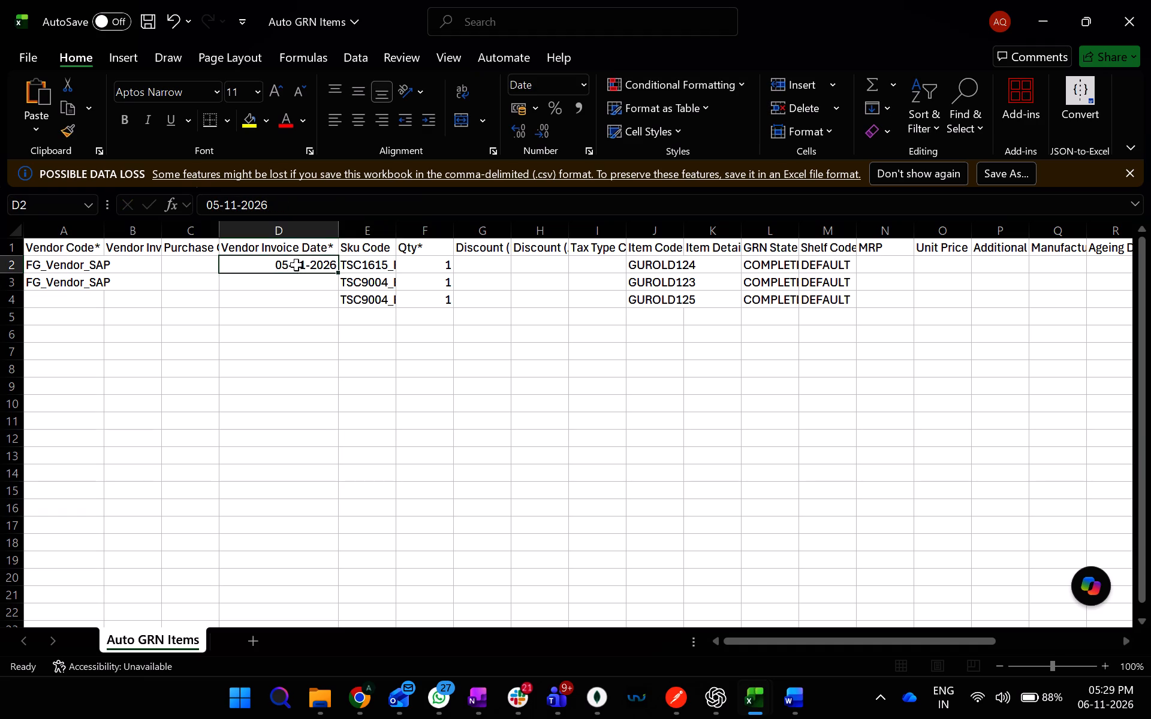
{"action": "key", "text": "shift+Down"}
{"action": "key", "text": "shift+Down"}
{"action": "key", "text": "ctrl+d"}
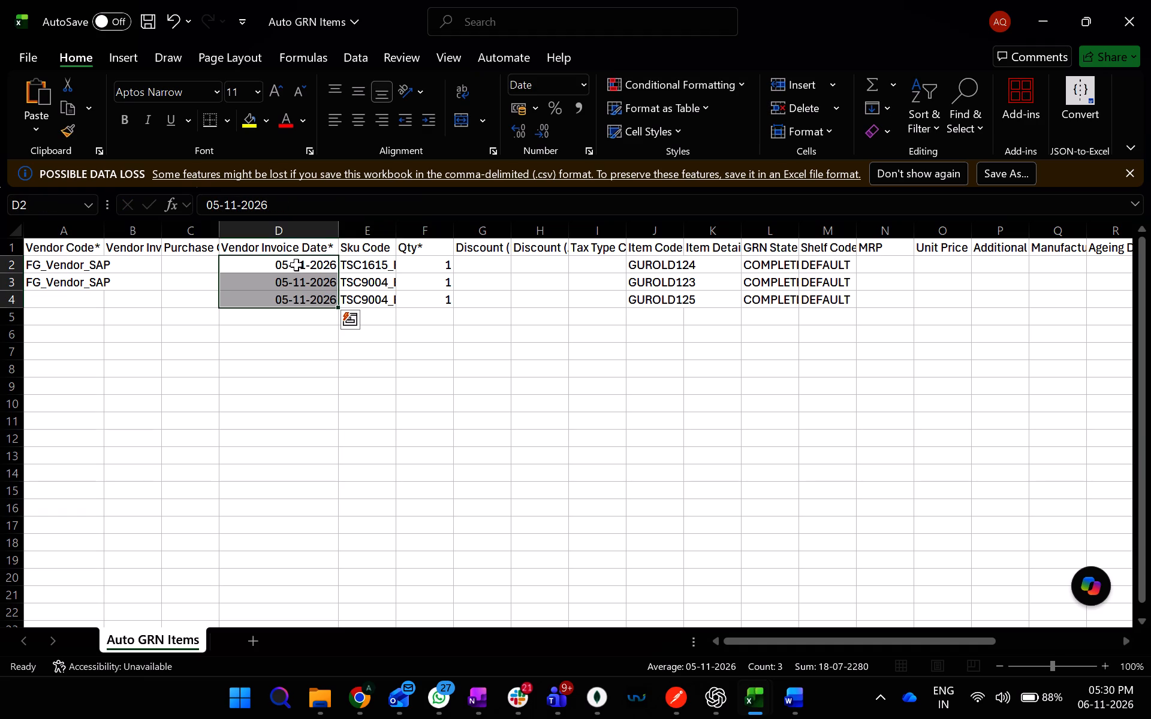
Apply the custom number format dd/mm/yyyy to the Vendor Invoice Date cells in rows 2 to 4.
{"action": "left_click", "coordinate": [577, 81]}
{"action": "left_click", "coordinate": [583, 82]}
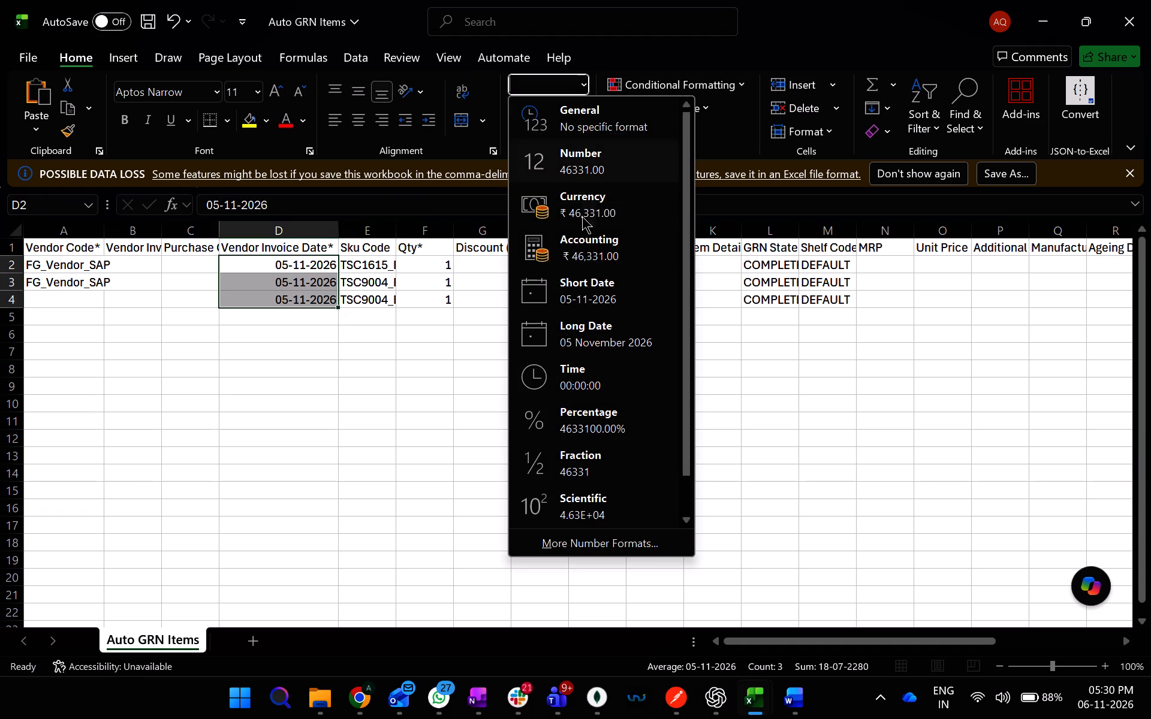
{"action": "left_click", "coordinate": [577, 539]}
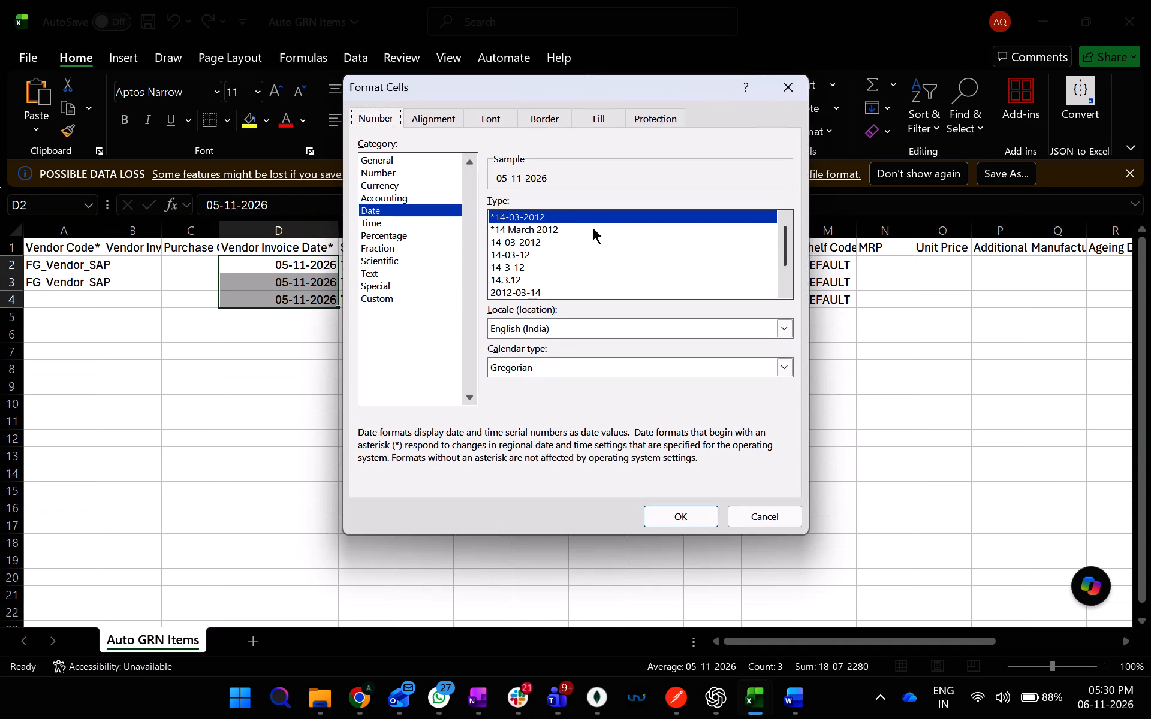
{"action": "left_click", "coordinate": [391, 295]}
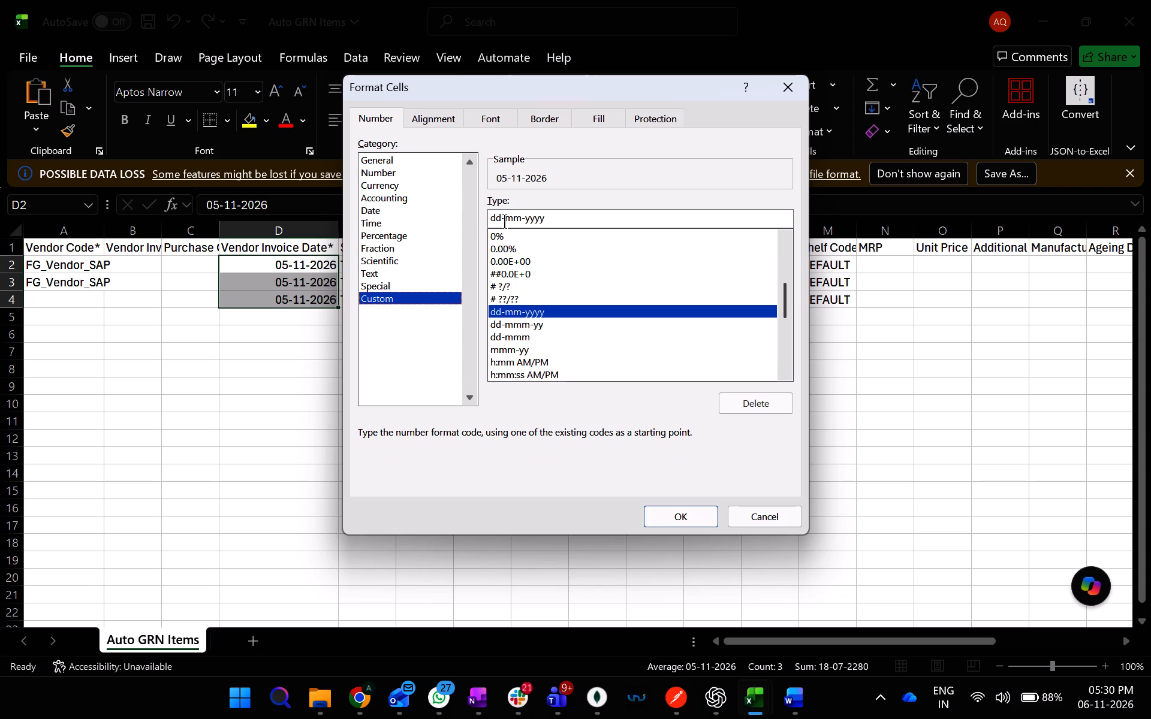
{"action": "left_click", "coordinate": [502, 220]}
{"action": "key", "text": "Right"}
{"action": "key", "text": "BackSpace"}
{"action": "key", "text": "slash"}
{"action": "key", "text": "Right"}
{"action": "key", "text": "Right"}
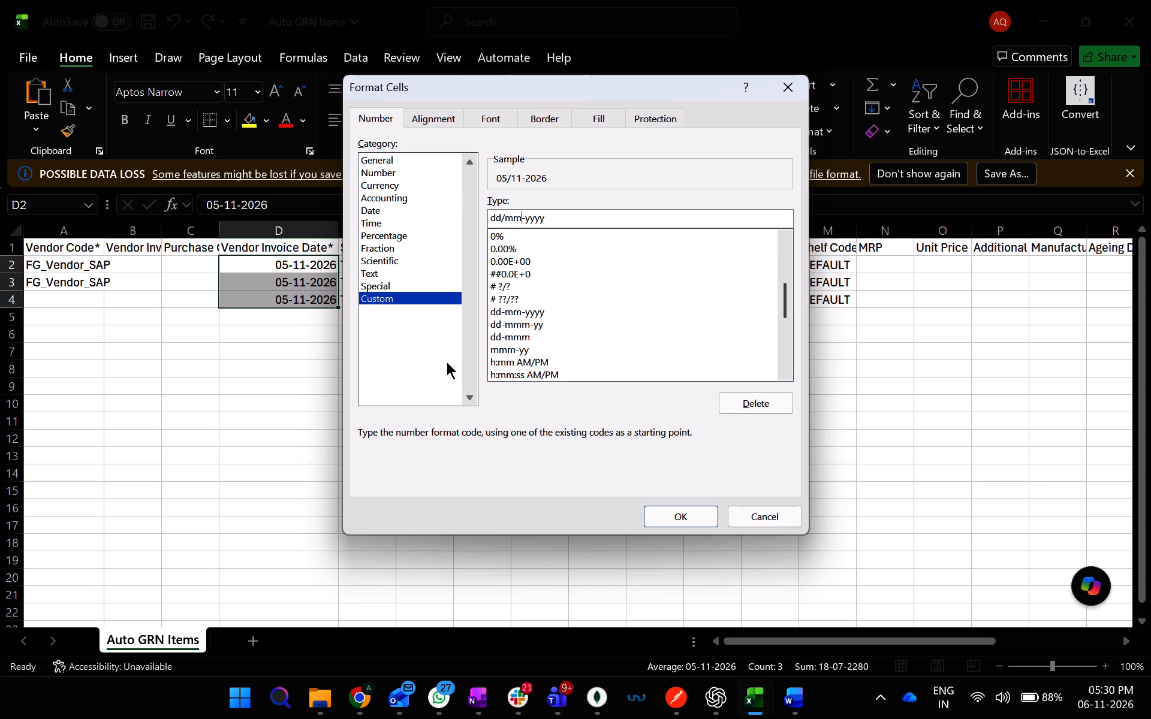
{"action": "key", "text": "Right"}
{"action": "key", "text": "BackSpace"}
{"action": "key", "text": "slash"}
{"action": "key", "text": "Tab"}
{"action": "left_click", "coordinate": [661, 521]}
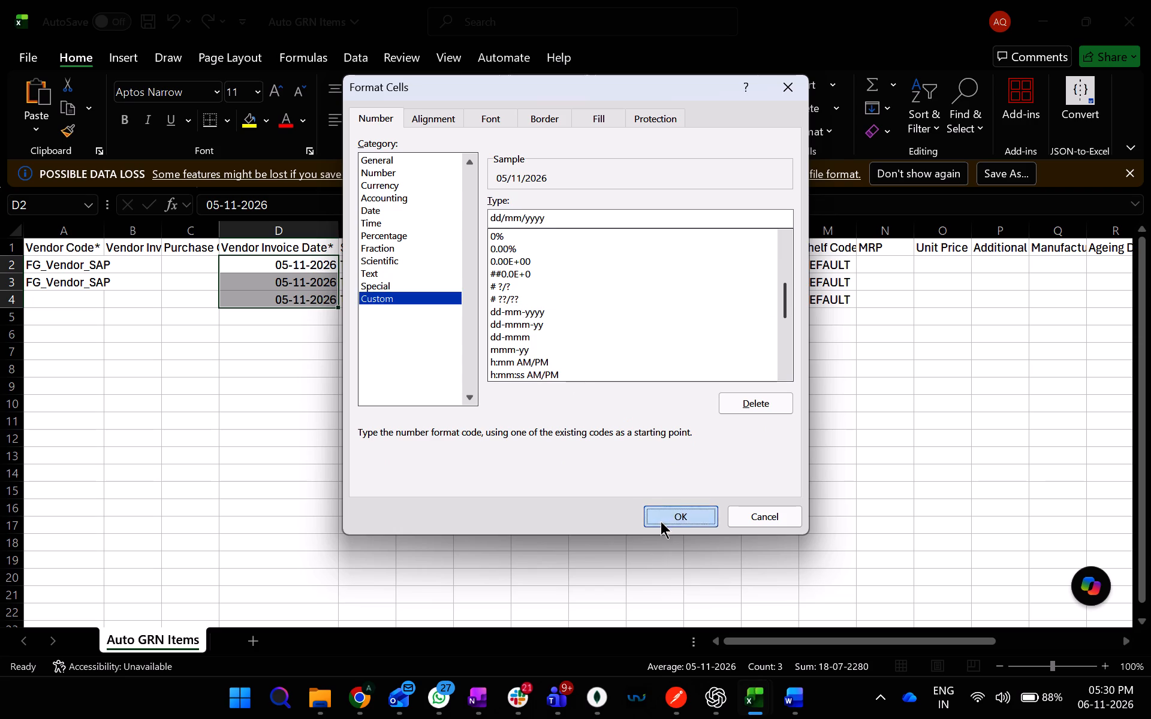
{"action": "left_click", "coordinate": [407, 330]}
Switch to Uniware and review which Auto GRN Items import columns are marked as required.
{"action": "scroll", "coordinate": [554, 303], "scroll_direction": "left", "scroll_amount": 1}
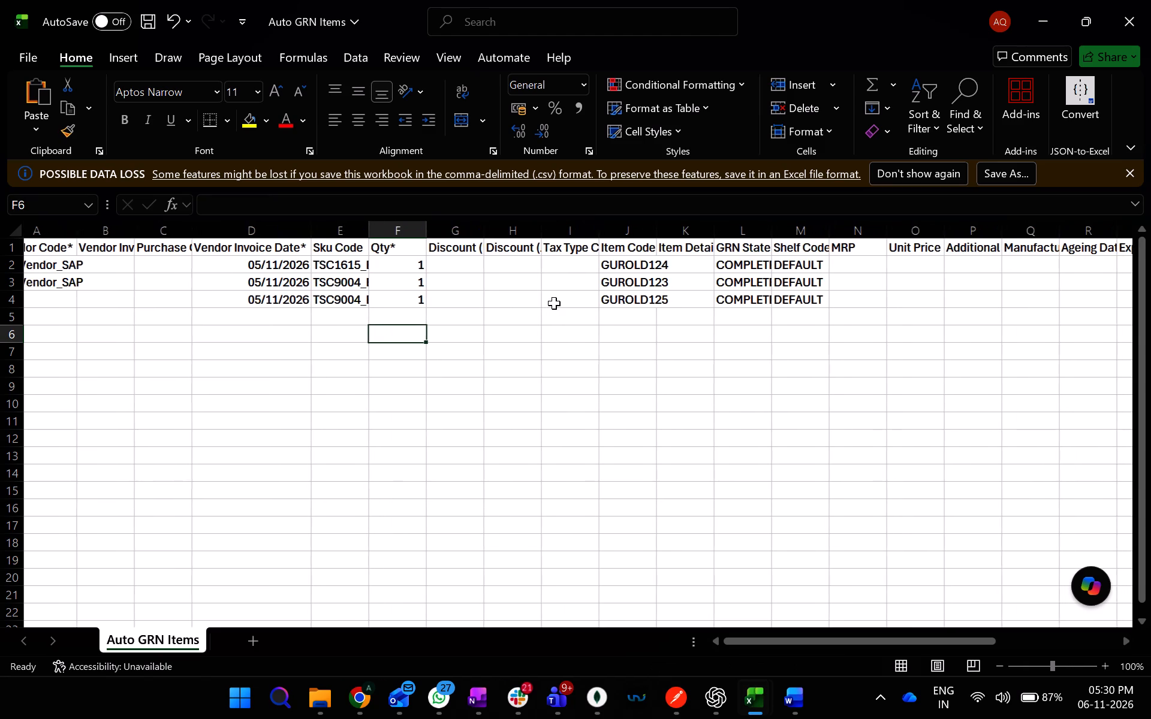
{"action": "scroll", "coordinate": [554, 303], "scroll_direction": "left", "scroll_amount": 2}
{"action": "key", "text": "alt+Tab"}
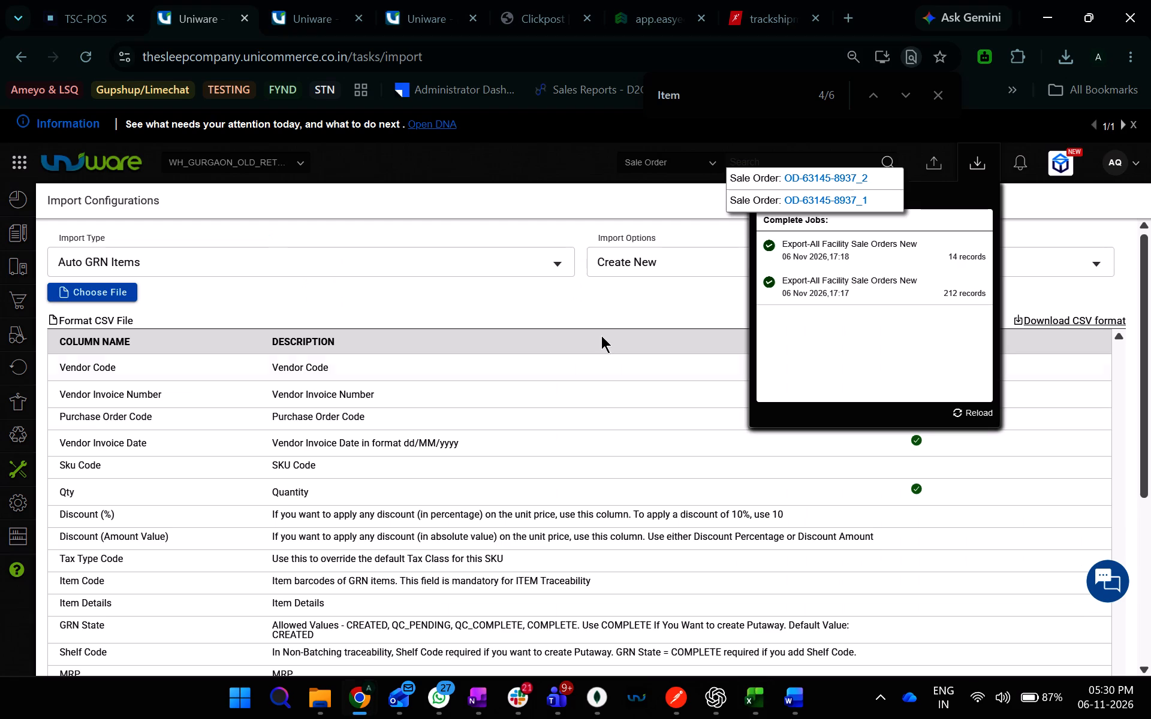
{"action": "left_click", "coordinate": [700, 483]}
{"action": "left_click", "coordinate": [980, 164]}
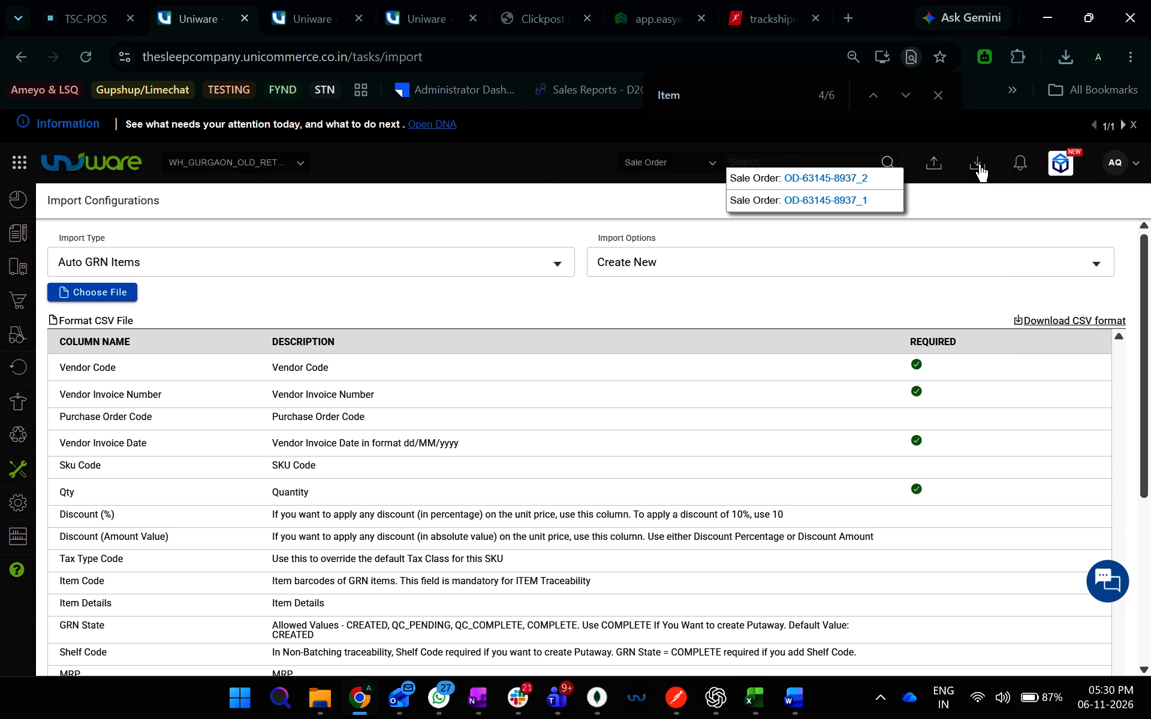
{"action": "scroll", "coordinate": [787, 502], "scroll_direction": "down", "scroll_amount": 3}
{"action": "scroll", "coordinate": [787, 502], "scroll_direction": "up", "scroll_amount": 1}
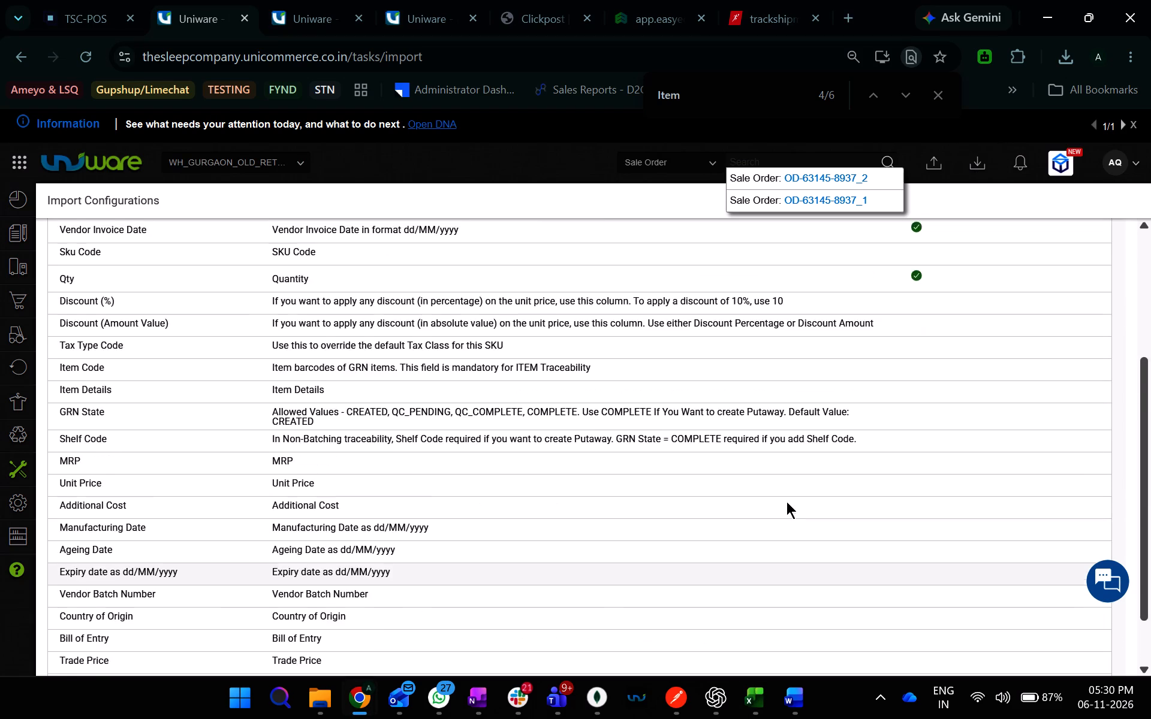
{"action": "scroll", "coordinate": [787, 502], "scroll_direction": "up", "scroll_amount": 2}
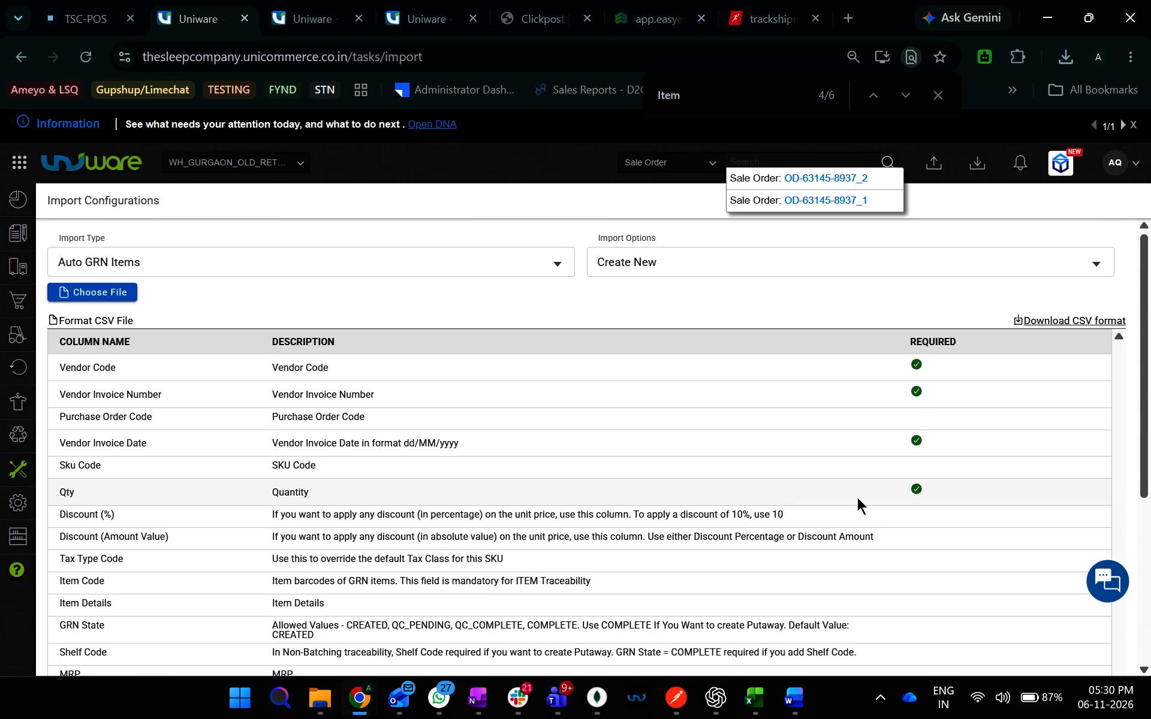
{"action": "scroll", "coordinate": [586, 497], "scroll_direction": "down", "scroll_amount": 1}
Return to the Excel sheet and check its filled columns across all the import headers.
{"action": "key", "text": "alt+Tab"}
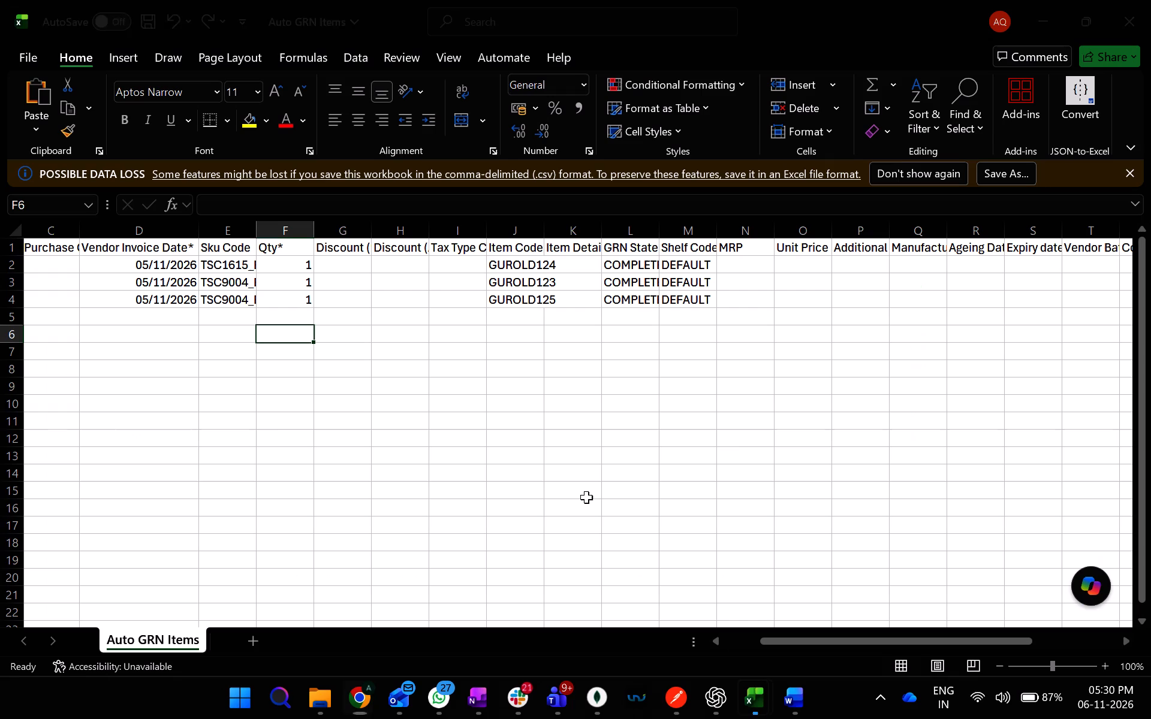
{"action": "left_click", "coordinate": [745, 442]}
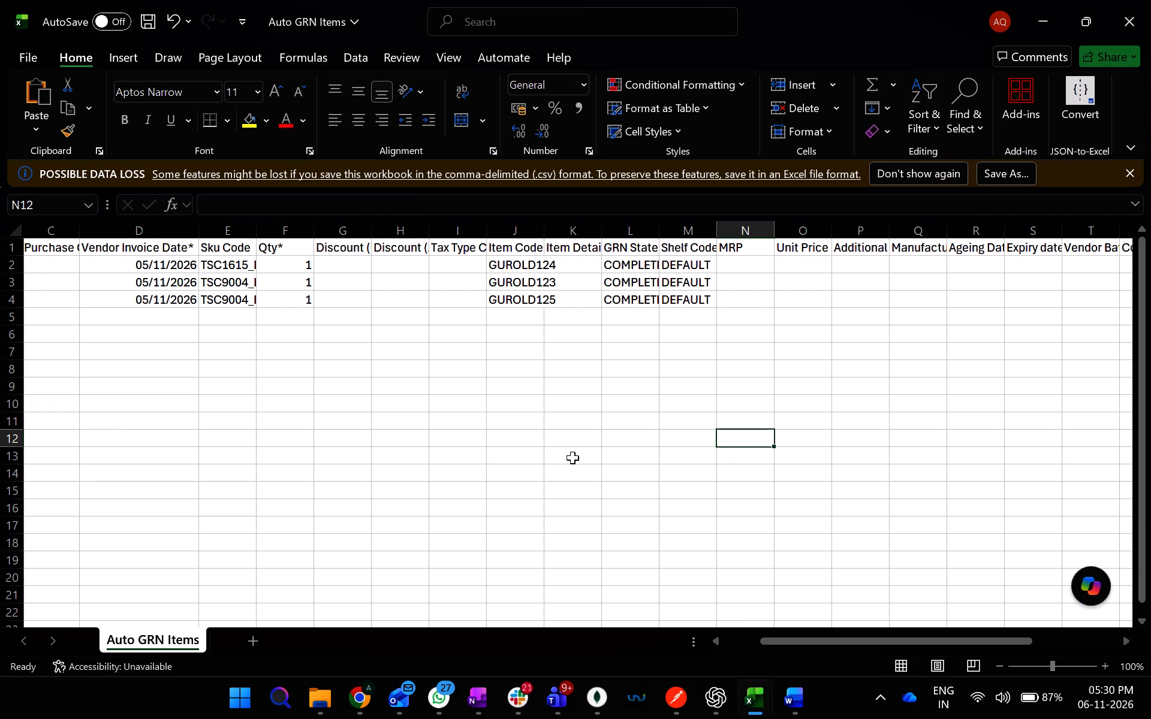
{"action": "left_click", "coordinate": [475, 473]}
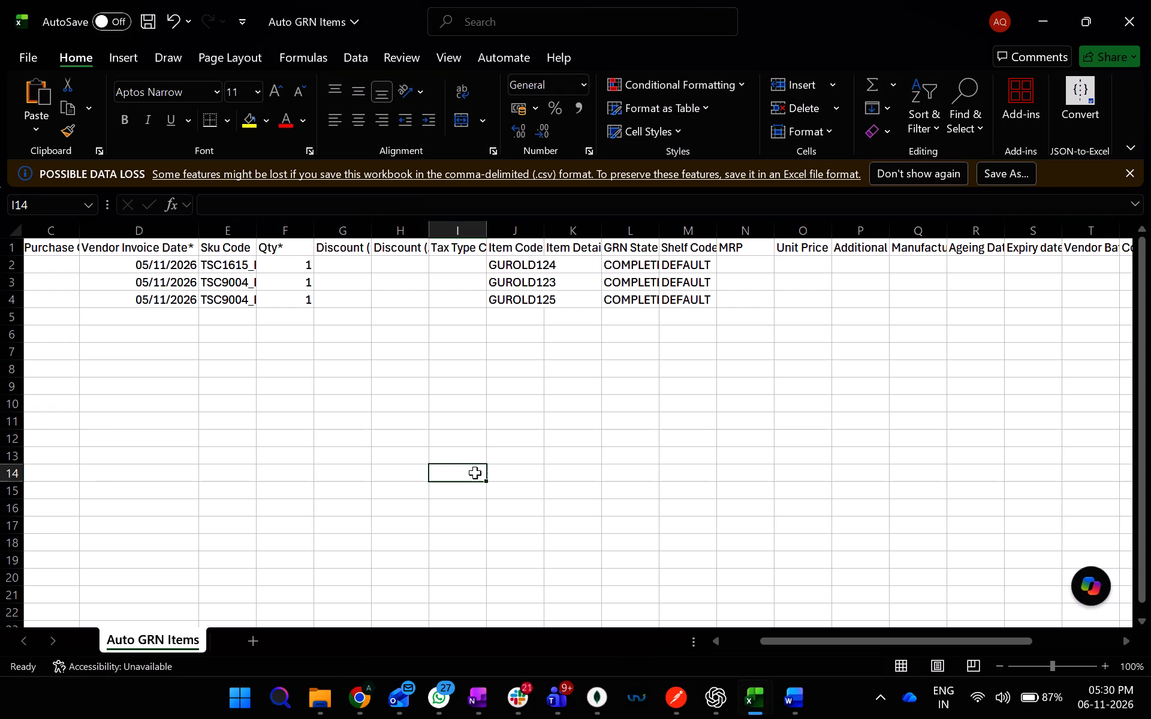
{"action": "scroll", "coordinate": [475, 473], "scroll_direction": "left", "scroll_amount": 5}
{"action": "scroll", "coordinate": [475, 473], "scroll_direction": "right", "scroll_amount": 1}
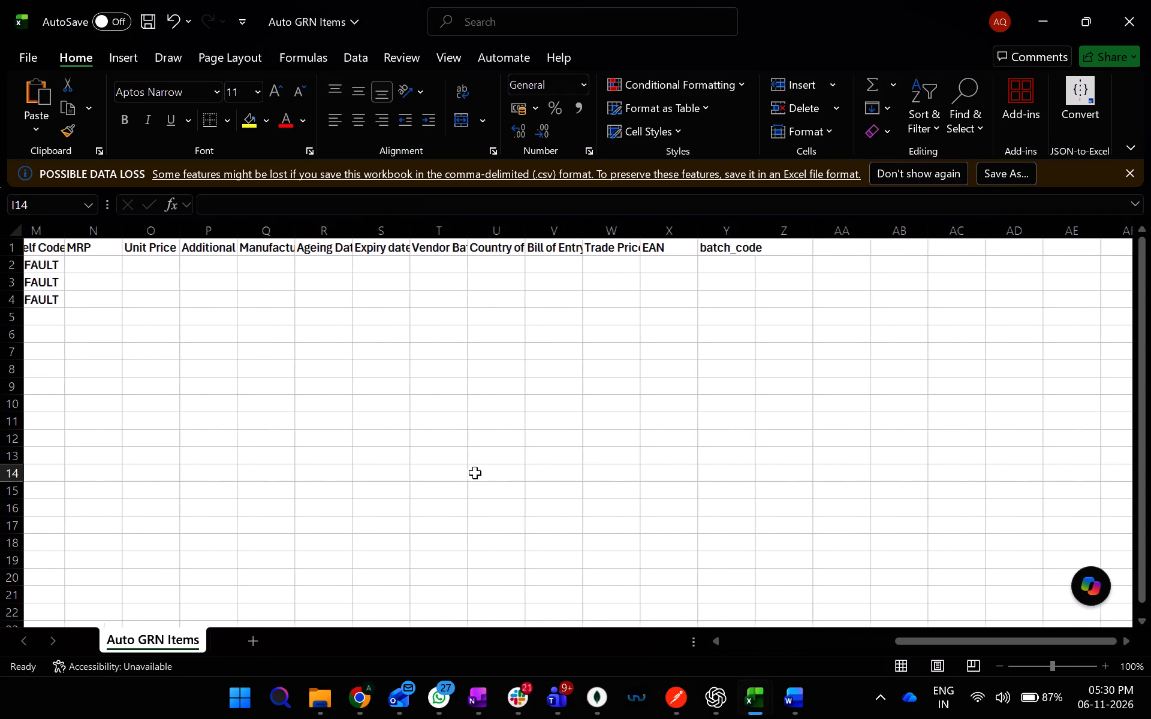
{"action": "scroll", "coordinate": [475, 473], "scroll_direction": "right", "scroll_amount": 3}
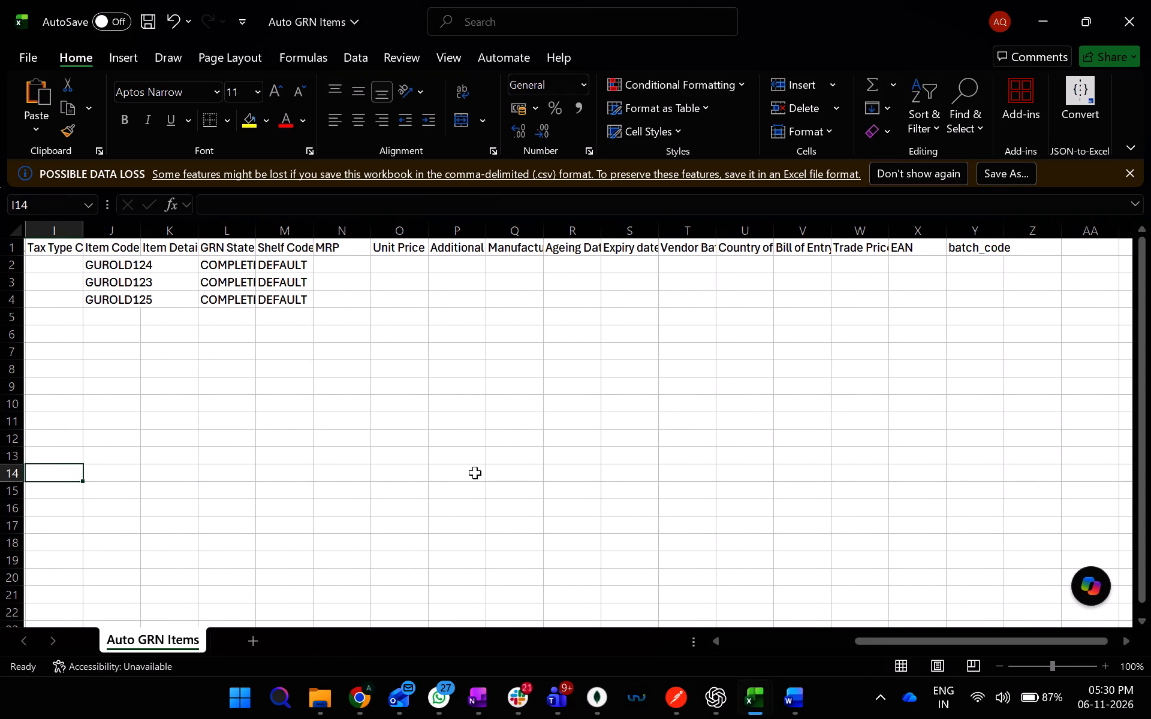
{"action": "scroll", "coordinate": [475, 473], "scroll_direction": "right", "scroll_amount": 2}
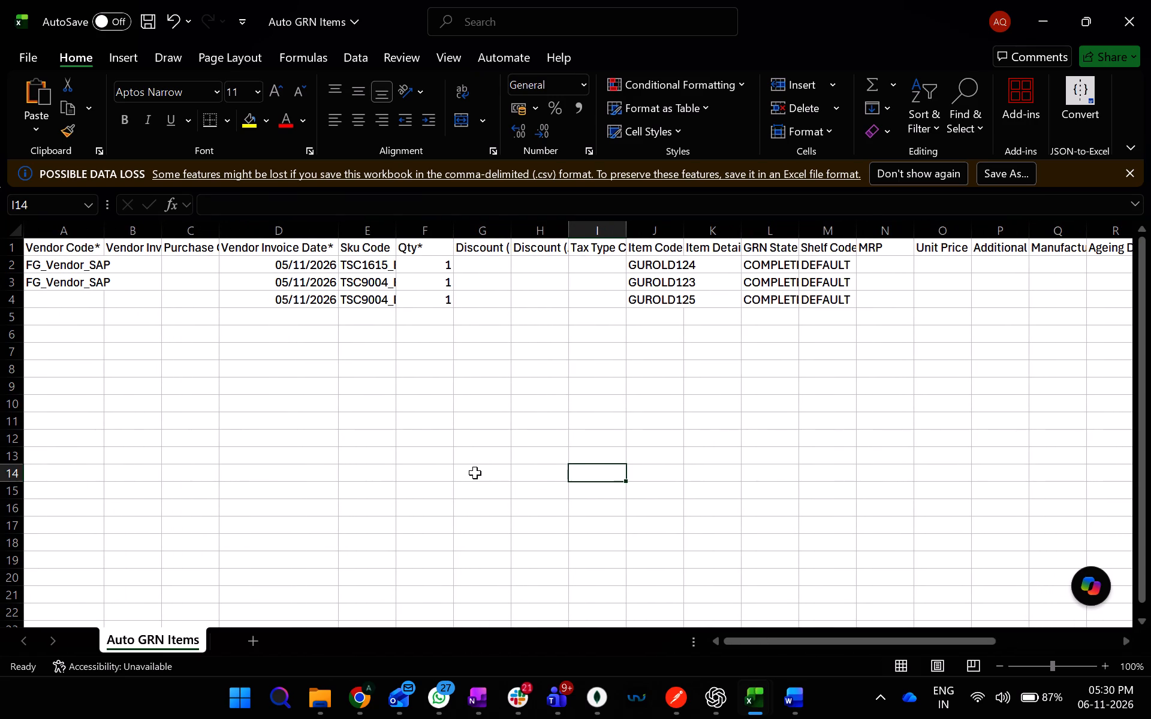
{"action": "left_click", "coordinate": [392, 457]}
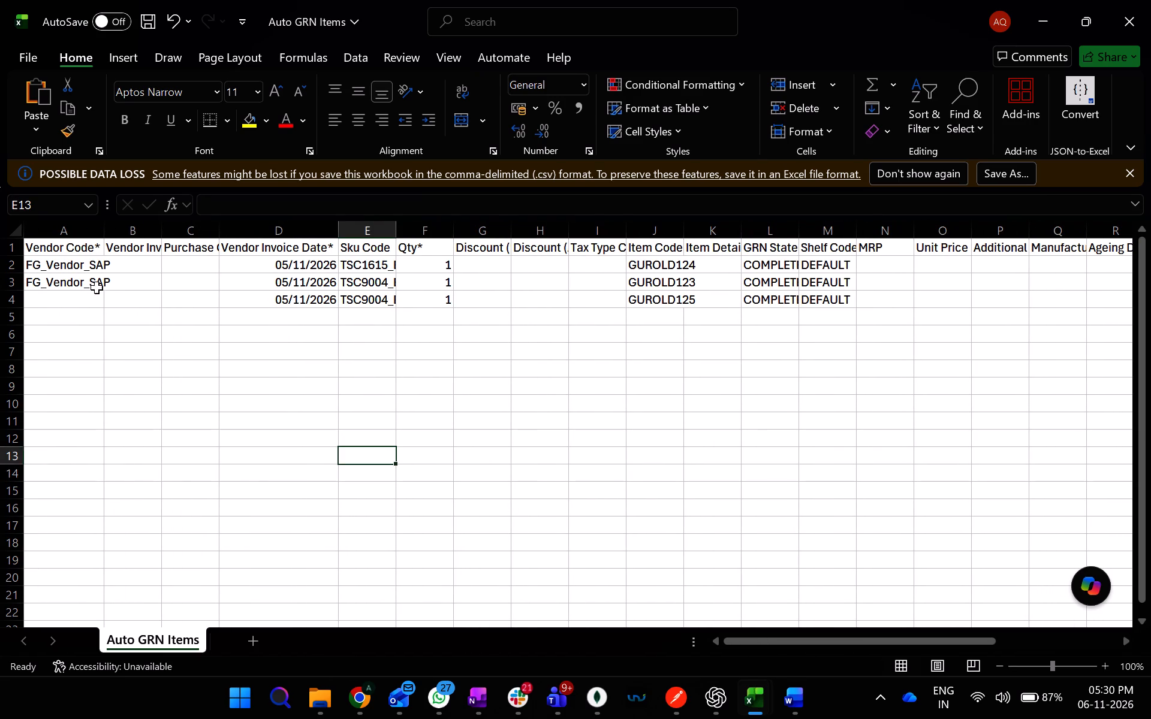
Fill the row 3 Vendor Code FG_Vendor_SAP down to row 4.
{"action": "left_click", "coordinate": [92, 286]}
{"action": "key", "text": "shift+Down"}
{"action": "key", "text": "ctrl+d"}
{"action": "key", "text": "Right"}
{"action": "key", "text": "Left"}
{"action": "key", "text": "Down"}
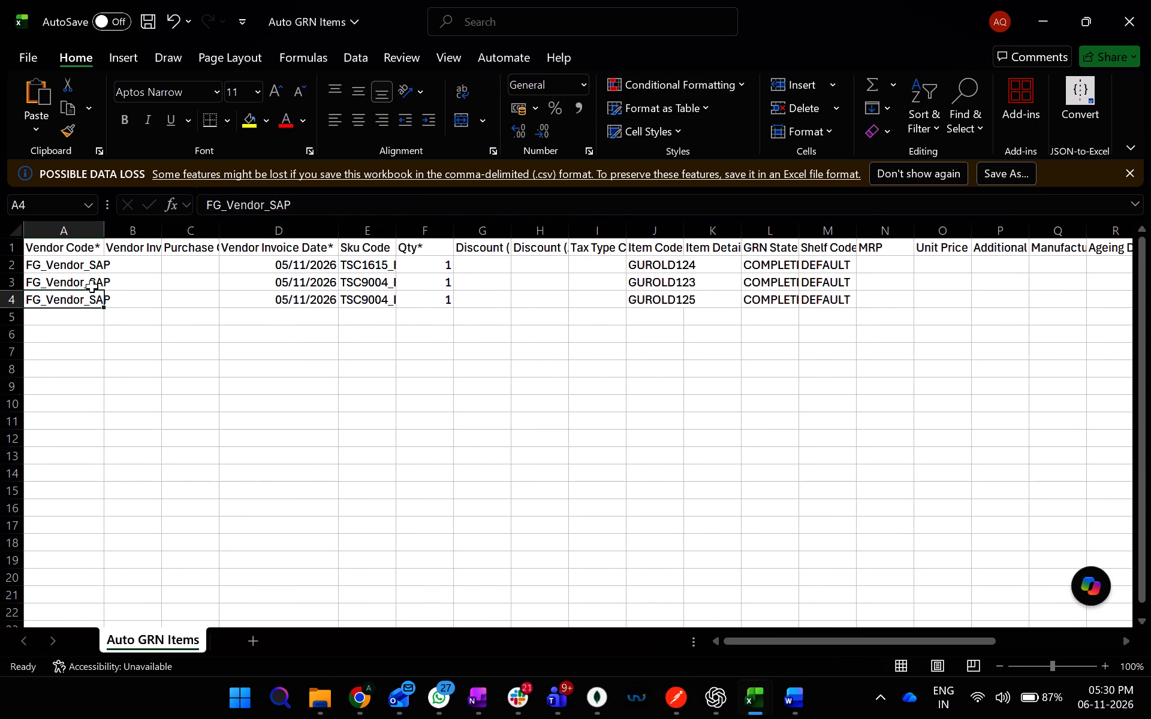
{"action": "key", "text": "Down"}
{"action": "key", "text": "Down"}
Save the Auto GRN Items CSV file.
{"action": "key", "text": "ctrl+s"}
{"action": "key", "text": "ctrl+s"}
{"action": "key", "text": "ctrl+s"}
{"action": "key", "text": "ctrl+s"}
{"action": "key", "text": "ctrl+s"}
{"action": "key", "text": "ctrl+s"}
{"action": "key", "text": "ctrl+s"}
{"action": "key", "text": "ctrl+s"}
{"action": "key", "text": "ctrl+s"}
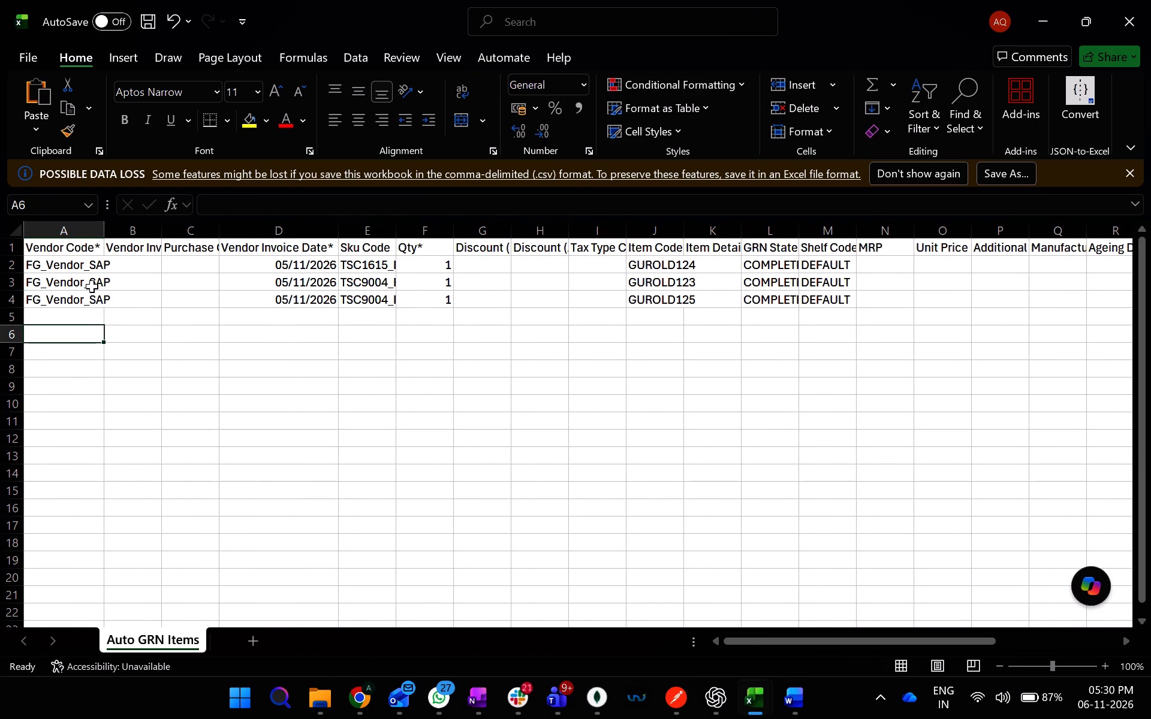
{"action": "key", "text": "ctrl+s"}
{"action": "key", "text": "ctrl+s"}
{"action": "key", "text": "ctrl+s"}
{"action": "key", "text": "ctrl+s"}
{"action": "key", "text": "ctrl+s"}
{"action": "key", "text": "ctrl+s"}
{"action": "key", "text": "ctrl+s"}
{"action": "key", "text": "ctrl+s"}
{"action": "key", "text": "ctrl+s"}
{"action": "key", "text": "ctrl+s"}
{"action": "key", "text": "ctrl+s"}
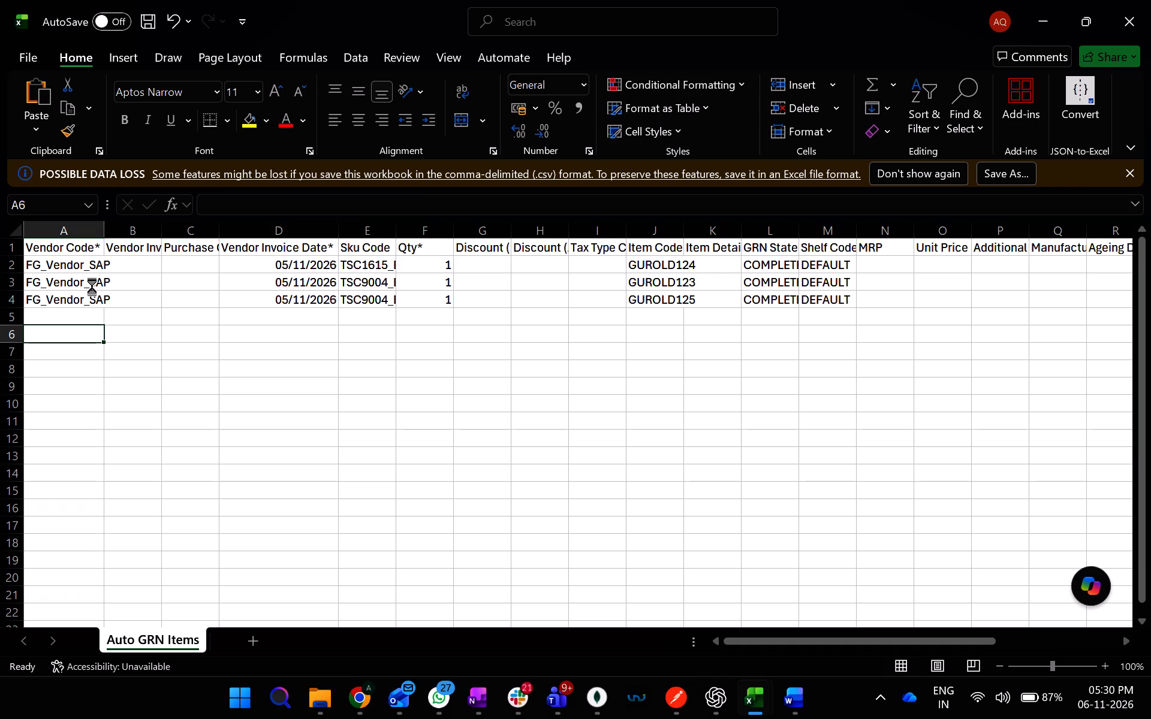
Save the Auto GRN Items CSV file again.
{"action": "key", "text": "ctrl+s"}
{"action": "key", "text": "ctrl+s"}
{"action": "key", "text": "ctrl+s"}
{"action": "key", "text": "ctrl+s"}
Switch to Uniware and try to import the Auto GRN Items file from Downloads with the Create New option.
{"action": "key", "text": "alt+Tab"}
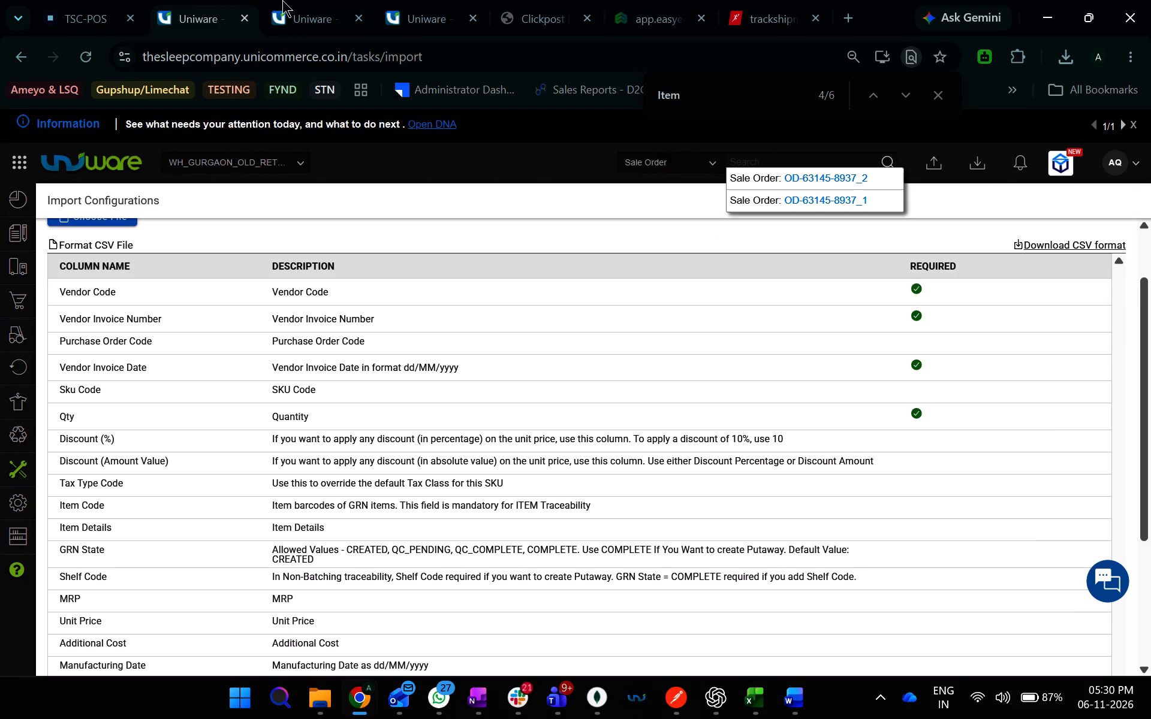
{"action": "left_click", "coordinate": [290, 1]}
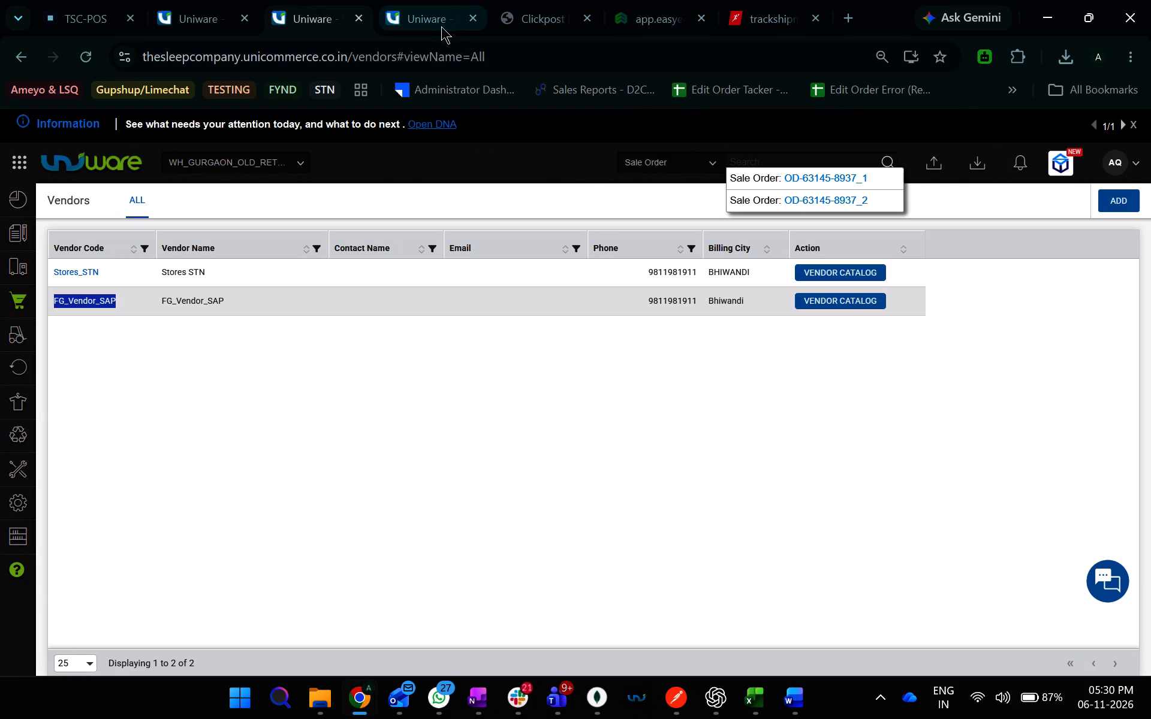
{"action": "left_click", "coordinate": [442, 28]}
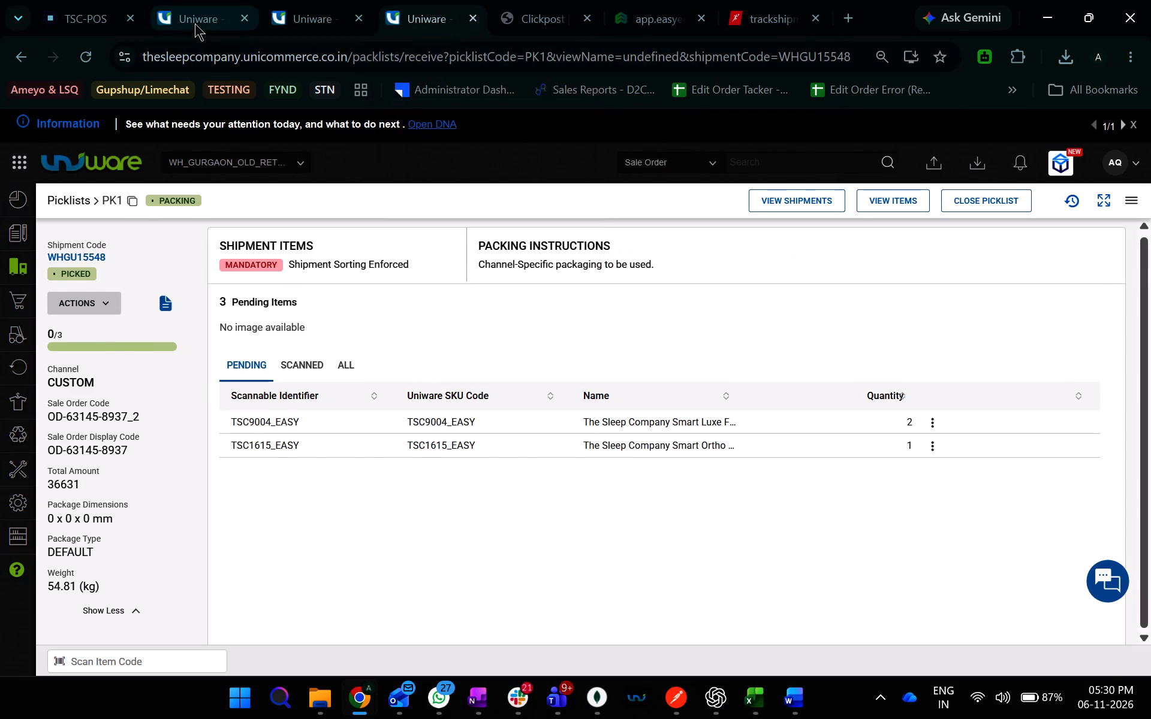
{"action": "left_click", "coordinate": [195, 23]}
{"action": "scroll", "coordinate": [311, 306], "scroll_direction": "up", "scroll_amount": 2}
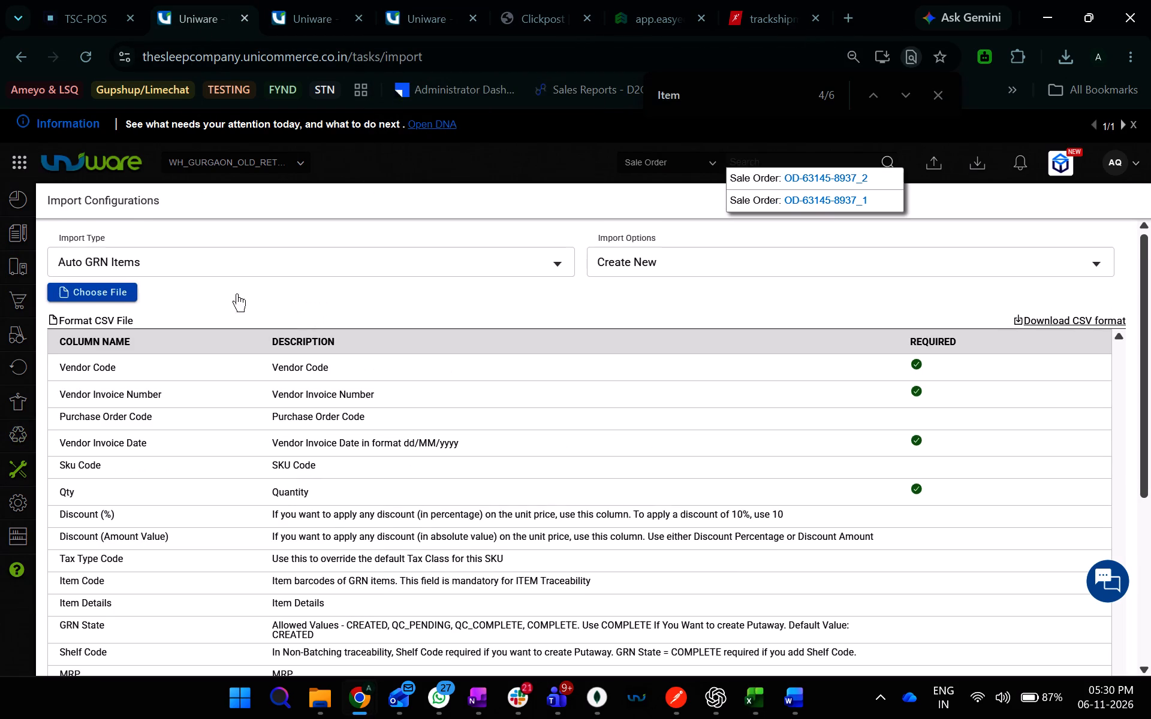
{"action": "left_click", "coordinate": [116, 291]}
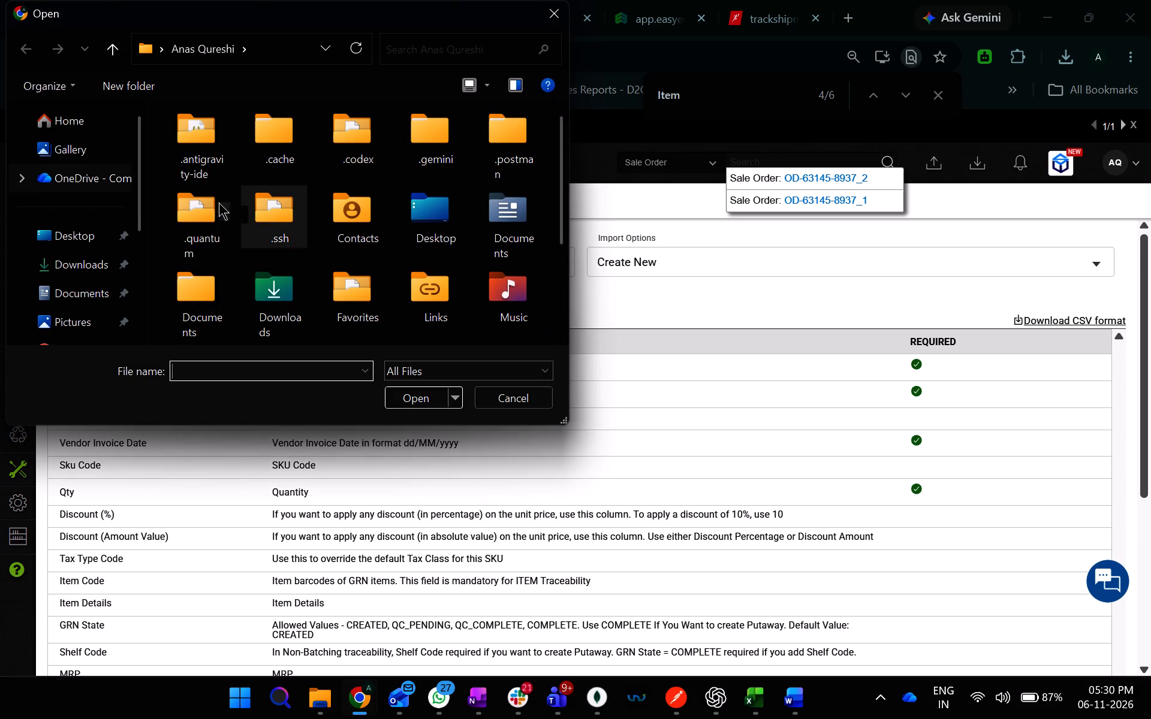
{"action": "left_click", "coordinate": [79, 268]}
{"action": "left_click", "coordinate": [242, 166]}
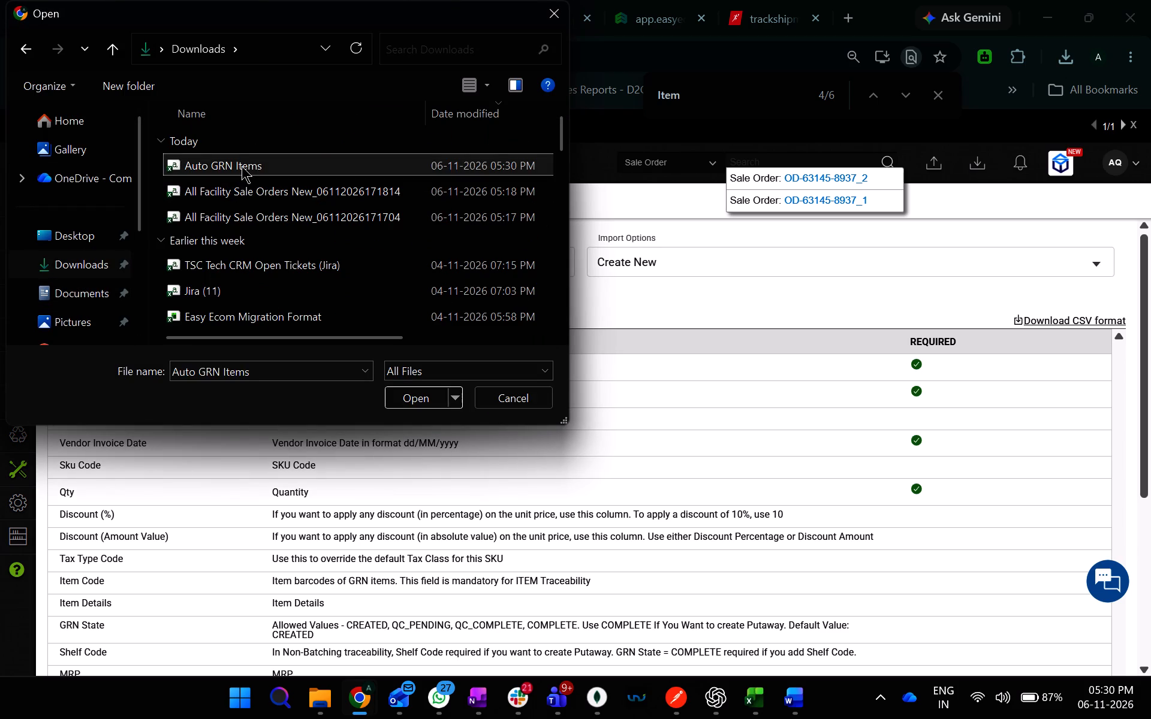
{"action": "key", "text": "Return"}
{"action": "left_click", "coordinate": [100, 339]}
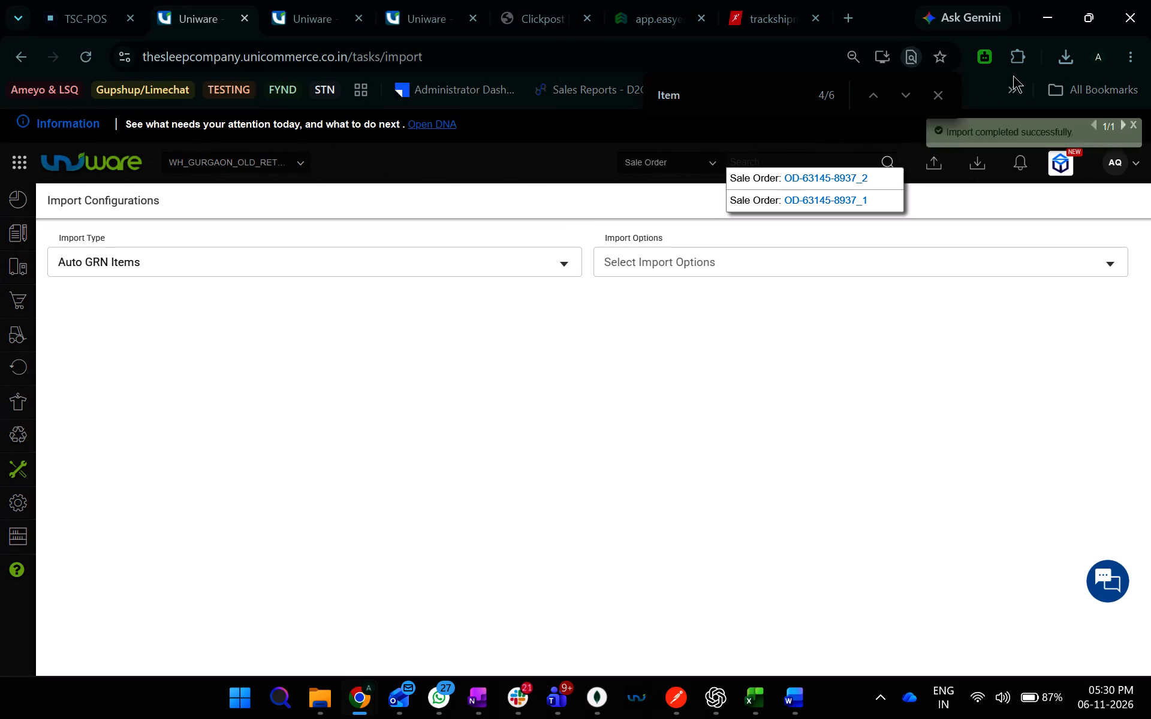
Open the error log of the Auto GRN Items import and examine its Import Result column.
{"action": "left_click", "coordinate": [927, 100]}
{"action": "left_click", "coordinate": [932, 166]}
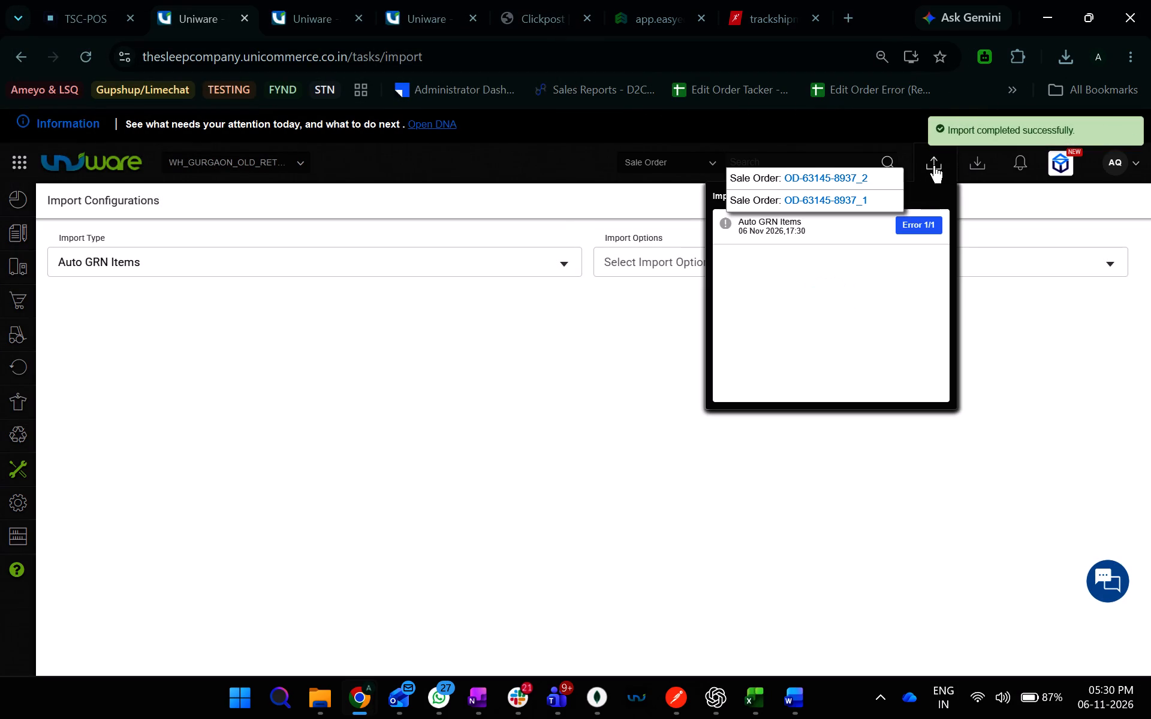
{"action": "left_click", "coordinate": [922, 226]}
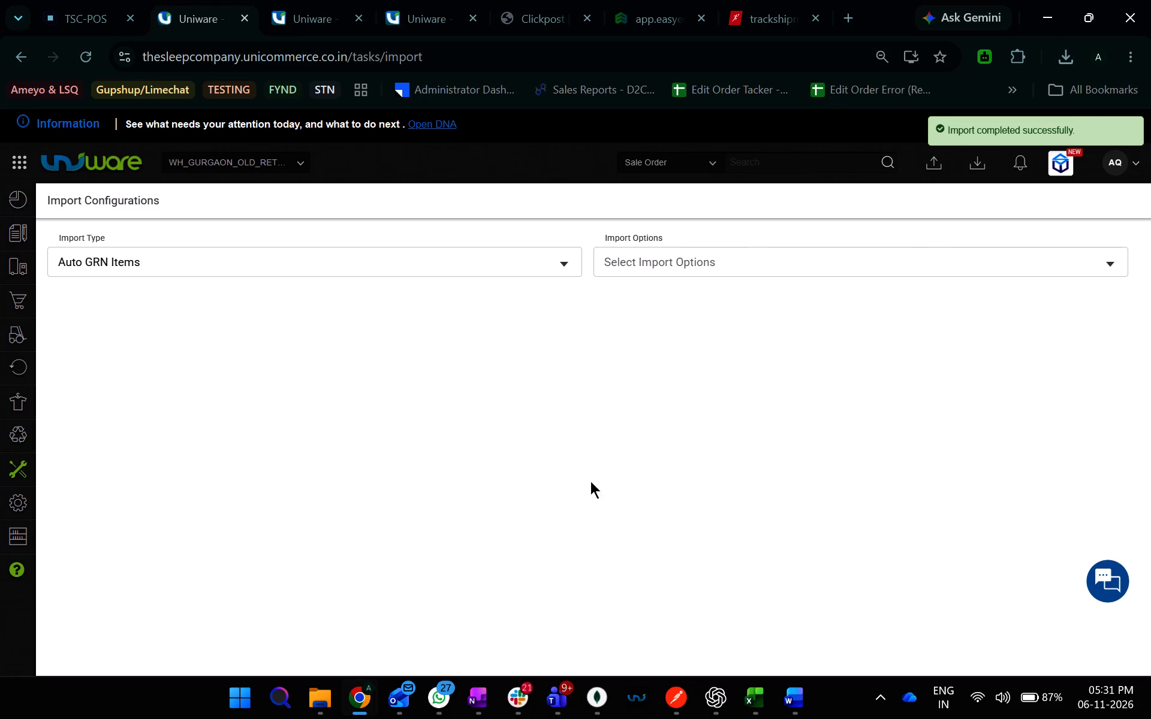
{"action": "left_click", "coordinate": [966, 83]}
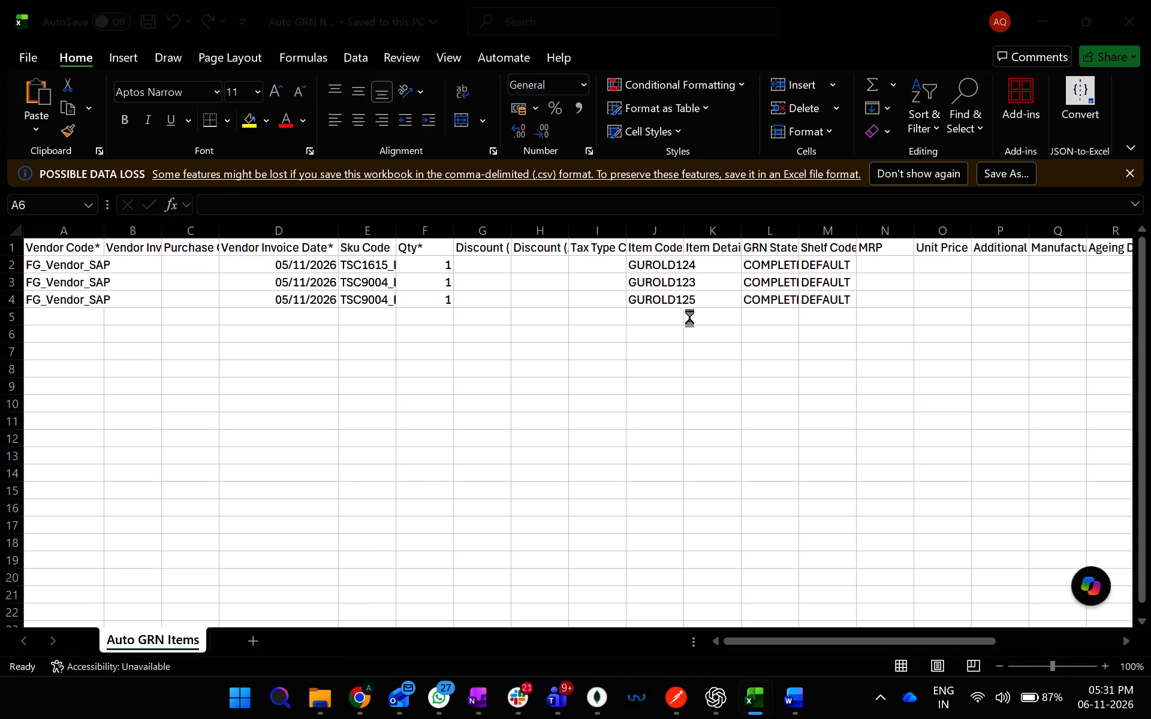
{"action": "scroll", "coordinate": [766, 339], "scroll_direction": "left", "scroll_amount": 5}
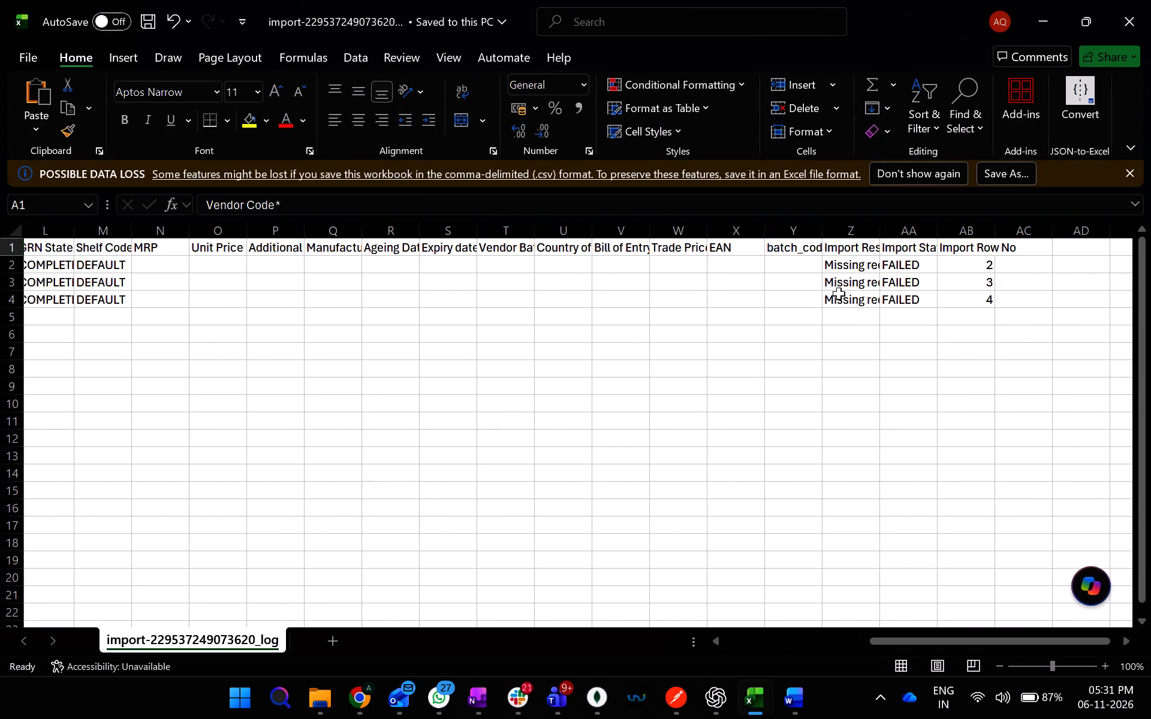
{"action": "left_click", "coordinate": [860, 267]}
{"action": "left_click", "coordinate": [846, 240]}
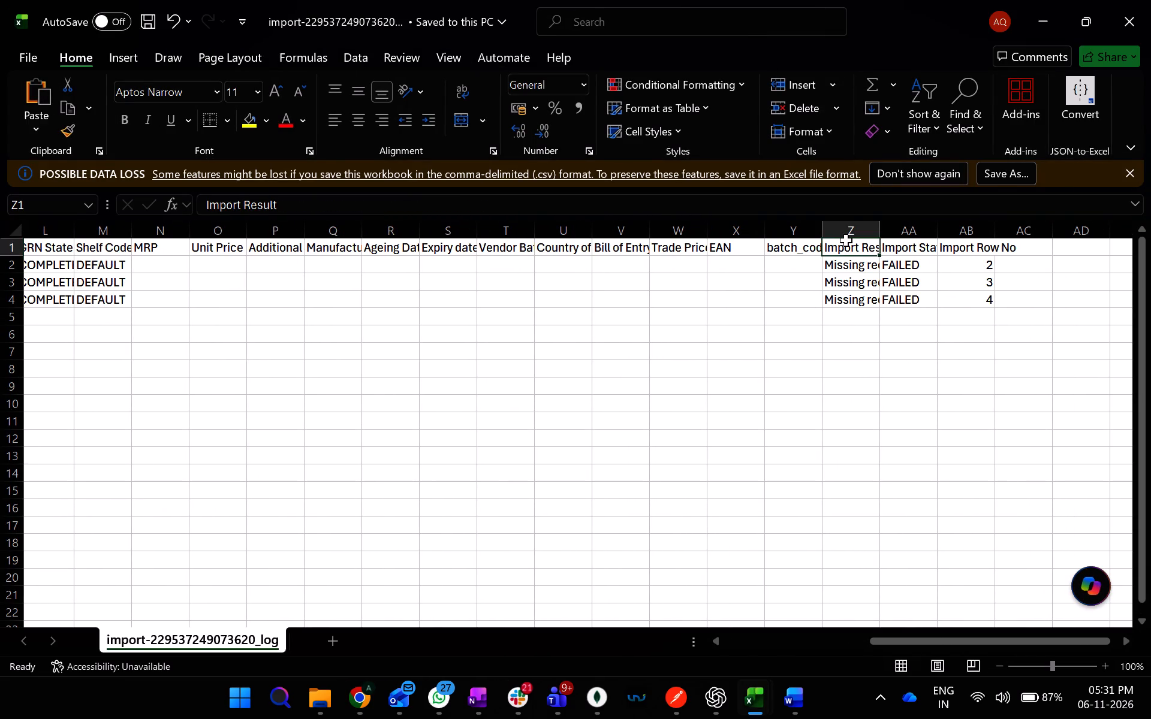
Delete the import result columns Z to AB from the import log, then save and close it.
{"action": "left_click", "coordinate": [849, 234]}
{"action": "key", "text": "shift+Right"}
{"action": "key", "text": "shift+Right"}
{"action": "key", "text": "ctrl+minus"}
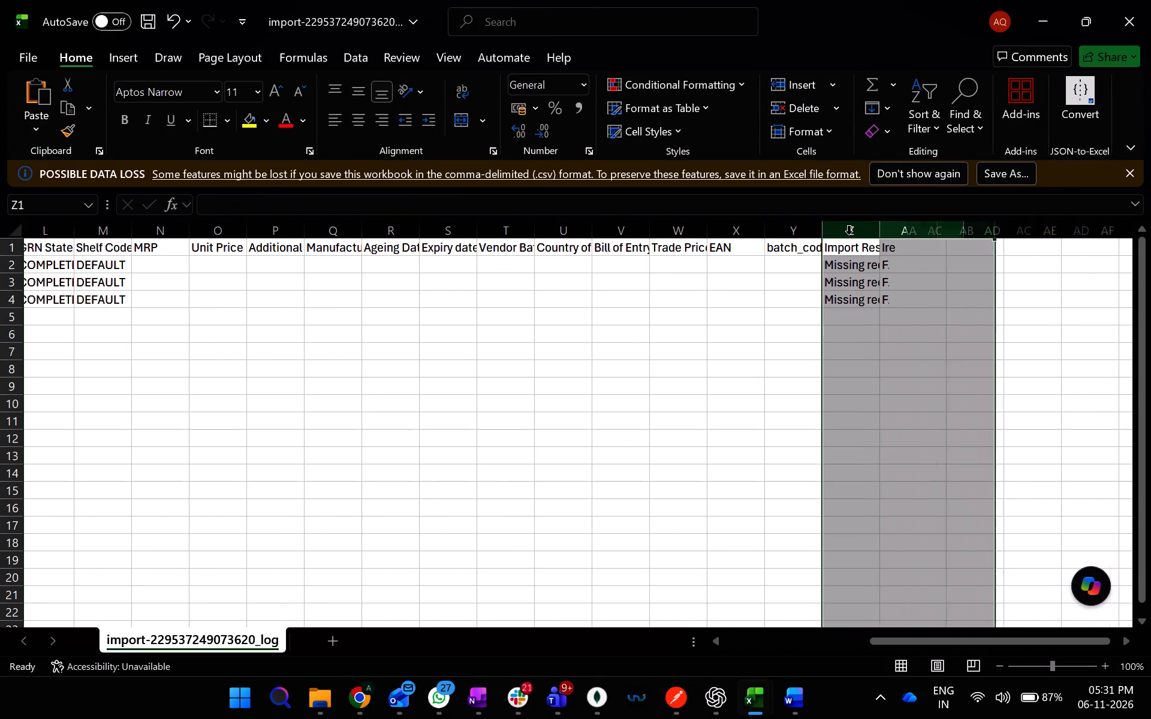
{"action": "key", "text": "ctrl+Up"}
{"action": "key", "text": "ctrl+Left"}
{"action": "key", "text": "ctrl+Left"}
{"action": "key", "text": "Down"}
{"action": "key", "text": "Right"}
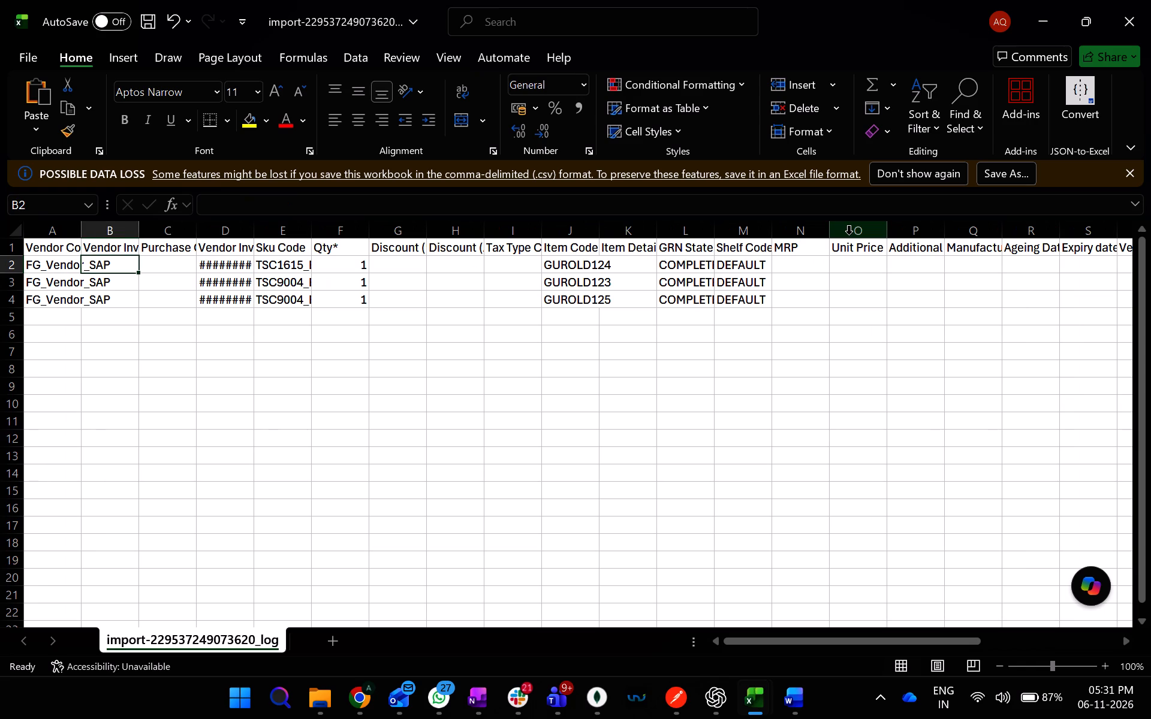
{"action": "key", "text": "Right"}
{"action": "key", "text": "ctrl+s"}
{"action": "key", "text": "ctrl+w"}
In the Auto GRN Items sheet, enter Vendor Invoice Number OLDGUR112233 in row 2 and fill it down to row 4.
{"action": "key", "text": "alt+Tab"}
{"action": "key", "text": "alt+Tab"}
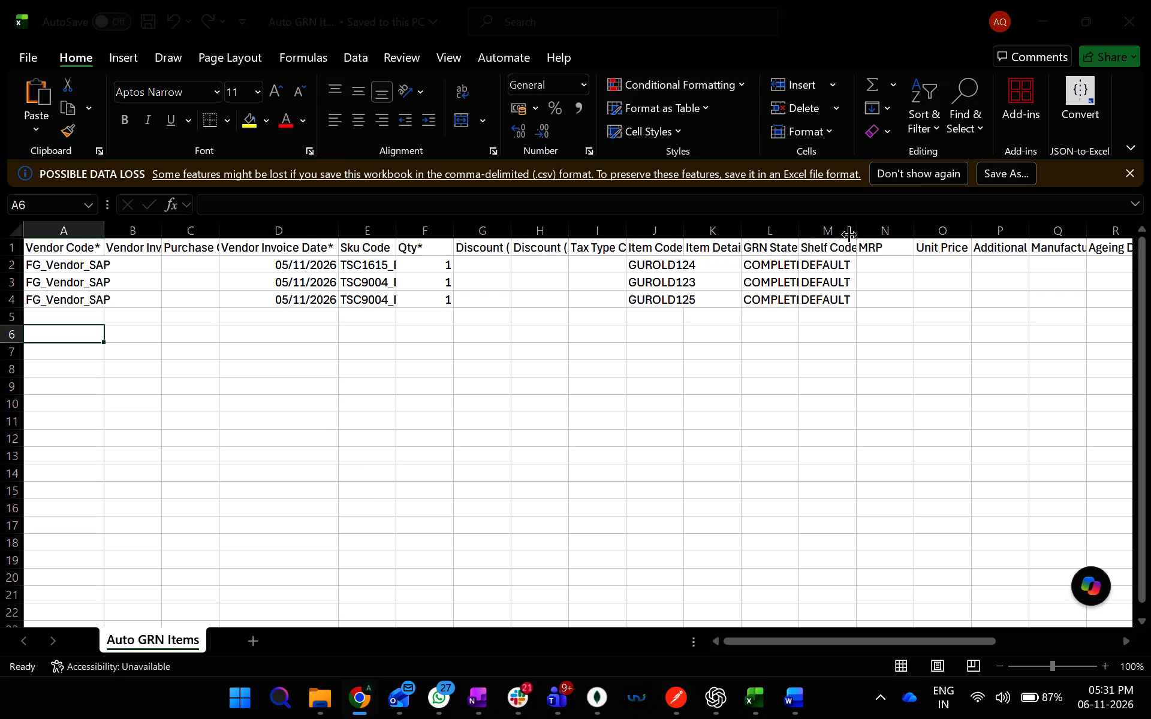
{"action": "left_click", "coordinate": [144, 246]}
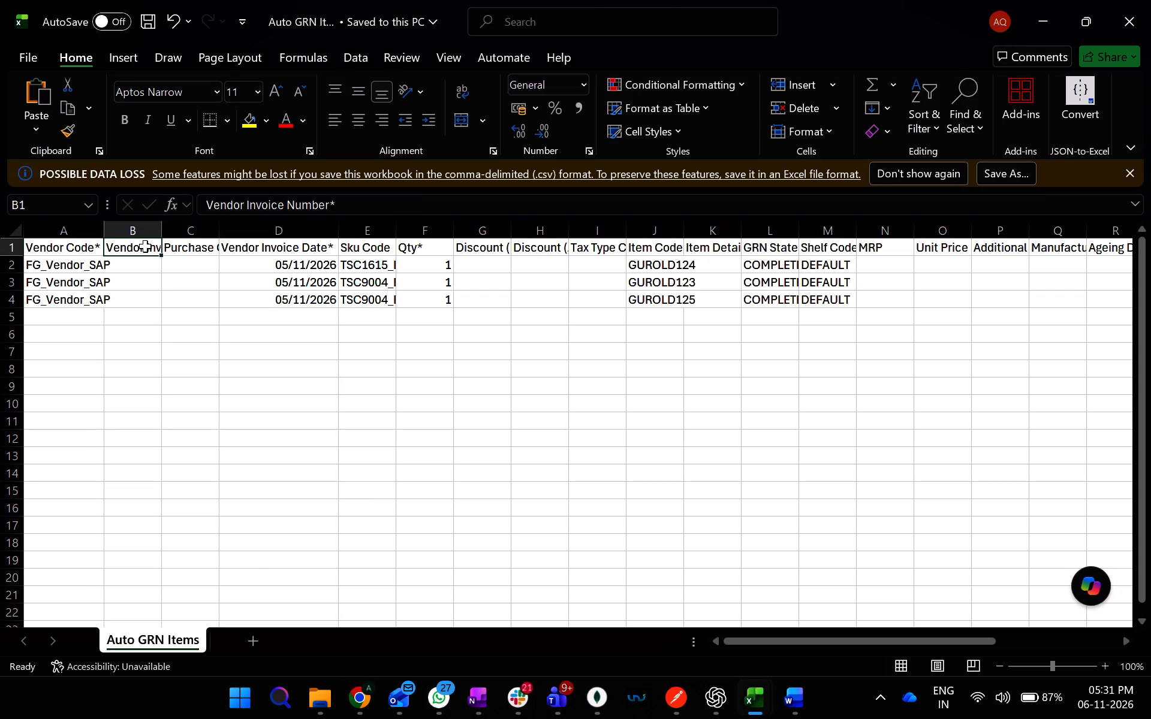
{"action": "left_click", "coordinate": [134, 270]}
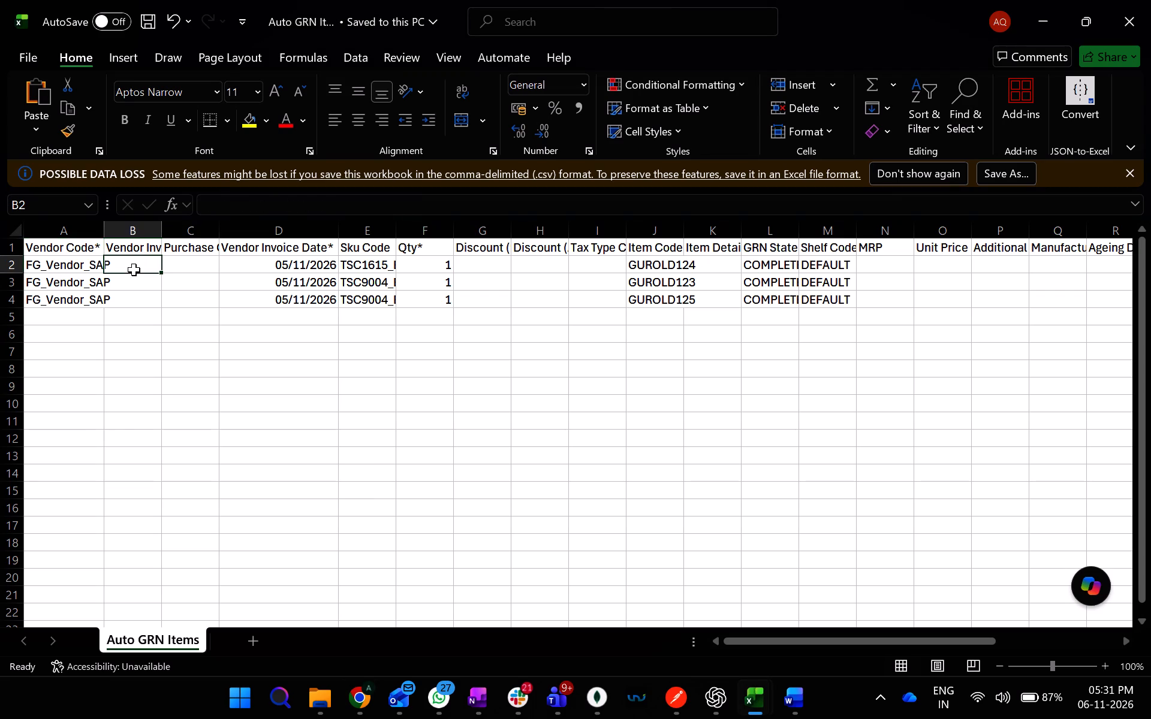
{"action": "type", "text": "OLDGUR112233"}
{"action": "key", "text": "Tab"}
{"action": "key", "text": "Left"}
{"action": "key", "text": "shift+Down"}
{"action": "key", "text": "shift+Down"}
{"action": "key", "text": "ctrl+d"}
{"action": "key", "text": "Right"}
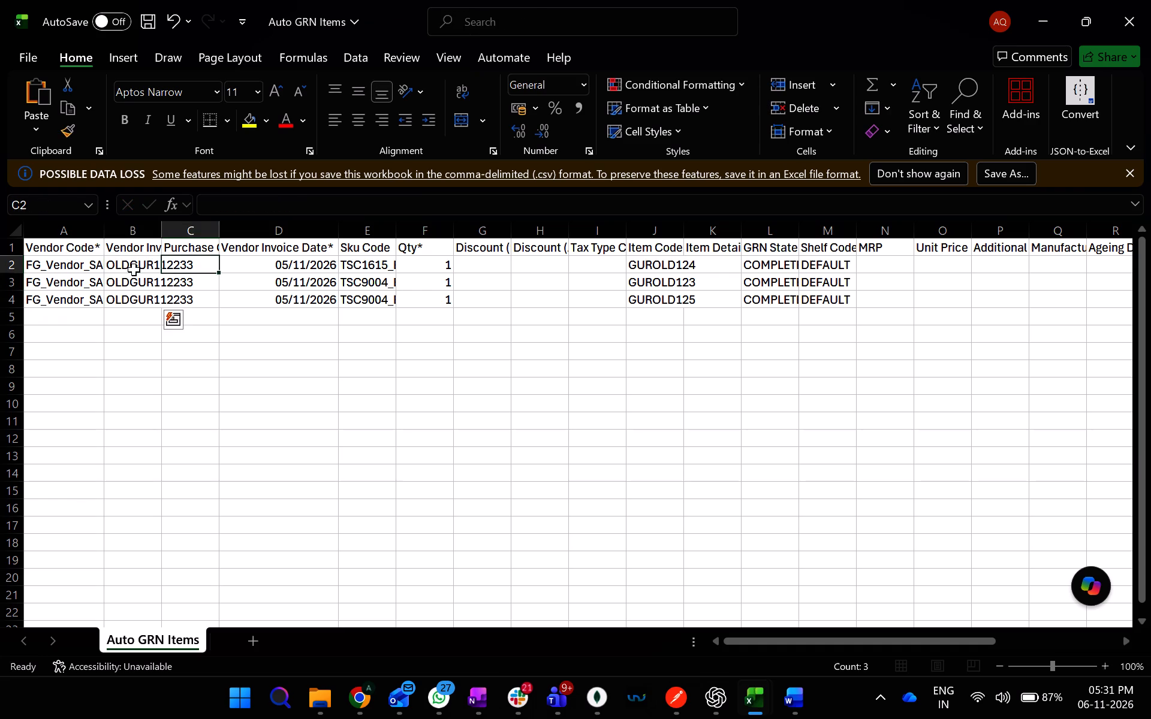
Review the Auto GRN Items columns from the last header back to Vendor Code.
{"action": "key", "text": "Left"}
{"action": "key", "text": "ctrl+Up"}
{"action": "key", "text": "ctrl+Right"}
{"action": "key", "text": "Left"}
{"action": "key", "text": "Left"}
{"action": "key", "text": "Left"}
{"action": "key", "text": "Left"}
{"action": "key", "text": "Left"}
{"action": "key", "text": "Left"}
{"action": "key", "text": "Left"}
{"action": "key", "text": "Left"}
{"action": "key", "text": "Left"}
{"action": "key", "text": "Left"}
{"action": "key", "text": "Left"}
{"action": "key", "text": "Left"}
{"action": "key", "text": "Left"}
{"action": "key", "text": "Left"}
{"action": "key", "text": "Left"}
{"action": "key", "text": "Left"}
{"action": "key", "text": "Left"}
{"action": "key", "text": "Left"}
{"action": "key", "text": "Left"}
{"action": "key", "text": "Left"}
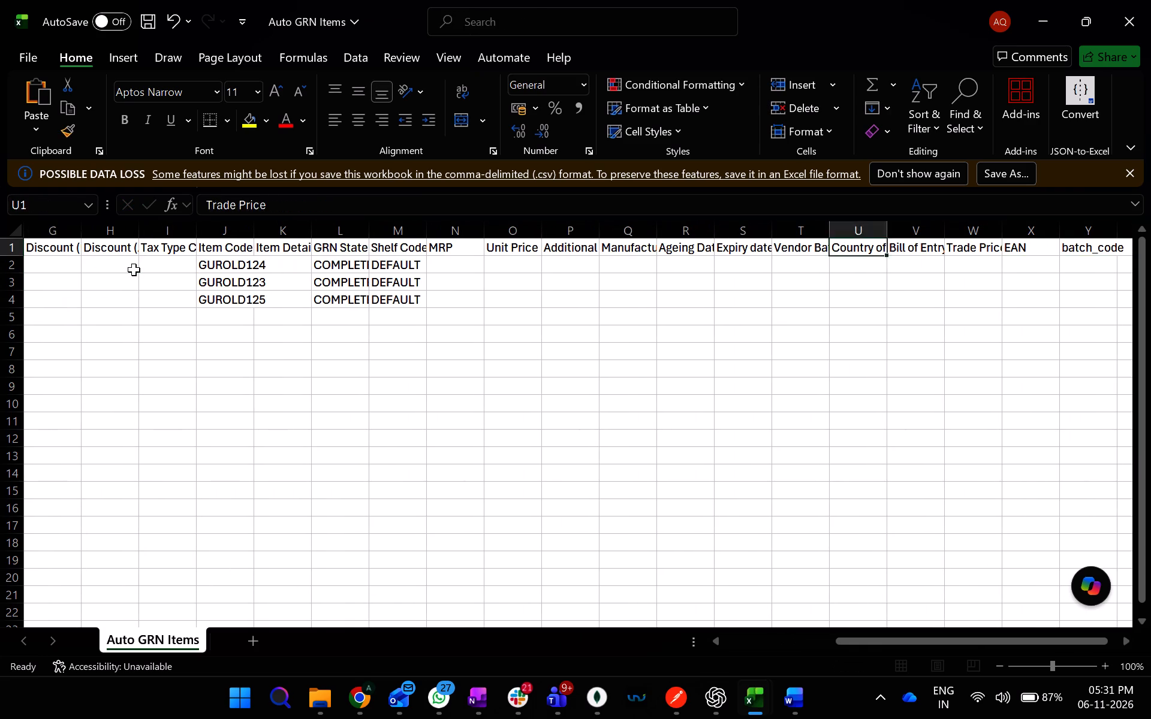
Save the Auto GRN Items CSV file with the vendor invoice numbers.
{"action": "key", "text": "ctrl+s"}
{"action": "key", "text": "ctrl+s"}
Switch to Uniware and import the updated Auto GRN Items file from Downloads with the Create New option.
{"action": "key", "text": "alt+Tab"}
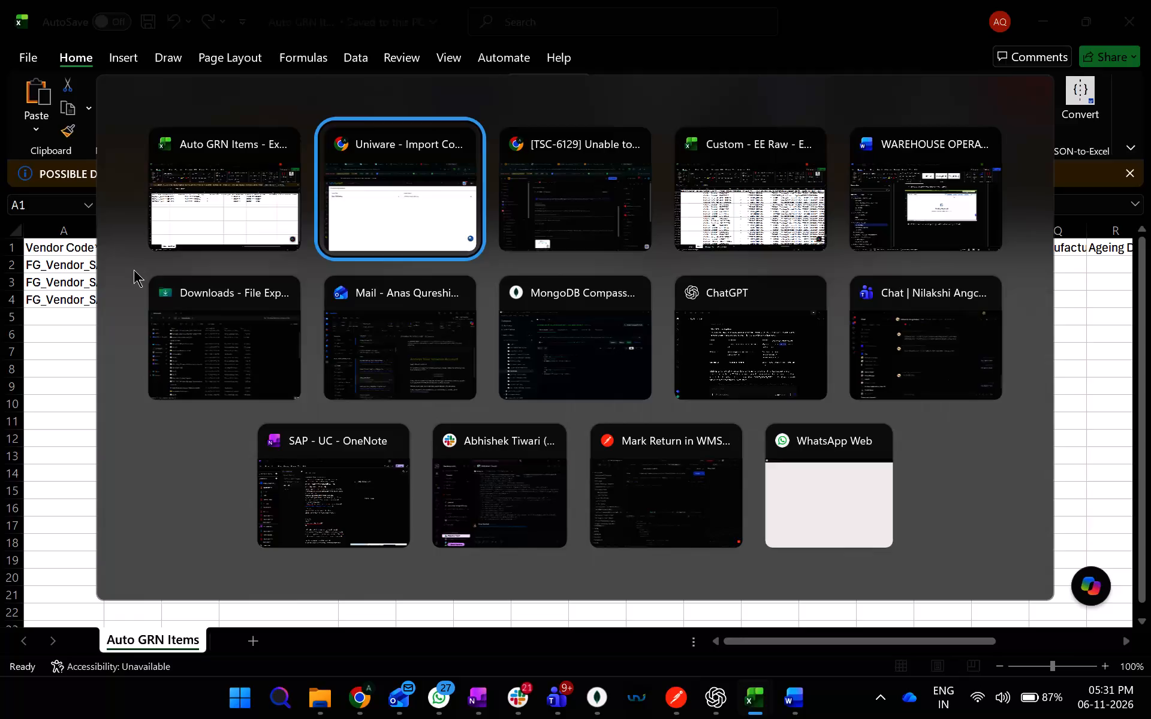
{"action": "left_click", "coordinate": [652, 251]}
{"action": "key", "text": "Return"}
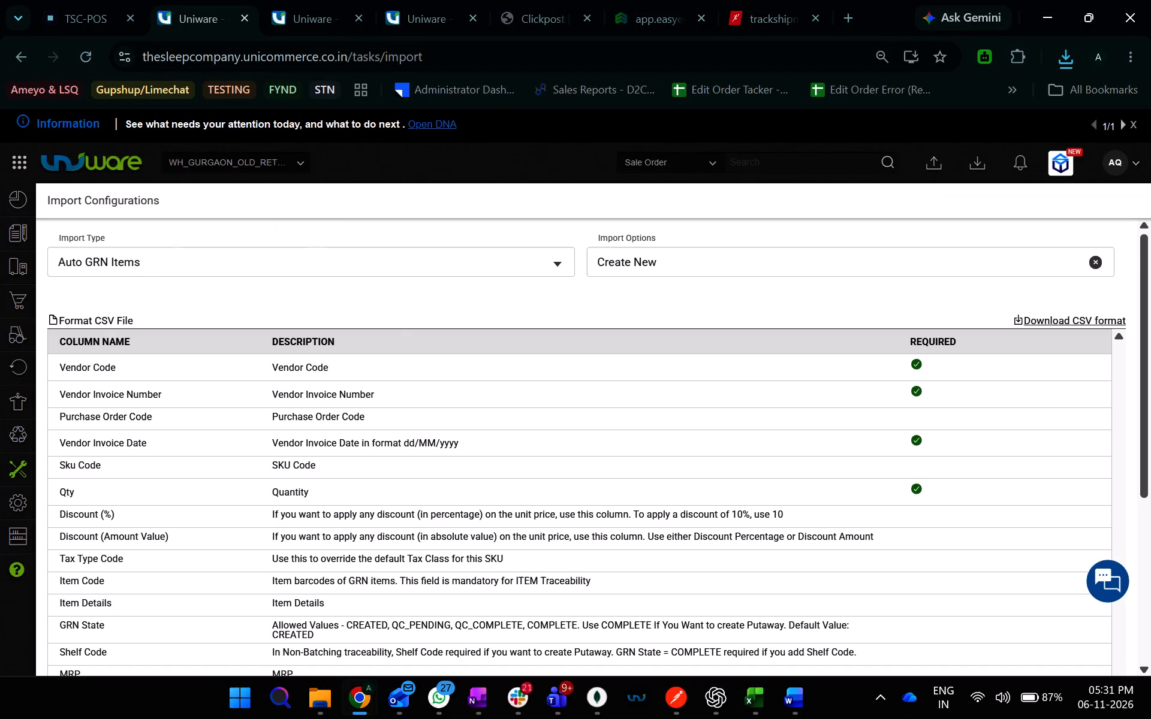
{"action": "left_click", "coordinate": [106, 289]}
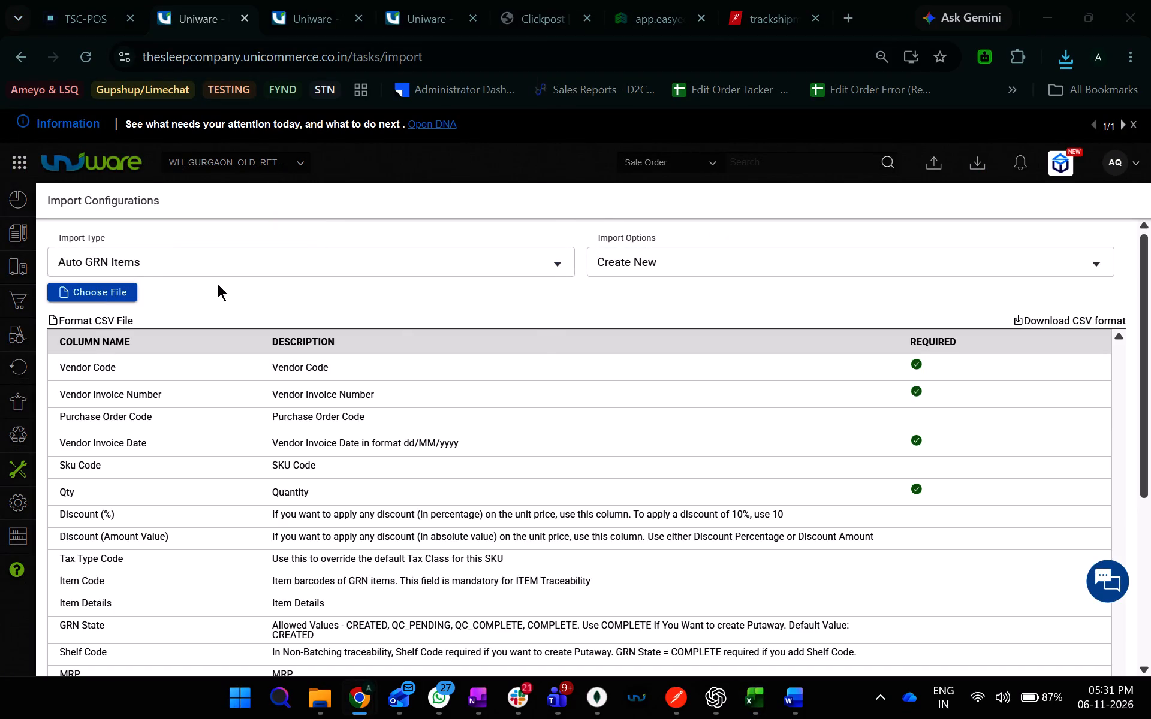
{"action": "left_click", "coordinate": [293, 159]}
{"action": "key", "text": "backslash"}
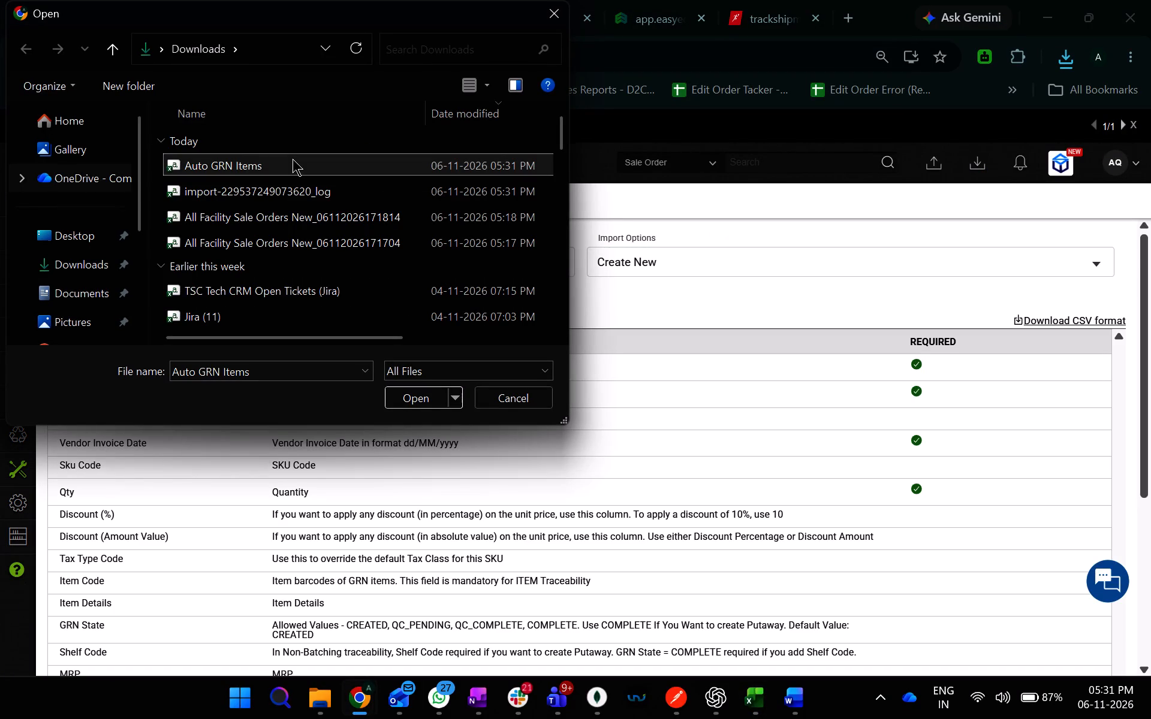
{"action": "key", "text": "Return"}
{"action": "left_click", "coordinate": [97, 343]}
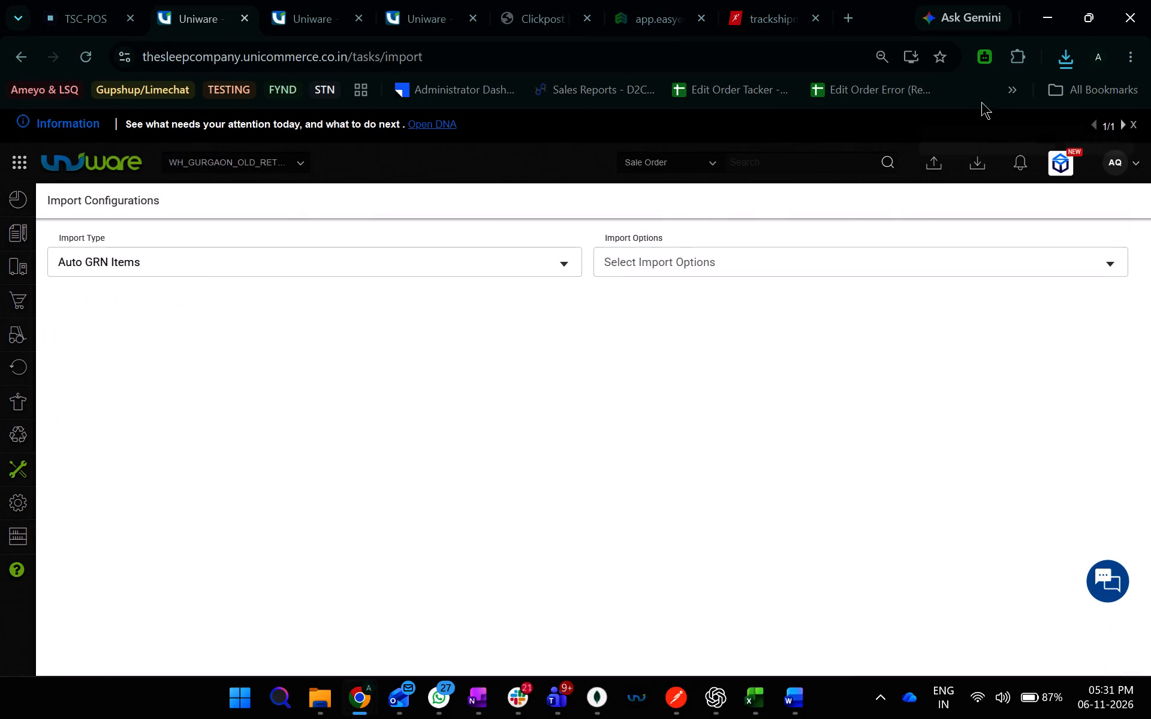
Check the recent imports list for the status of the Auto GRN Items import.
{"action": "left_click", "coordinate": [935, 162]}
{"action": "left_click", "coordinate": [927, 156]}
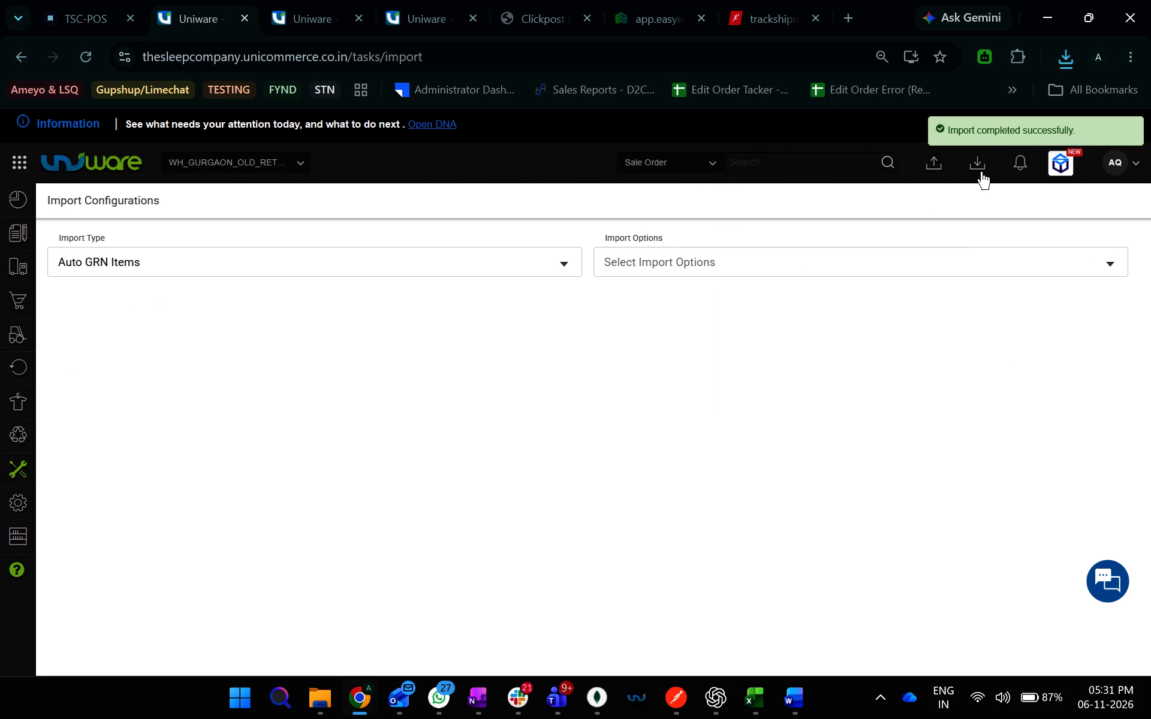
{"action": "left_click", "coordinate": [939, 163]}
{"action": "left_click", "coordinate": [932, 163]}
Copy item code GUROLD124 from the Excel sheet and scan it into picklist PK1 for shipment WHGU15548.
{"action": "left_click", "coordinate": [292, 1]}
{"action": "left_click", "coordinate": [444, 0]}
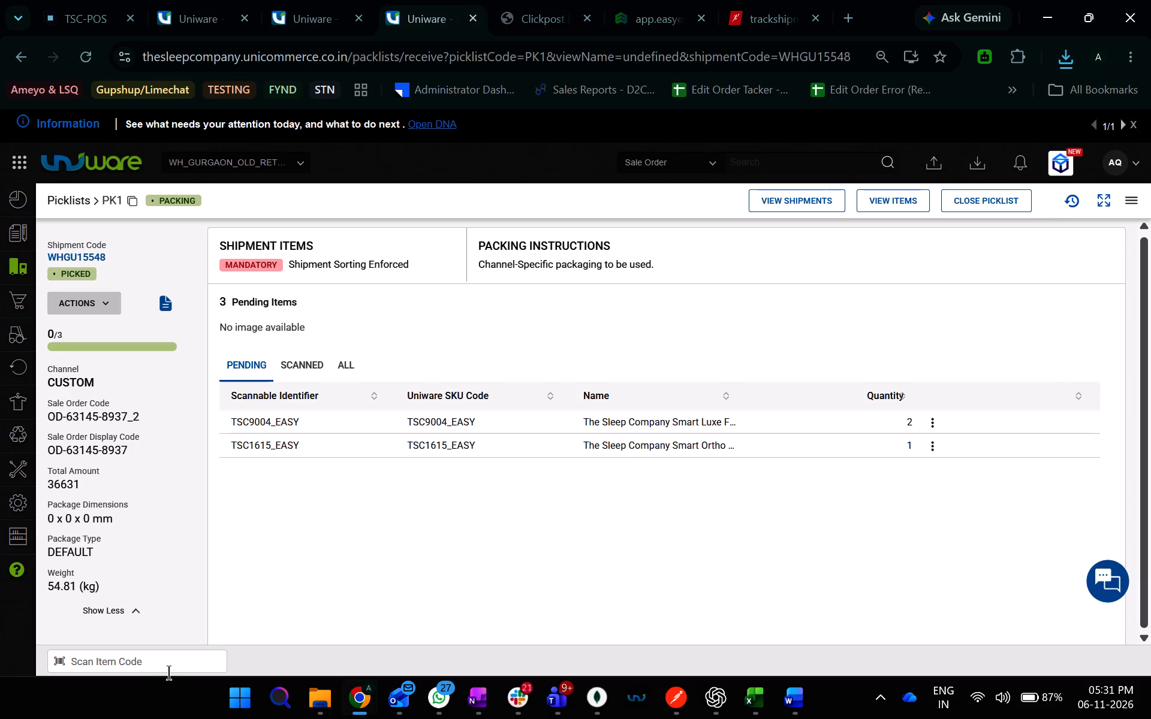
{"action": "left_click", "coordinate": [147, 664]}
{"action": "key", "text": "alt+Tab"}
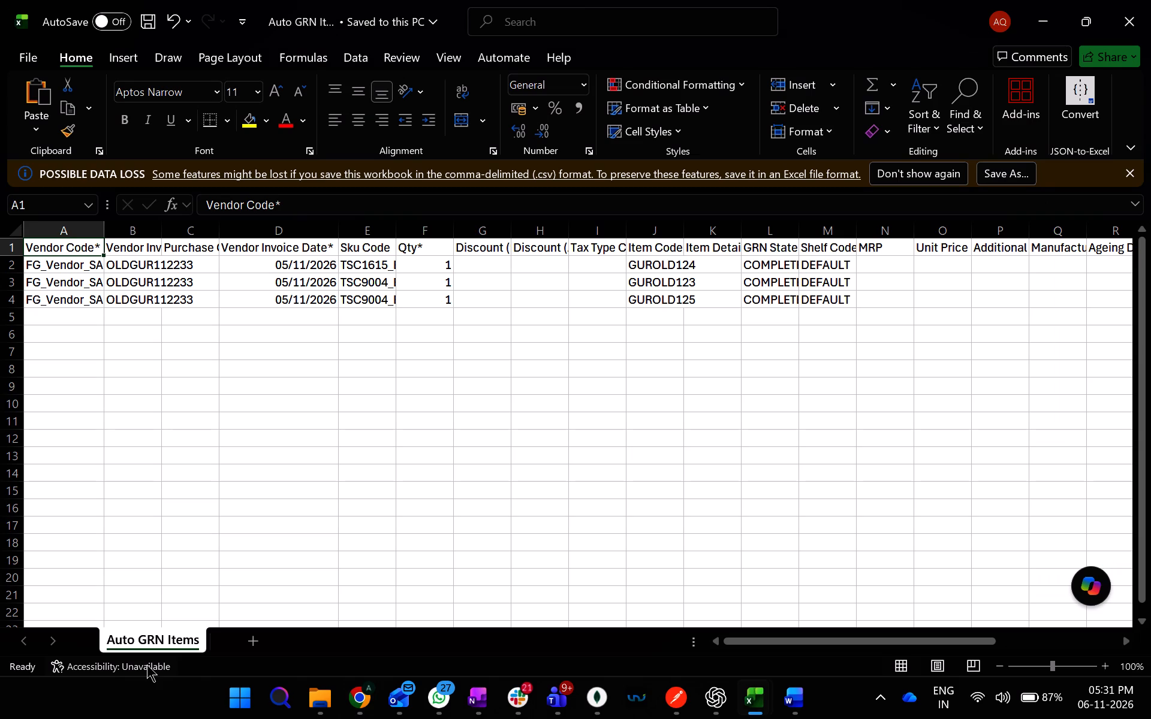
{"action": "key", "text": "Right"}
{"action": "key", "text": "Right"}
{"action": "key", "text": "Right"}
{"action": "key", "text": "Right"}
{"action": "key", "text": "Right"}
{"action": "key", "text": "Right"}
{"action": "key", "text": "Right"}
{"action": "key", "text": "Right"}
{"action": "key", "text": "Right"}
{"action": "key", "text": "Down"}
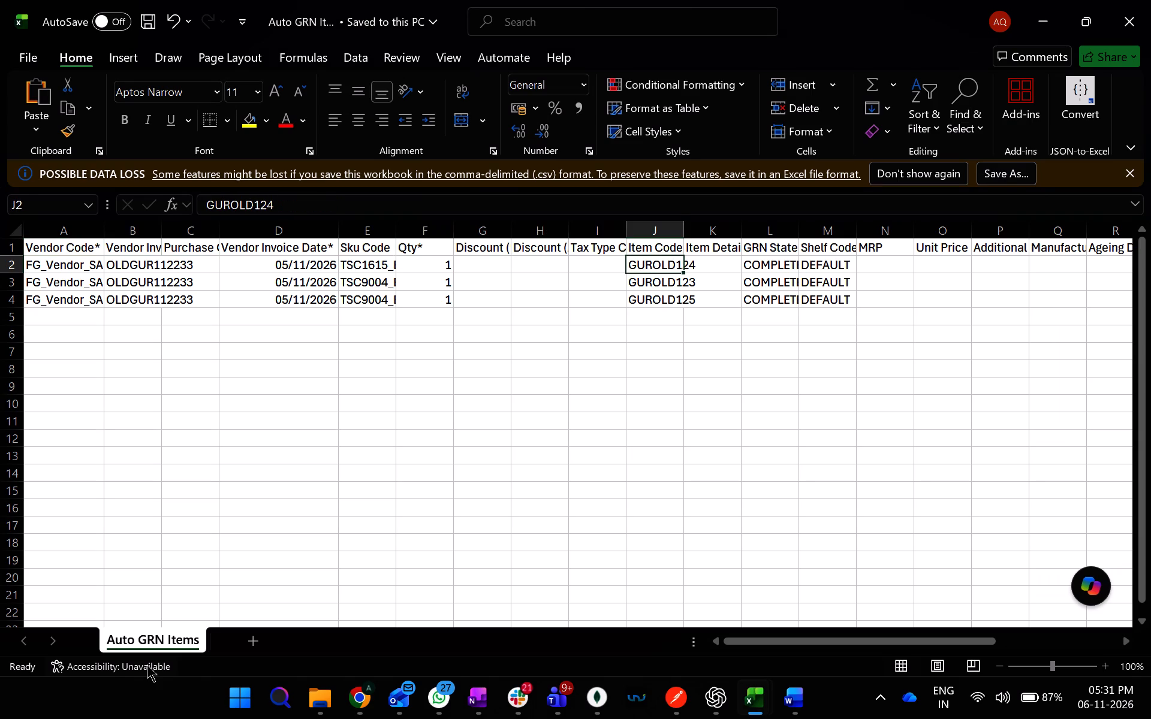
{"action": "key", "text": "ctrl+c"}
{"action": "key", "text": "alt+Tab"}
{"action": "key", "text": "ctrl+v"}
{"action": "key", "text": "Return"}
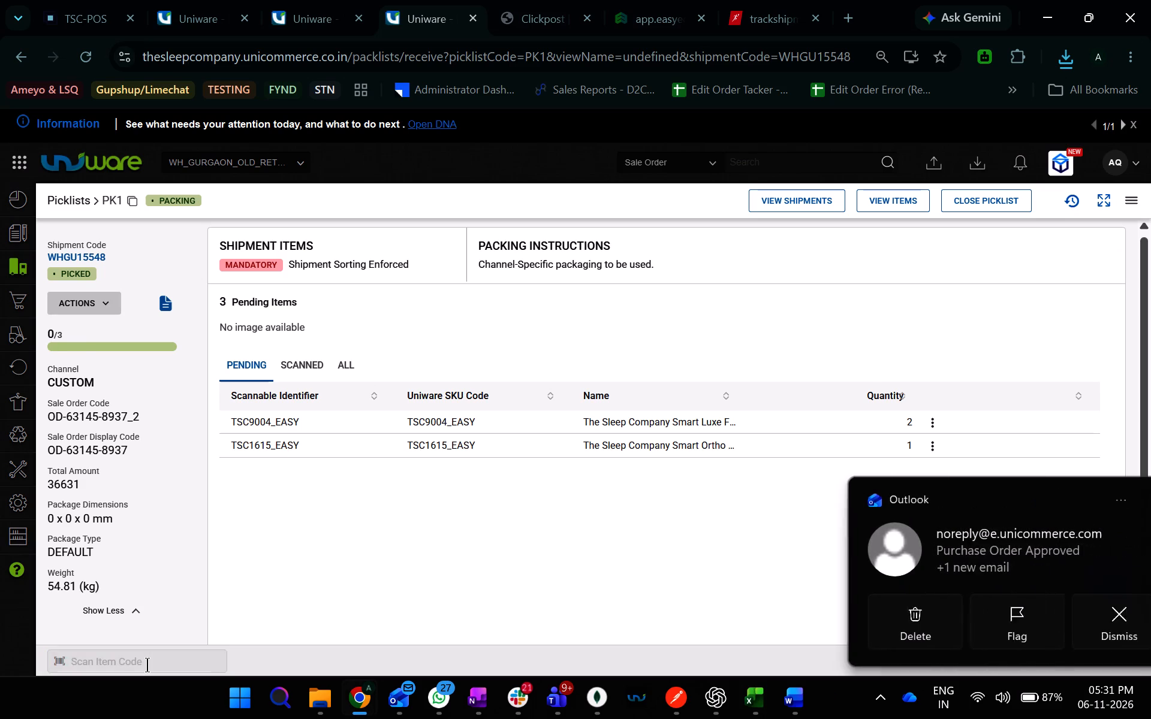
Copy item code GUROLD123 from the Excel sheet and scan it into the shipment's packing page in Uniware.
{"action": "key", "text": "alt+Tab"}
{"action": "key", "text": "Down"}
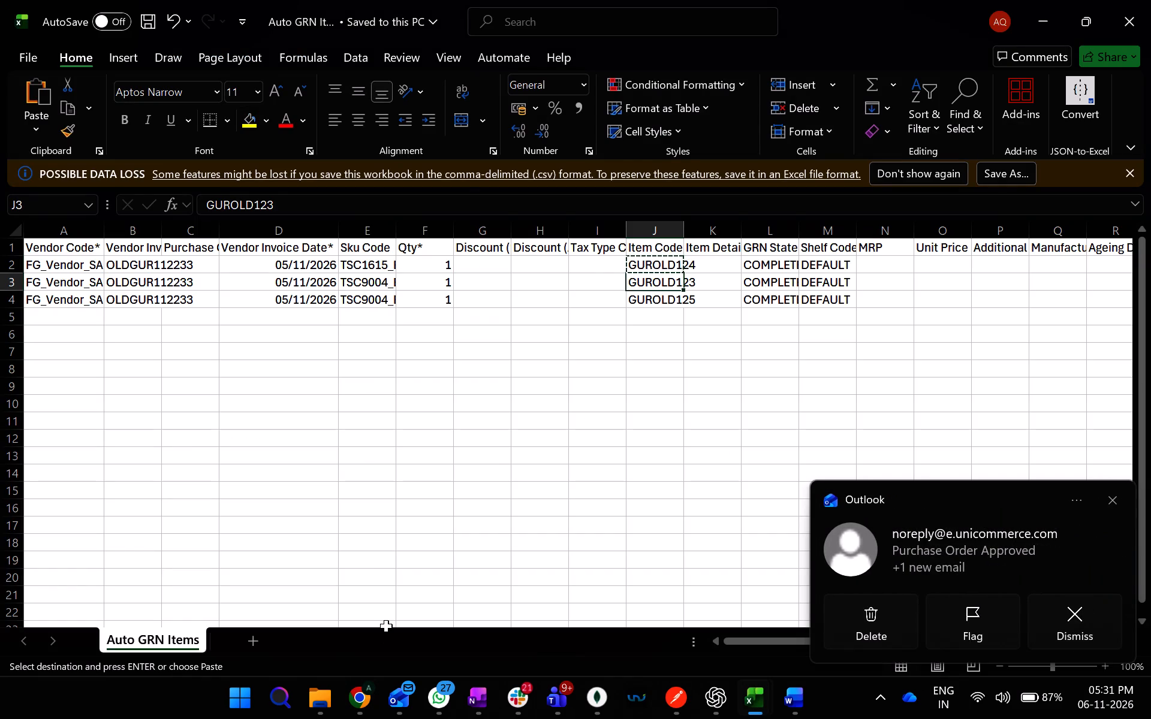
{"action": "key", "text": "ctrl+c"}
{"action": "key", "text": "alt+Tab"}
{"action": "key", "text": "ctrl+v"}
{"action": "key", "text": "Return"}
Copy item code GUROLD125 from the Excel sheet and scan it into the shipment's packing page in Uniware.
{"action": "key", "text": "alt+Tab"}
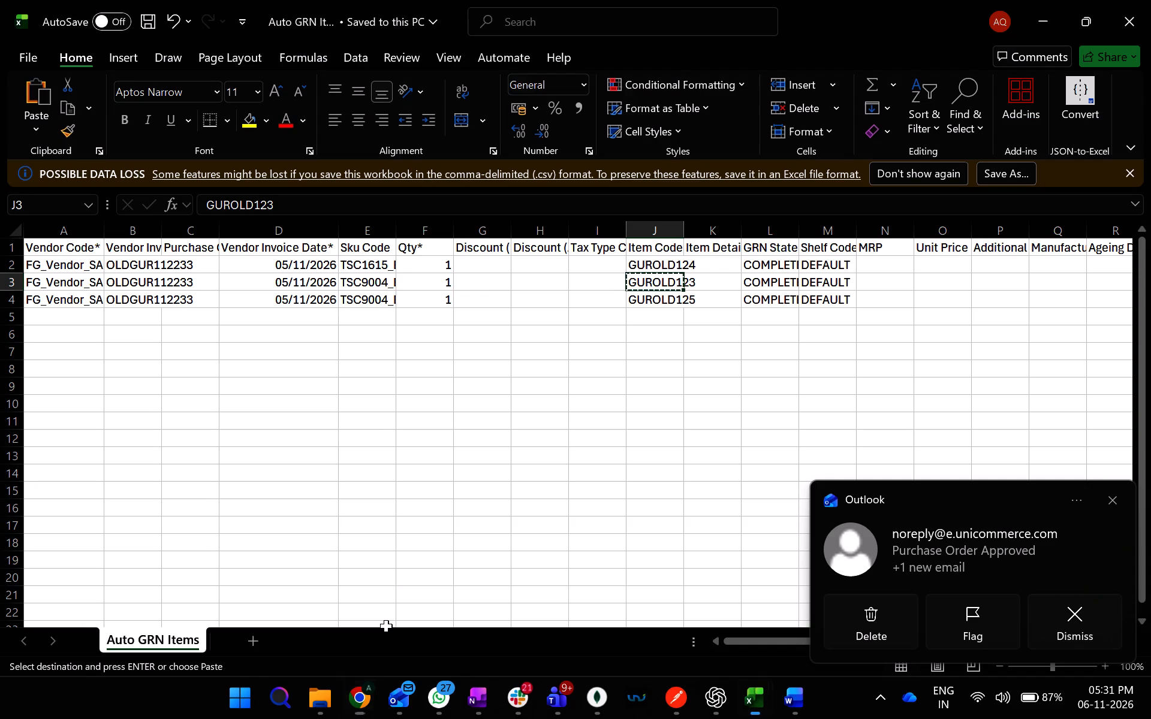
{"action": "key", "text": "Down"}
{"action": "key", "text": "ctrl+c"}
{"action": "key", "text": "alt+Tab"}
{"action": "key", "text": "ctrl+v"}
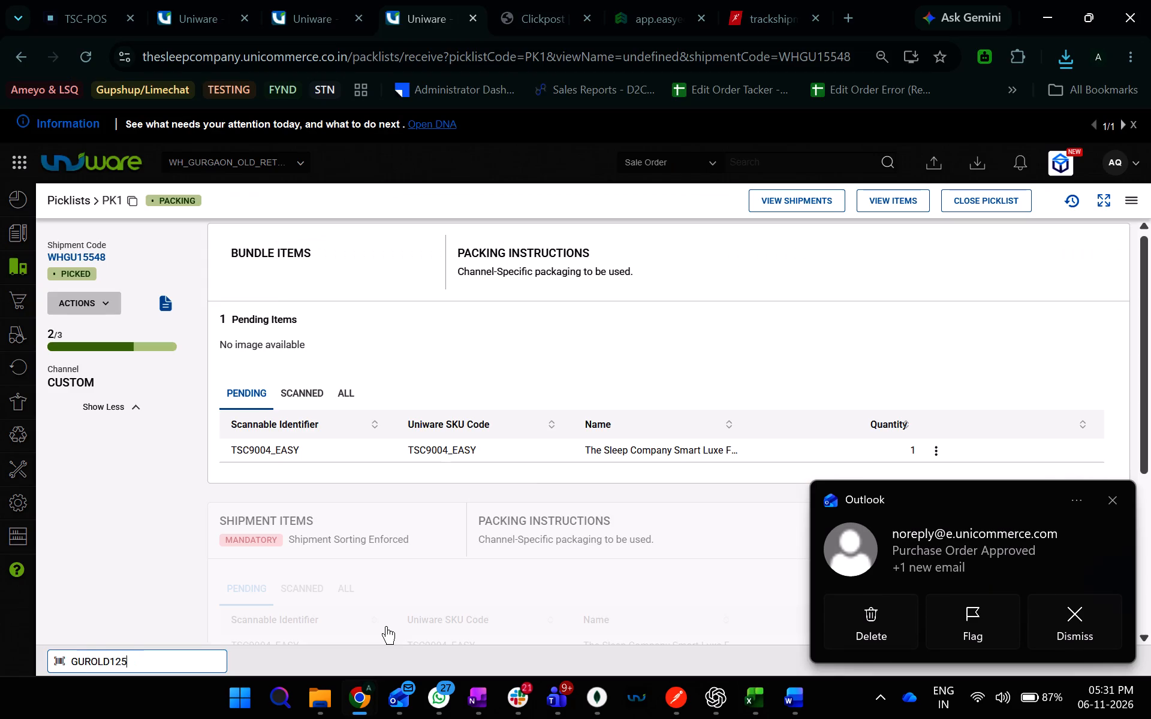
{"action": "key", "text": "Return"}
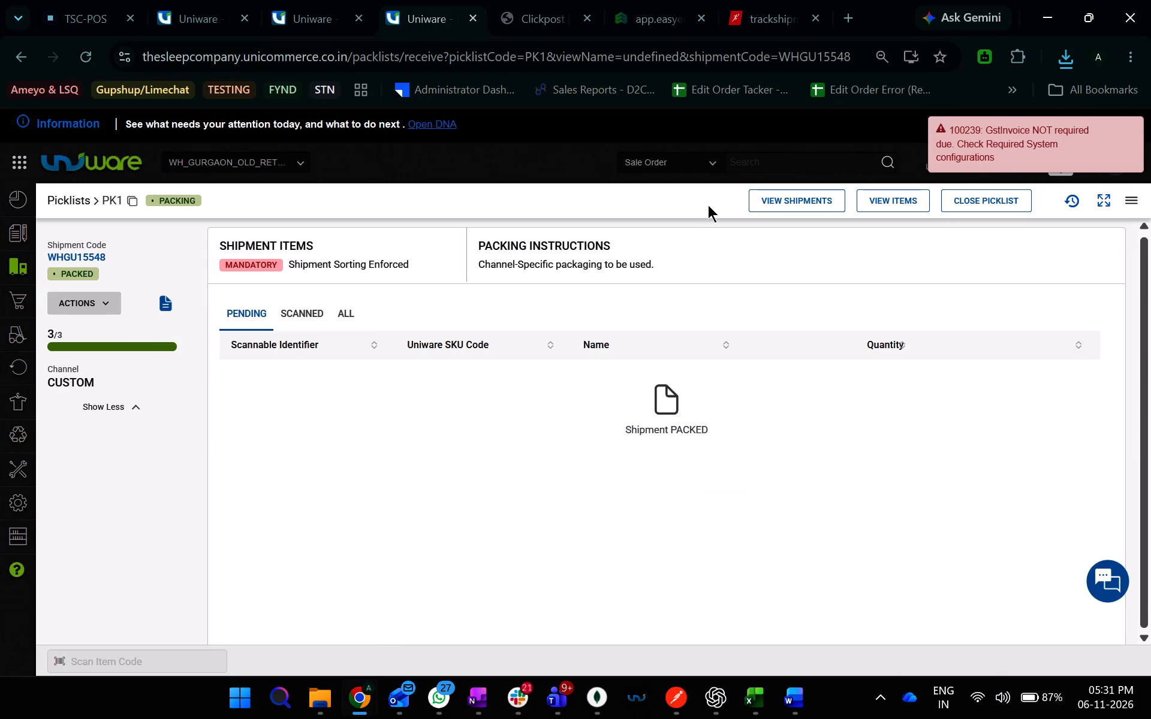
{"action": "left_click", "coordinate": [167, 302]}
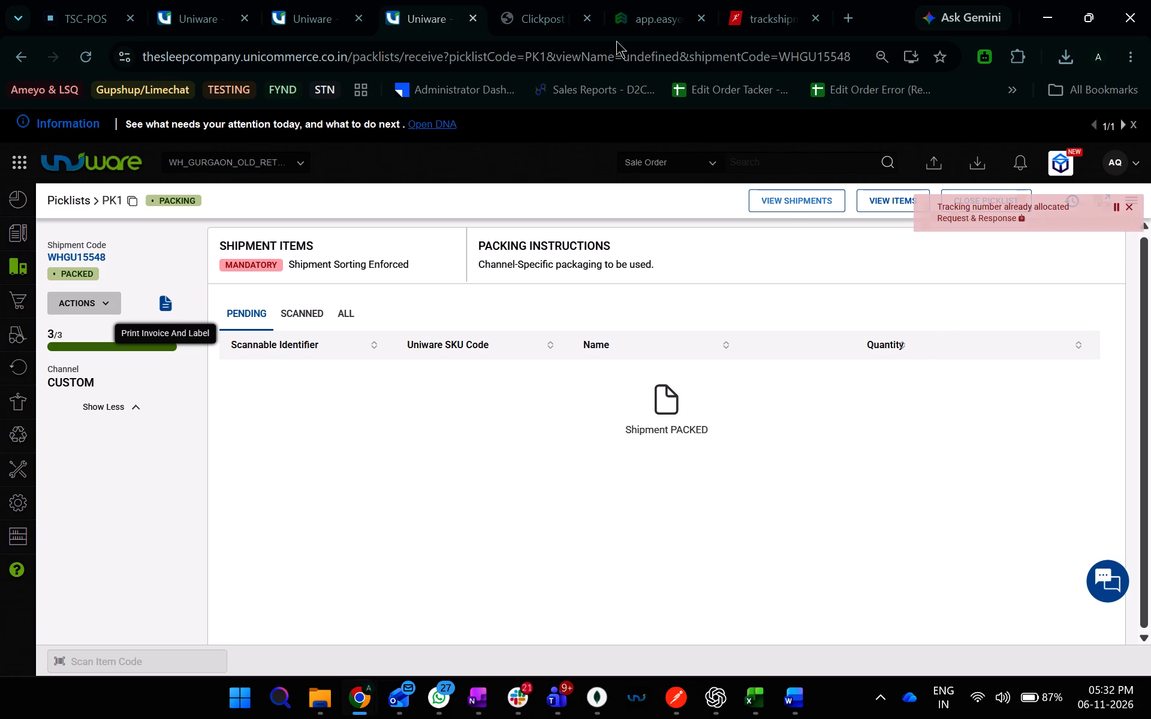
{"action": "left_click", "coordinate": [278, 0]}
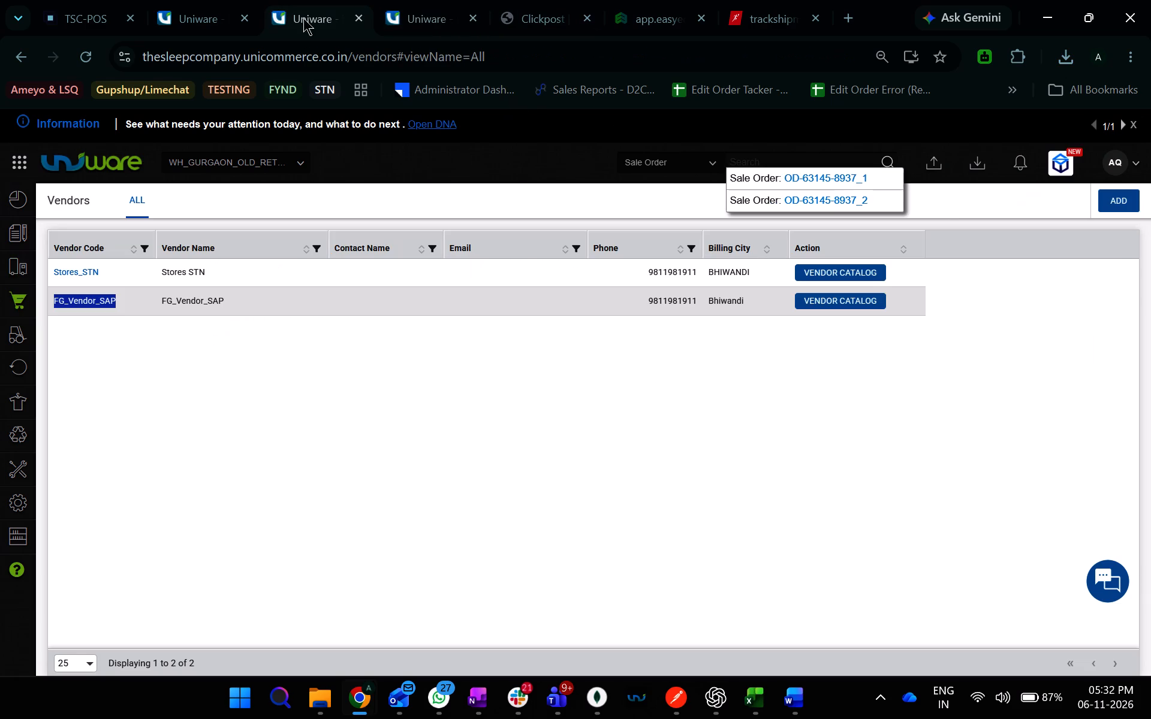
{"action": "left_click", "coordinate": [846, 201]}
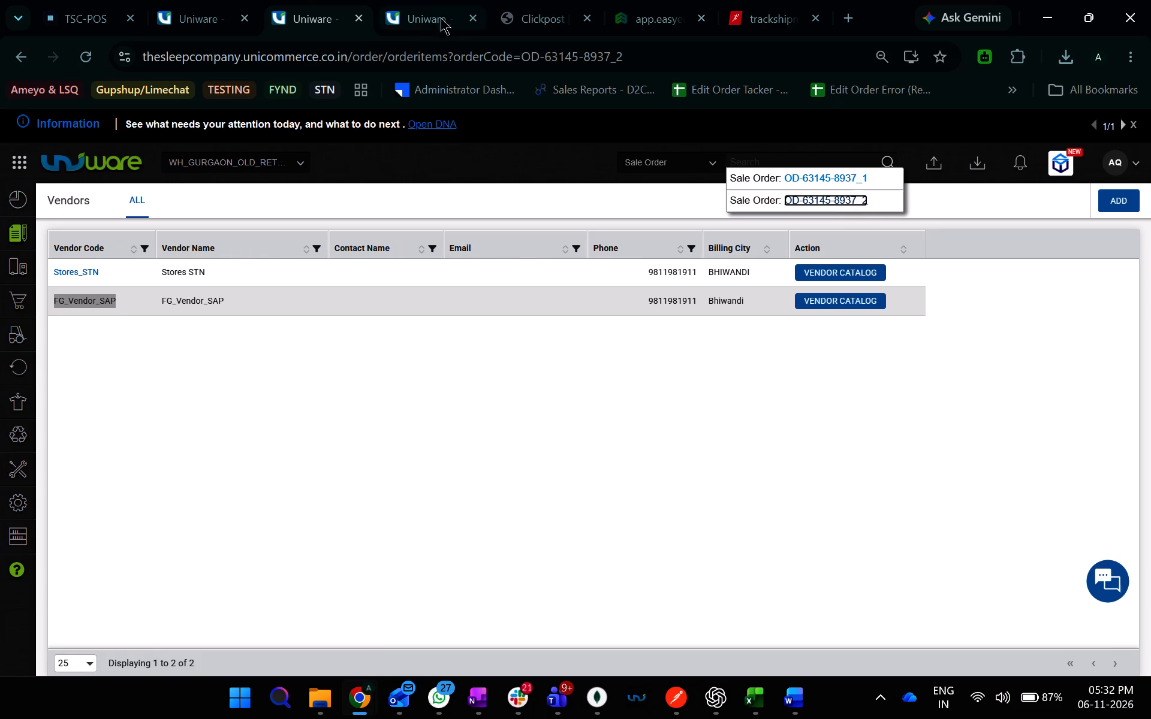
{"action": "left_click", "coordinate": [417, 8]}
{"action": "left_click", "coordinate": [318, 23]}
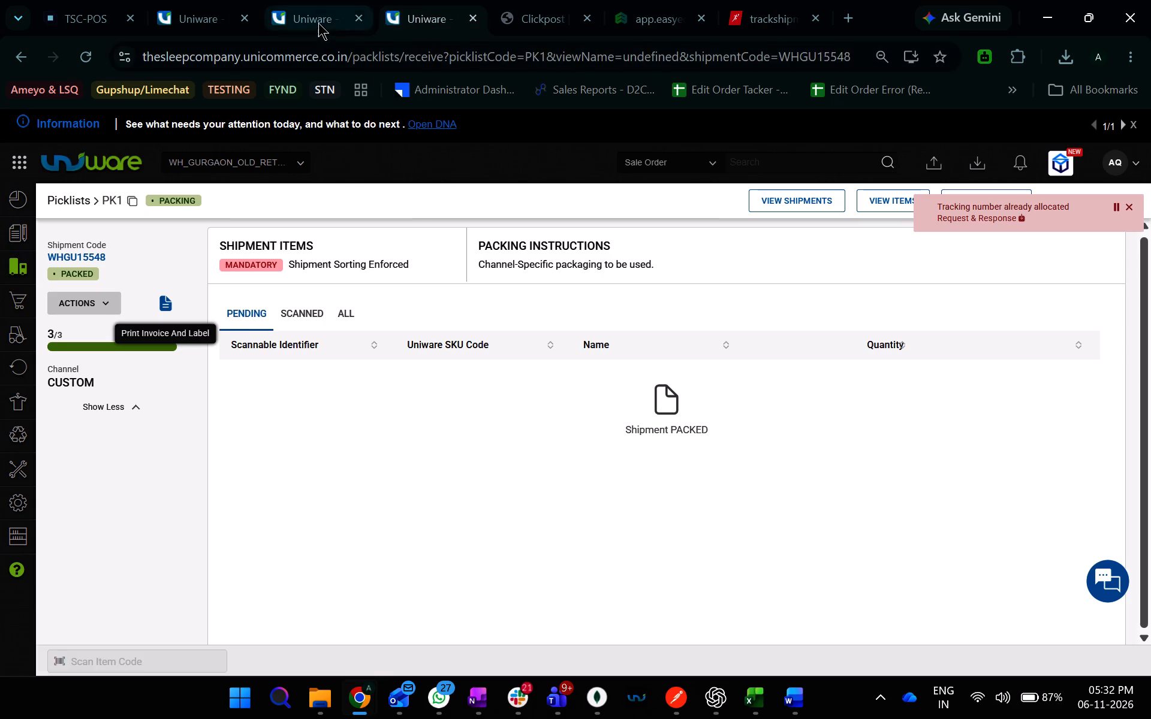
{"action": "left_click", "coordinate": [436, 5]}
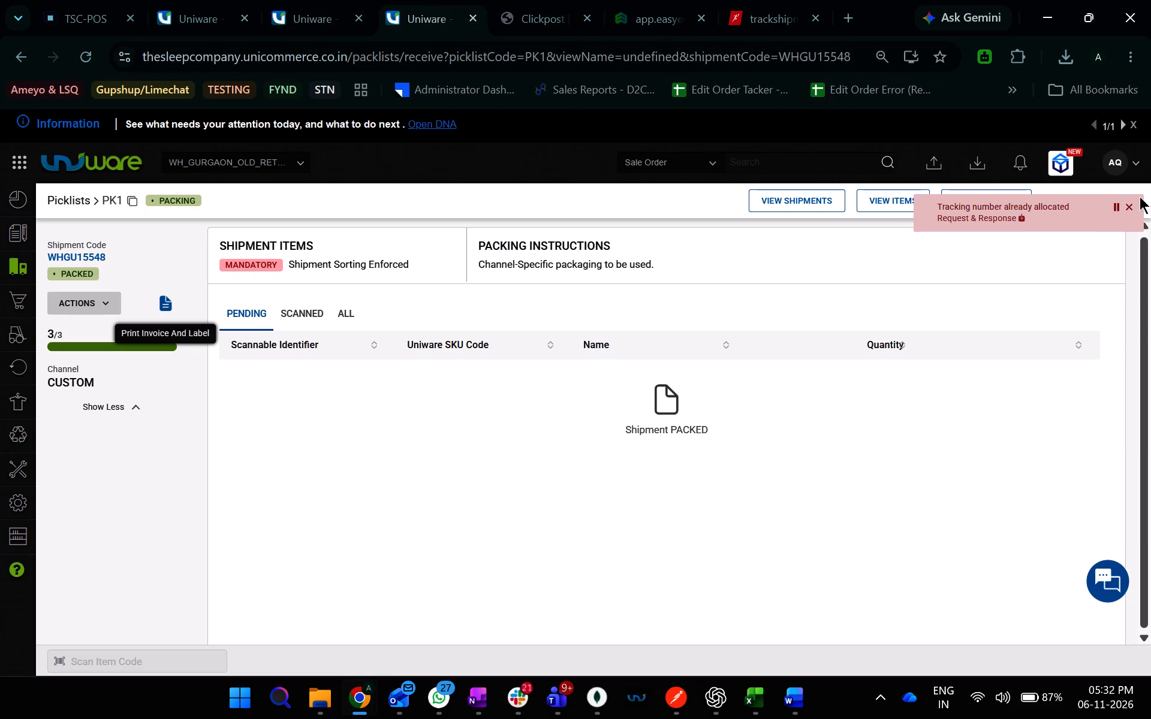
{"action": "left_click", "coordinate": [1129, 206]}
{"action": "left_click", "coordinate": [335, 19]}
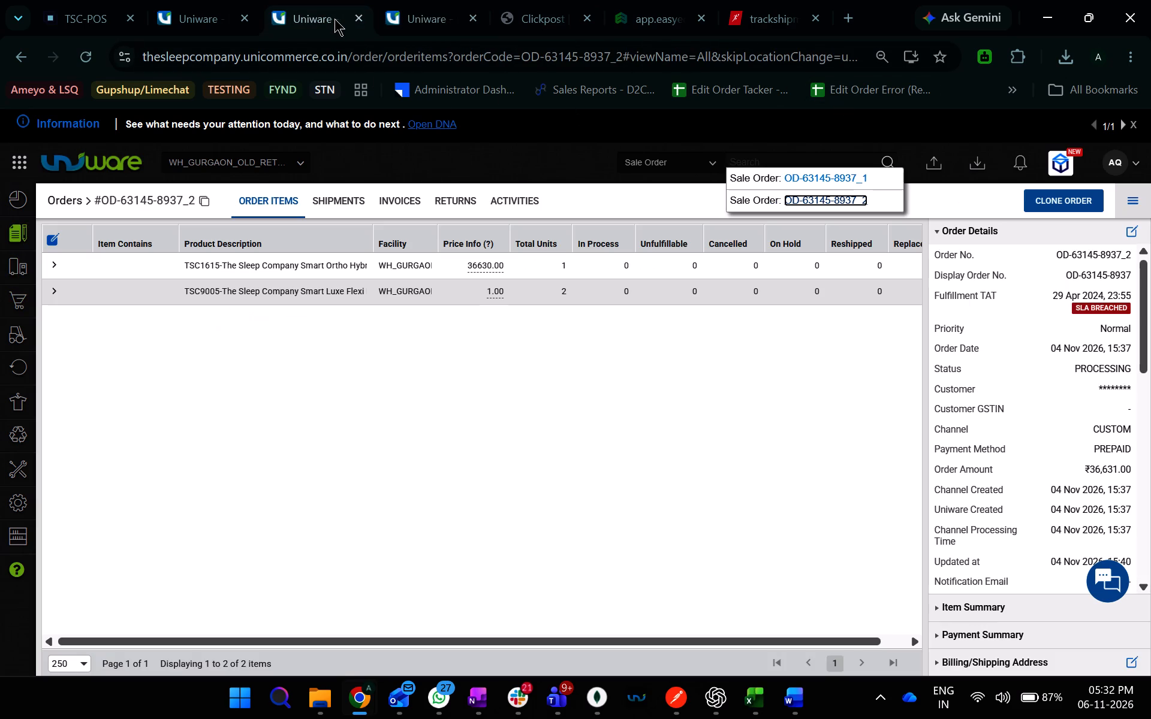
{"action": "left_click", "coordinate": [323, 192]}
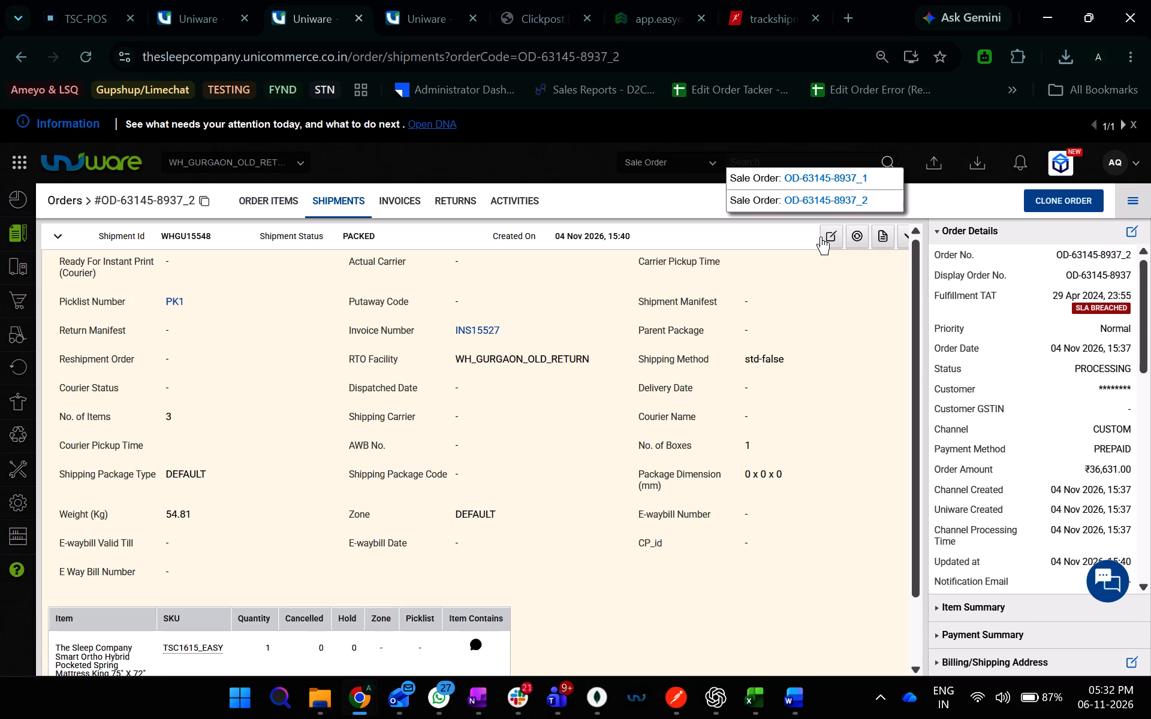
{"action": "left_click", "coordinate": [821, 237]}
{"action": "left_click", "coordinate": [558, 427]}
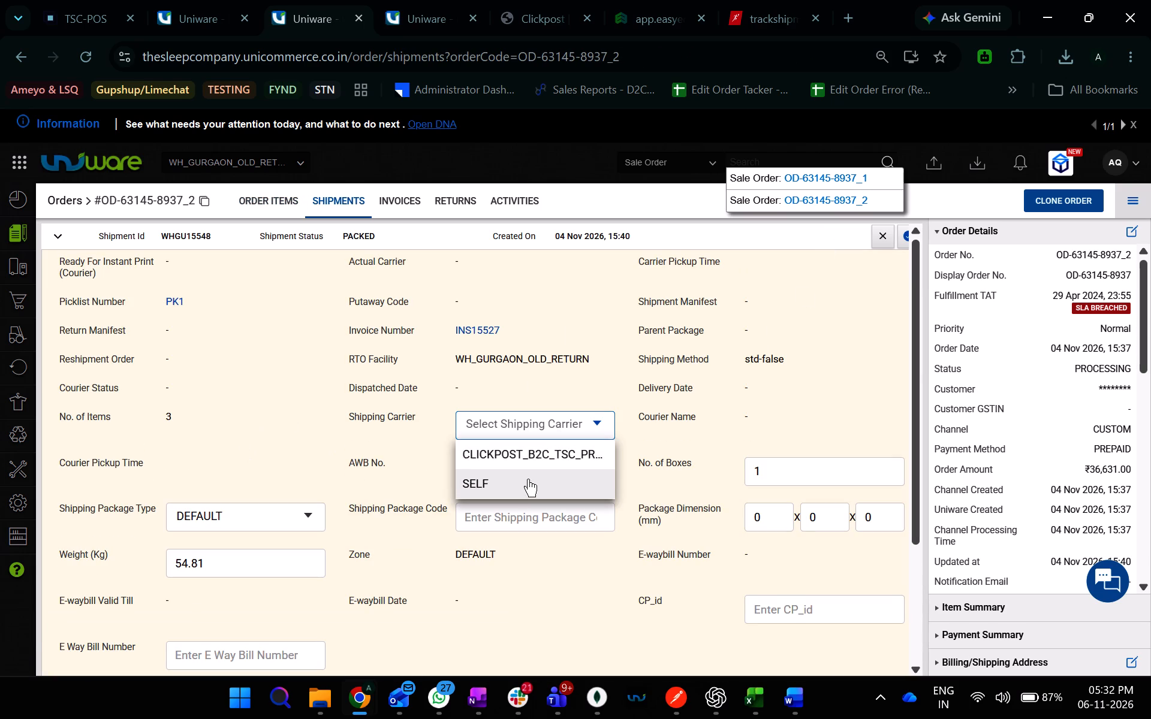
{"action": "left_click", "coordinate": [523, 482]}
{"action": "left_click", "coordinate": [905, 261]}
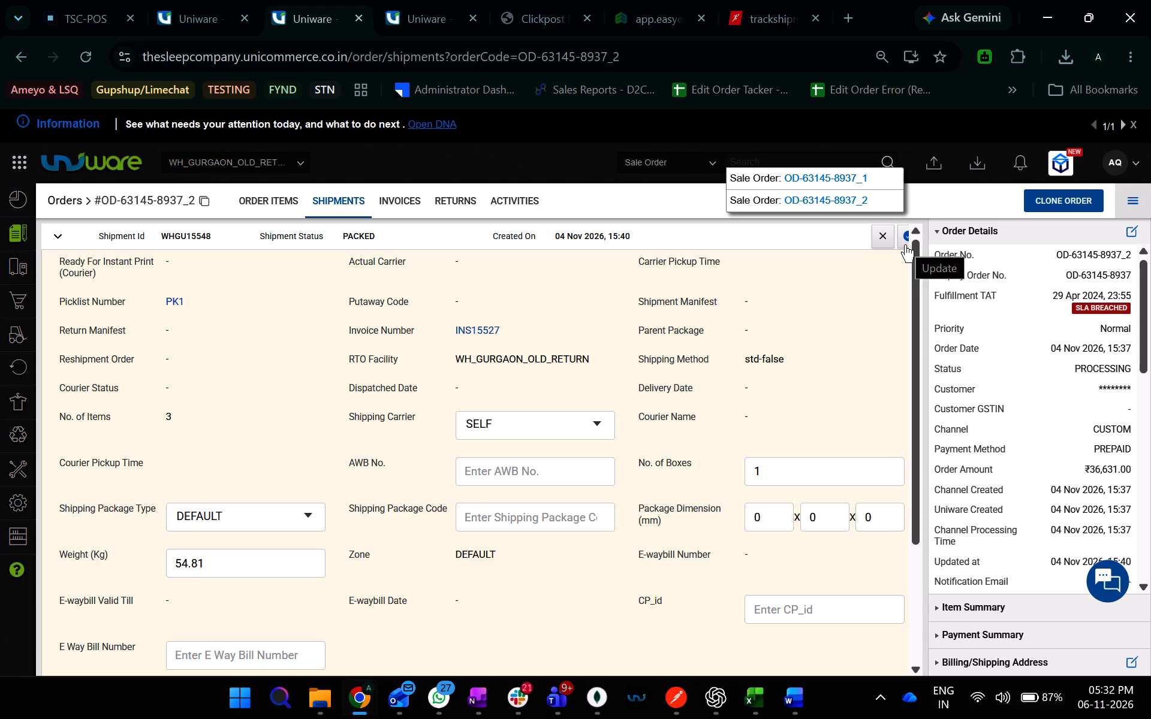
Turn on the Windows clipboard history from the shipment's empty AWB number field.
{"action": "left_click", "coordinate": [539, 457]}
{"action": "left_click", "coordinate": [525, 470]}
{"action": "key", "text": "super+v"}
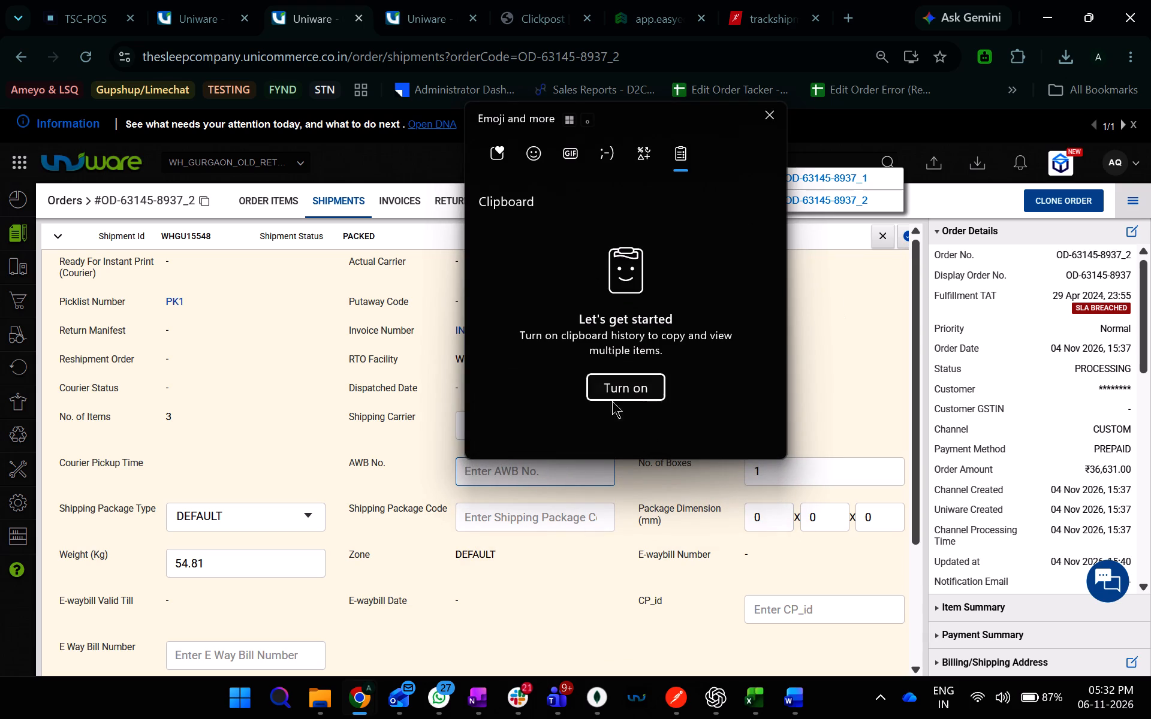
{"action": "left_click", "coordinate": [622, 382]}
{"action": "left_click", "coordinate": [771, 114]}
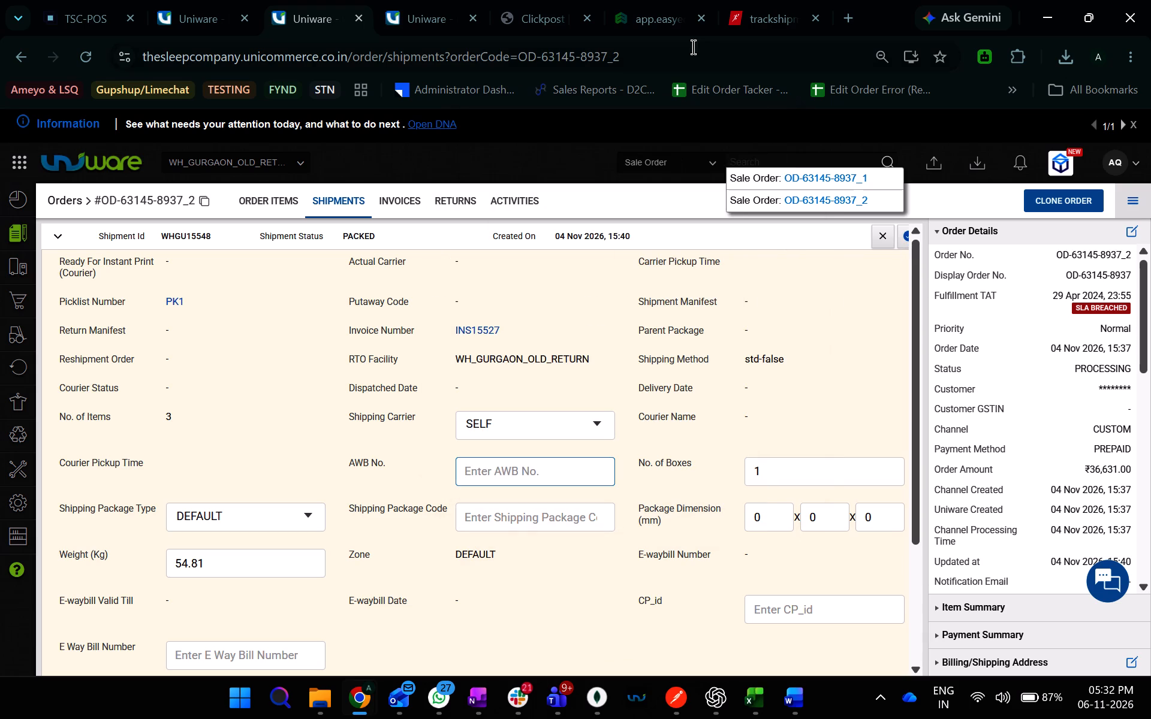
{"action": "left_click", "coordinate": [667, 19]}
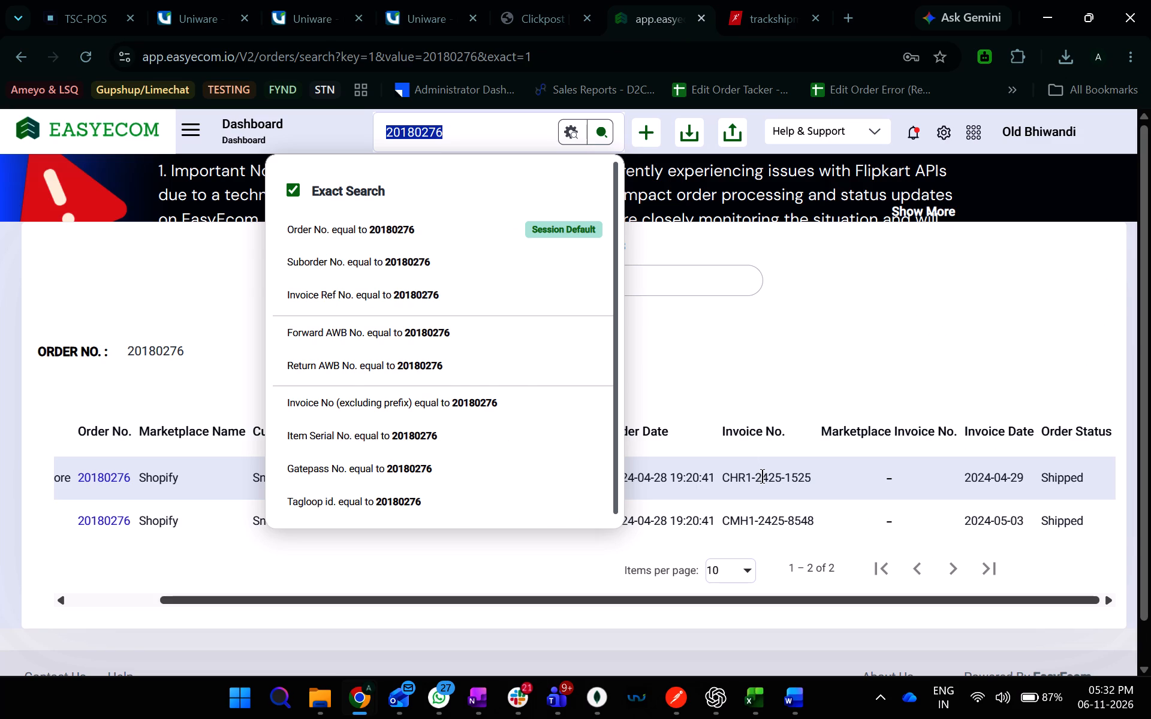
{"action": "left_click", "coordinate": [805, 490]}
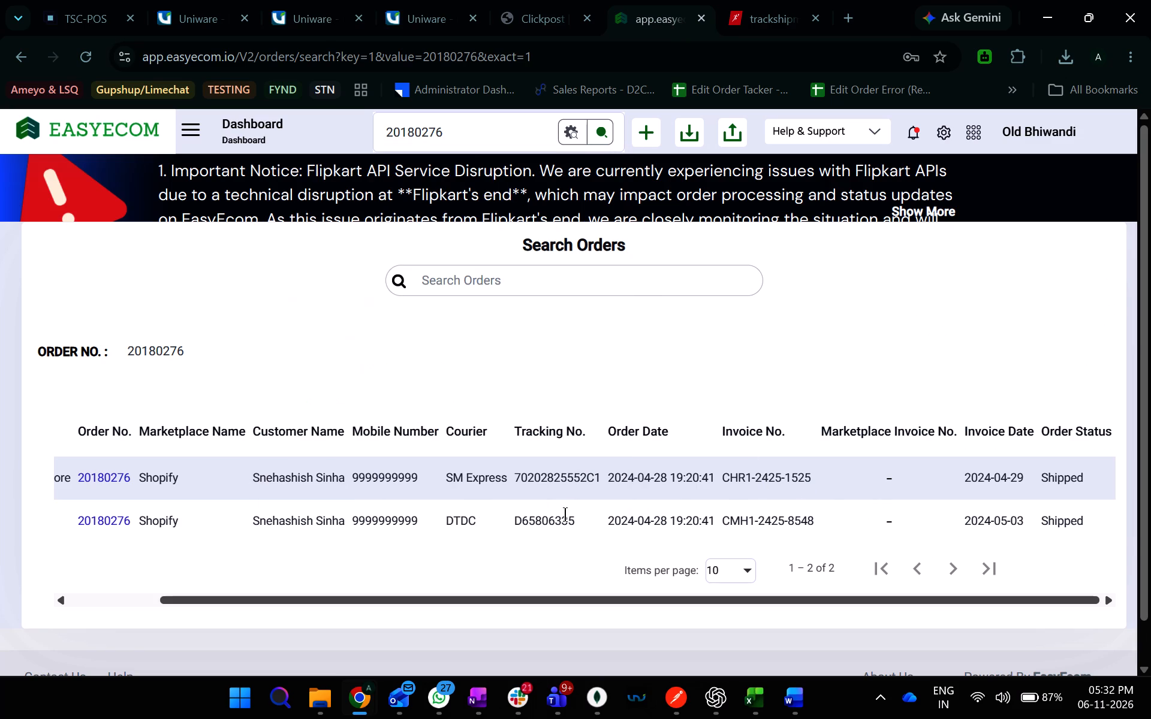
{"action": "double_click", "coordinate": [559, 516]}
{"action": "key", "text": "ctrl+c"}
{"action": "key", "text": "ctrl+c"}
{"action": "key", "text": "ctrl+c"}
{"action": "key", "text": "alt+Tab"}
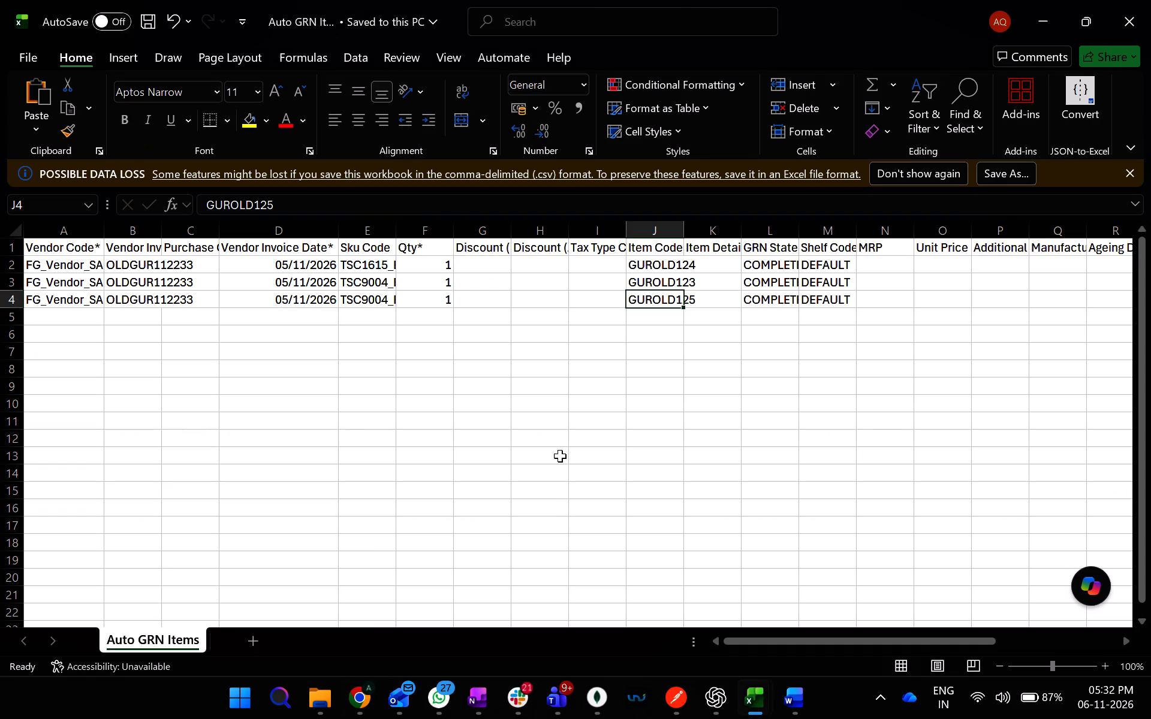
{"action": "key", "text": "alt+Tab"}
{"action": "key", "text": "alt+Tab"}
{"action": "key", "text": "alt+Tab"}
{"action": "key", "text": "alt+Tab"}
{"action": "key", "text": "alt+Tab"}
{"action": "key", "text": "alt+Tab"}
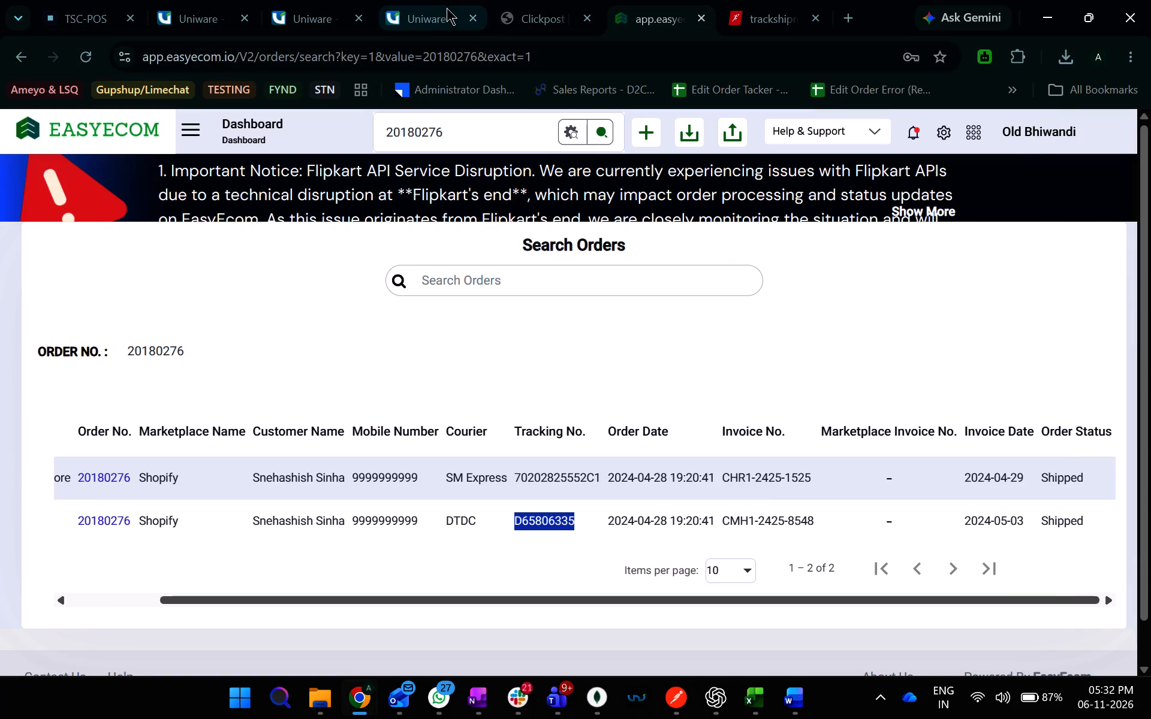
{"action": "left_click", "coordinate": [448, 12]}
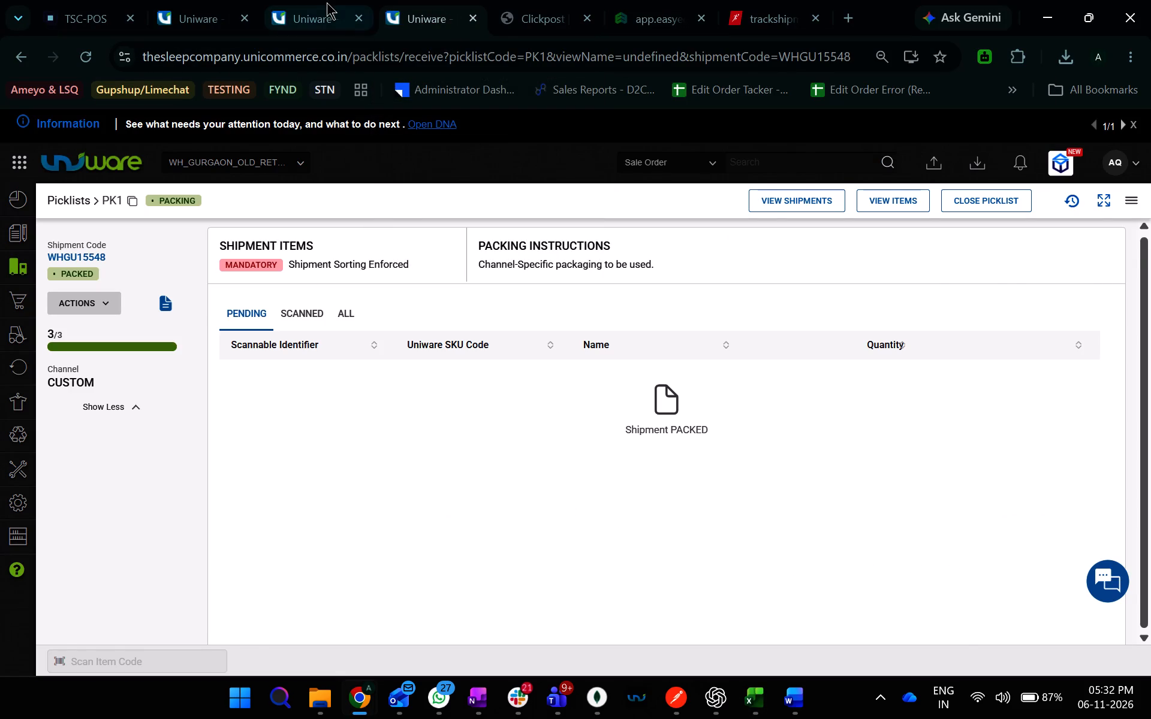
{"action": "left_click", "coordinate": [324, 3]}
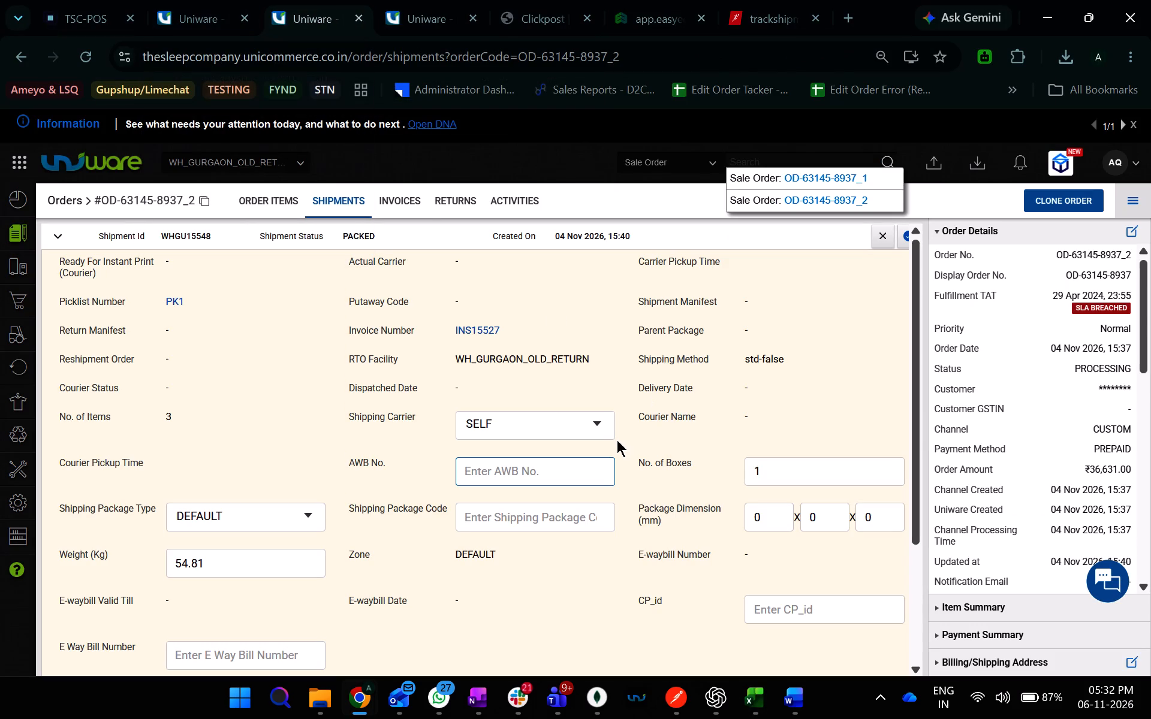
{"action": "key", "text": "ctrl+v"}
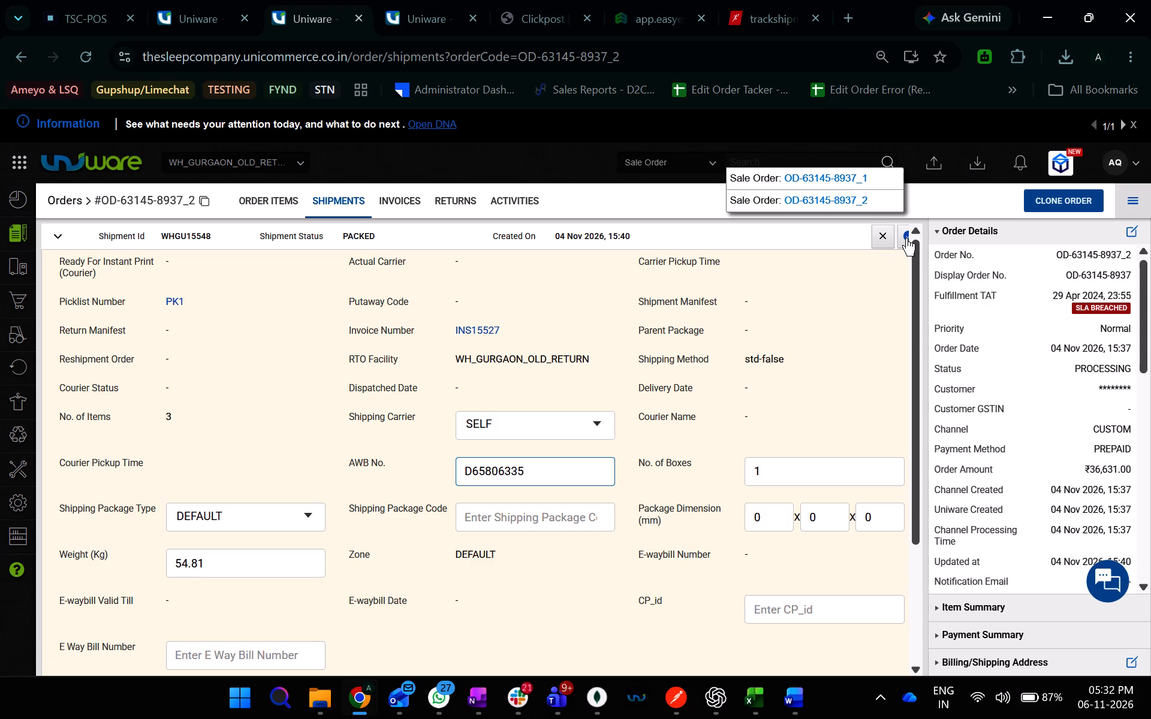
{"action": "left_click", "coordinate": [906, 238]}
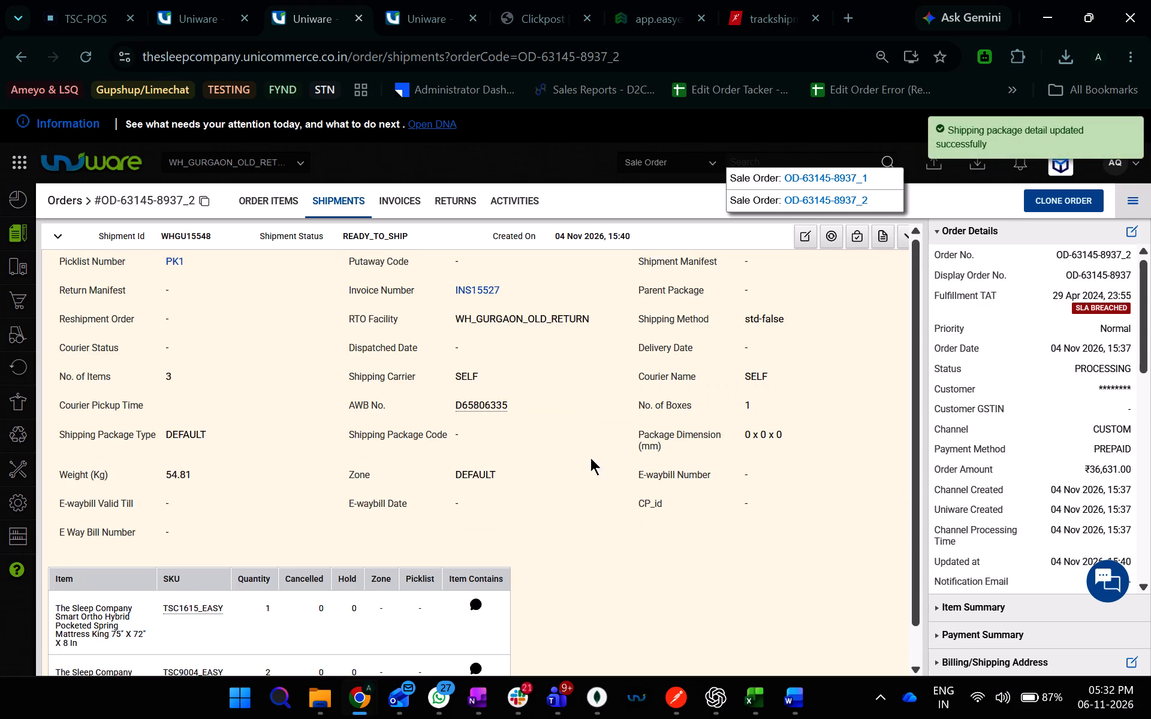
{"action": "left_click_drag", "start_coordinate": [572, 454], "coordinate": [695, 398]}
{"action": "left_click", "coordinate": [695, 398]}
Mark shipment WHGU15548 as dispatched.
{"action": "left_click", "coordinate": [855, 234]}
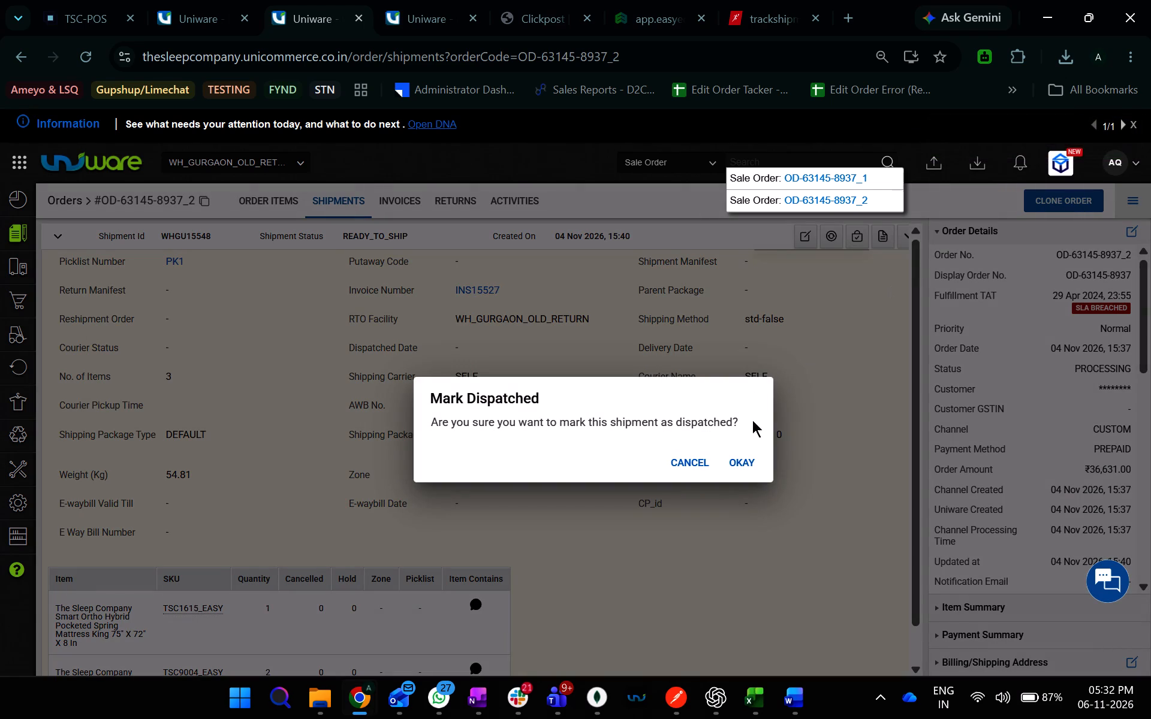
{"action": "left_click", "coordinate": [689, 461]}
{"action": "left_click", "coordinate": [902, 238]}
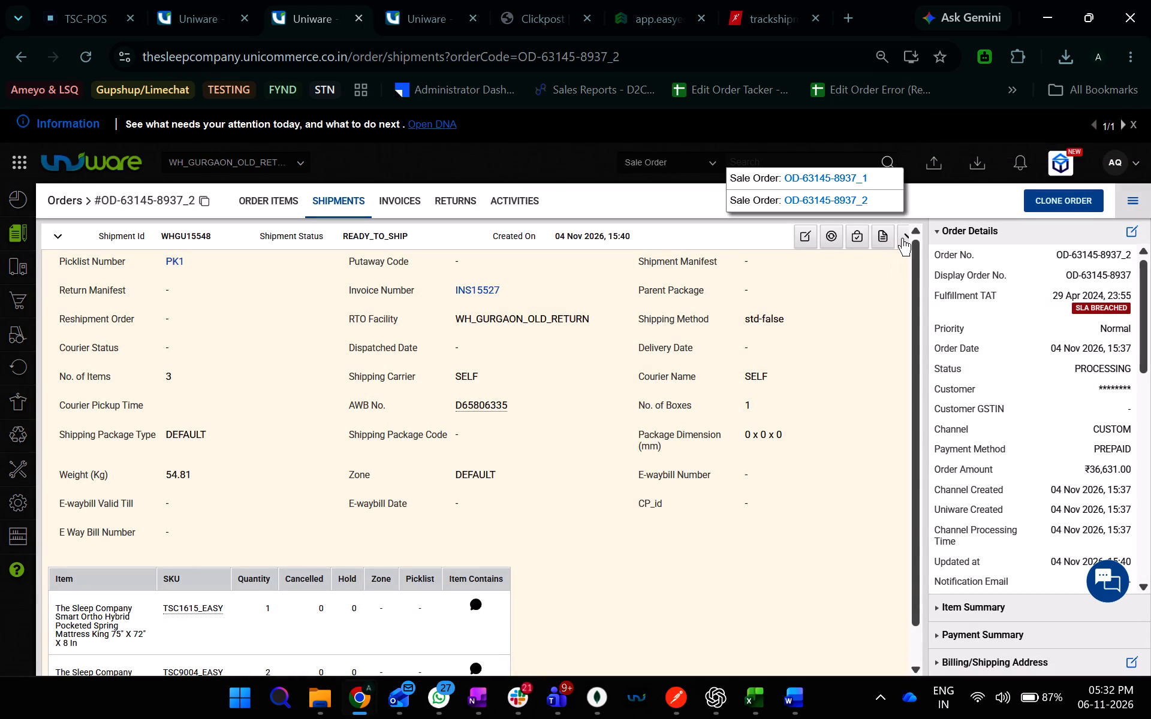
{"action": "left_click_drag", "start_coordinate": [767, 297], "coordinate": [864, 229]}
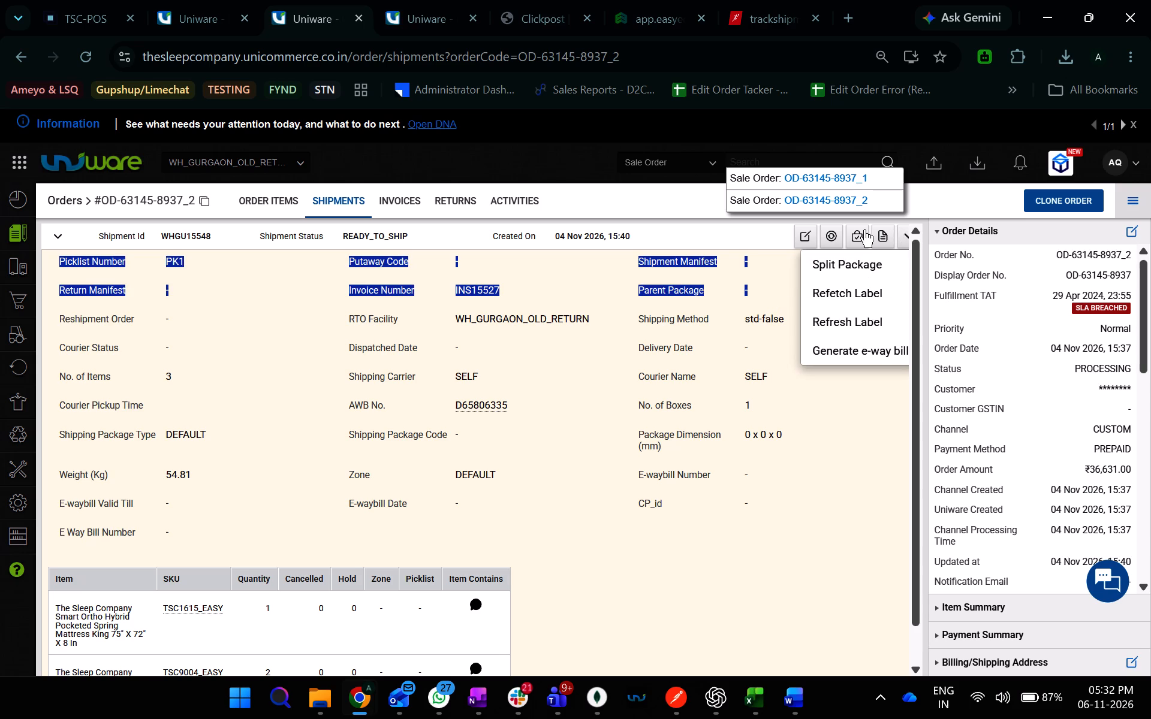
{"action": "left_click_drag", "start_coordinate": [864, 229], "coordinate": [865, 227]}
{"action": "left_click", "coordinate": [865, 227]}
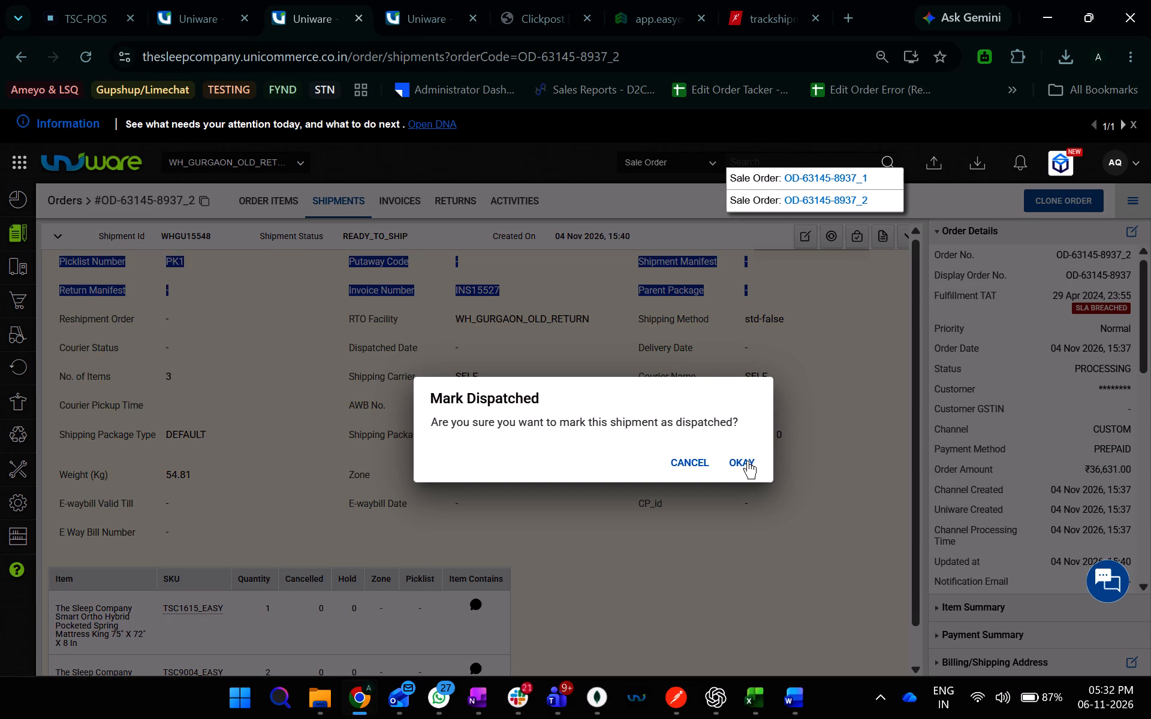
{"action": "left_click", "coordinate": [748, 461]}
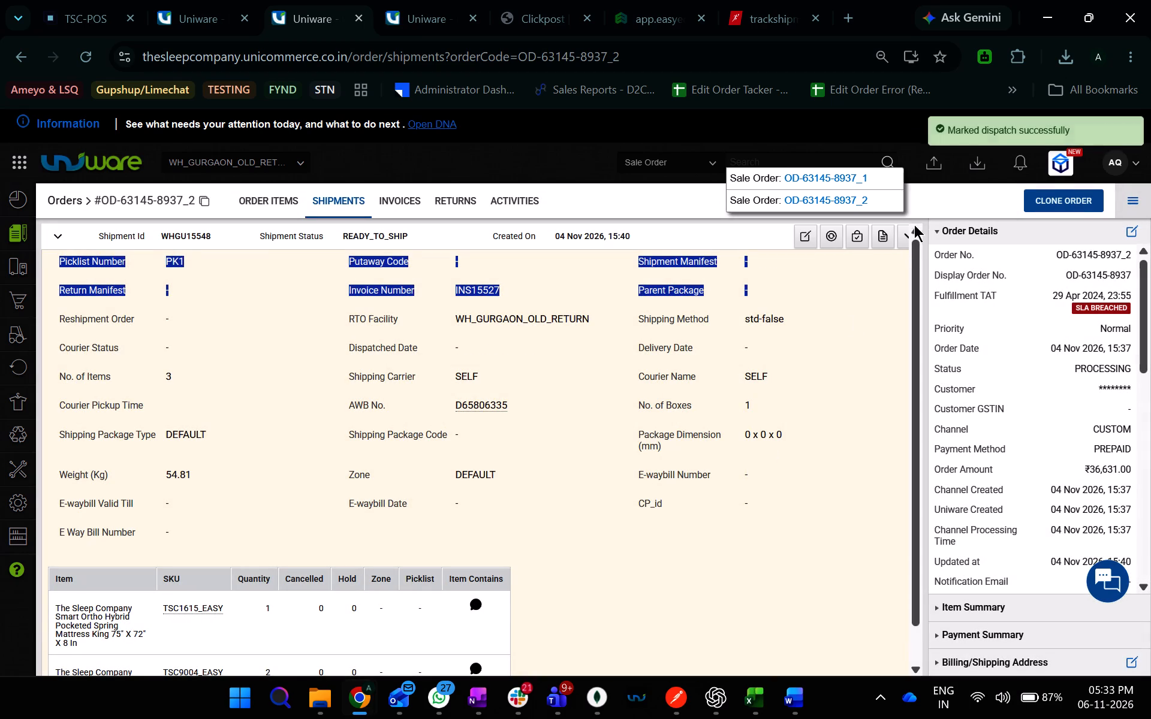
Update the shipment's tracking status to DELIVERED_SHIPMENT_DELIVERED with the date 06/11/2026, and reload the order page.
{"action": "left_click", "coordinate": [902, 237]}
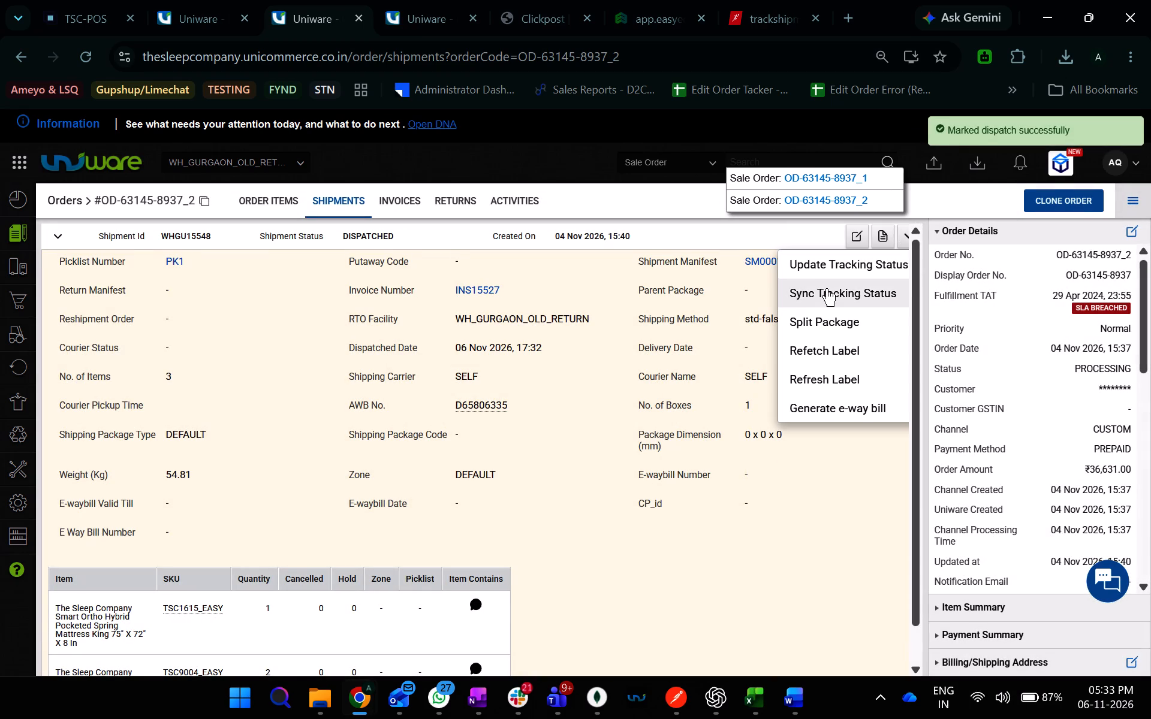
{"action": "left_click", "coordinate": [832, 261]}
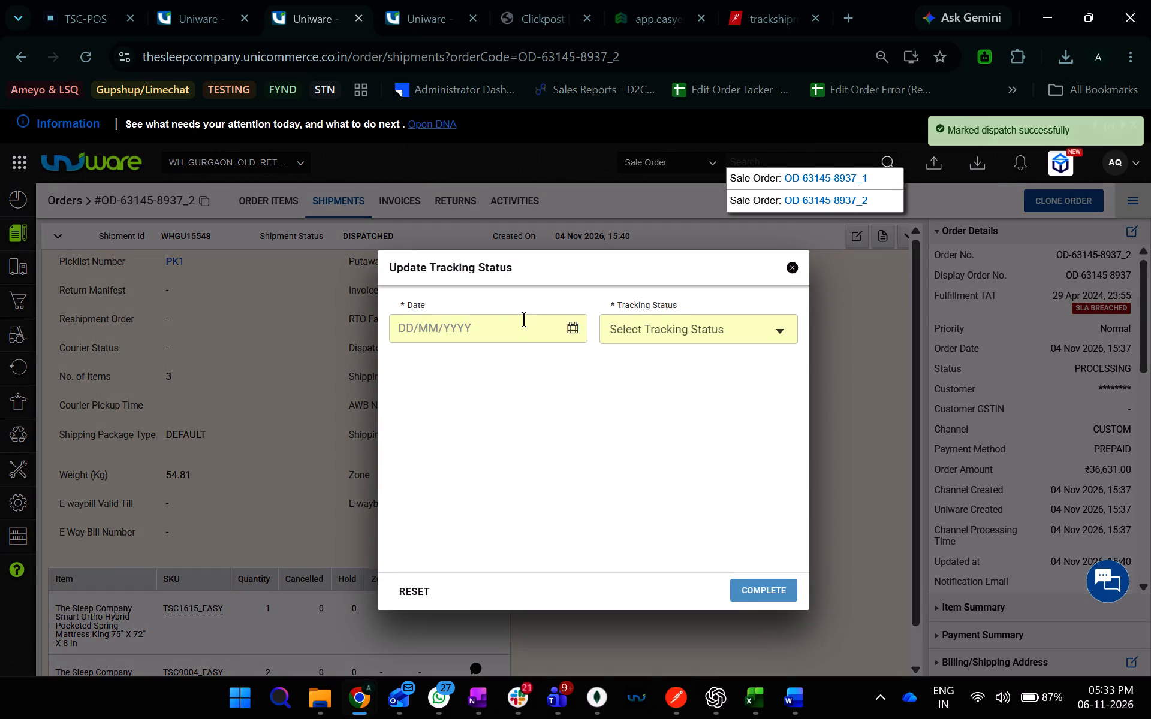
{"action": "left_click", "coordinate": [523, 320]}
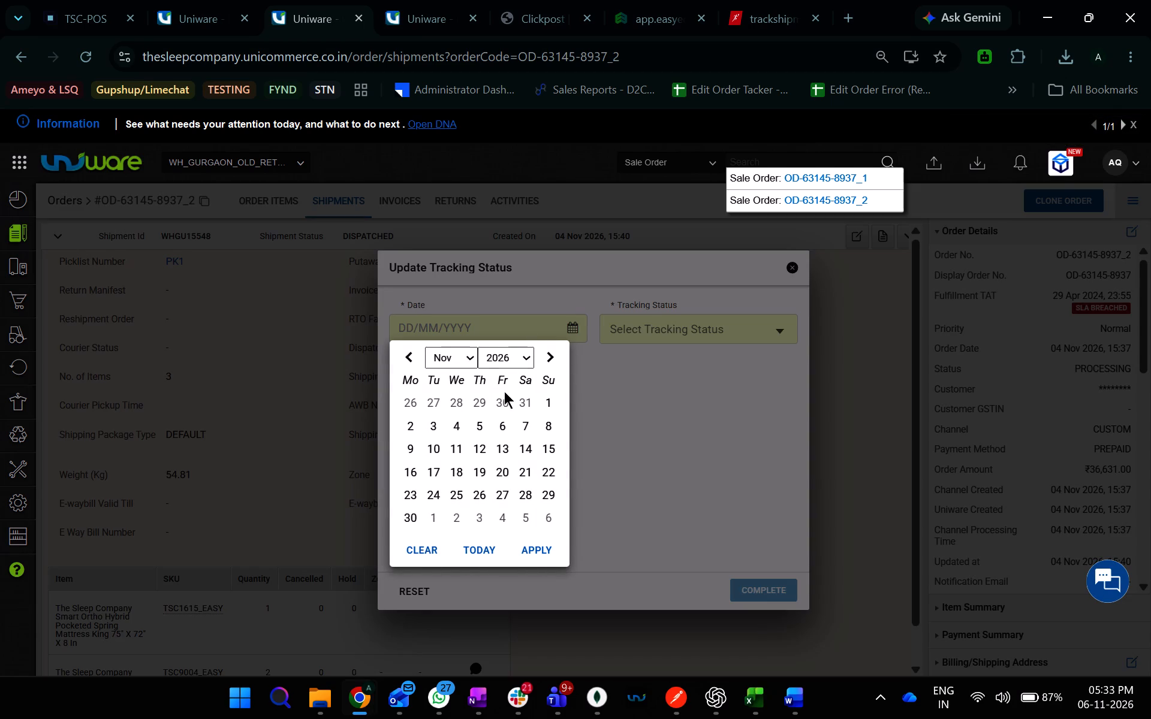
{"action": "left_click", "coordinate": [501, 425]}
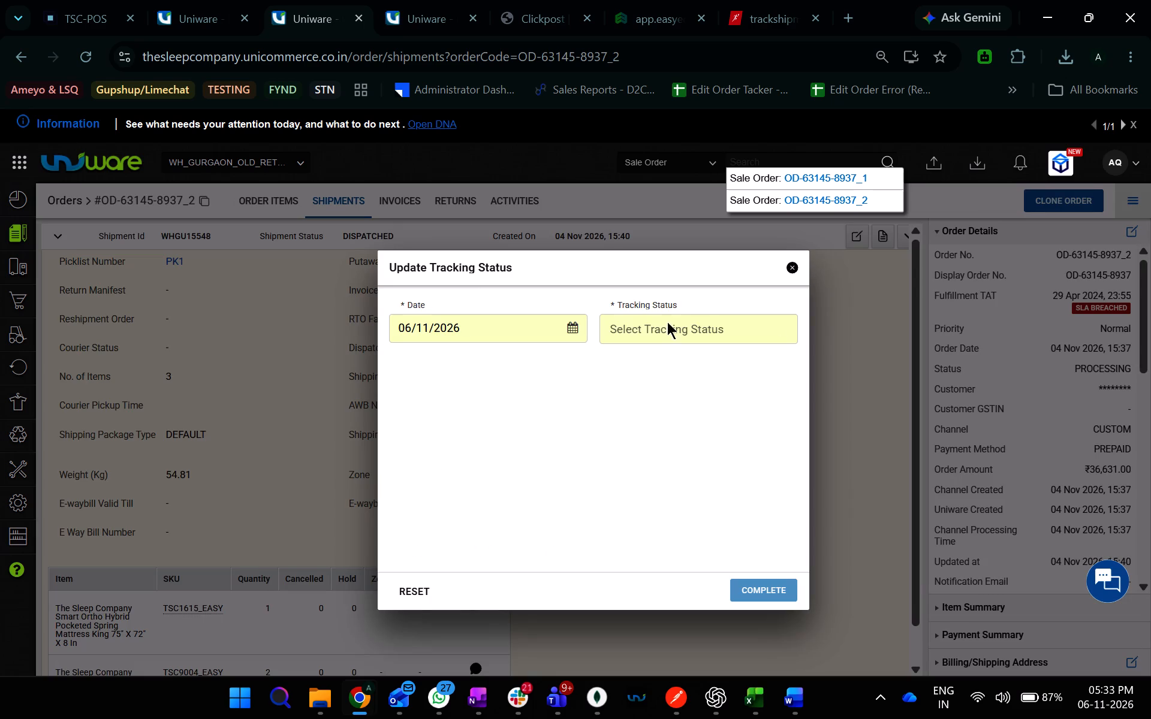
{"action": "left_click", "coordinate": [659, 317]}
{"action": "type", "text": "deliverd"}
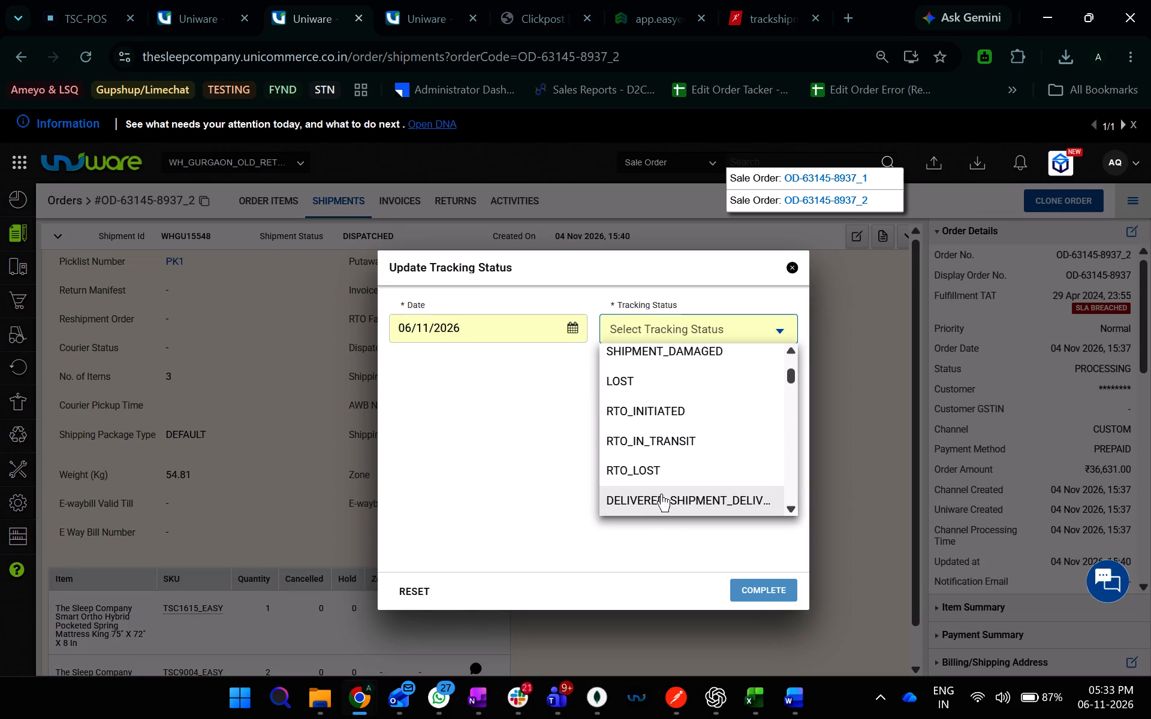
{"action": "left_click", "coordinate": [664, 506]}
{"action": "left_click", "coordinate": [770, 591]}
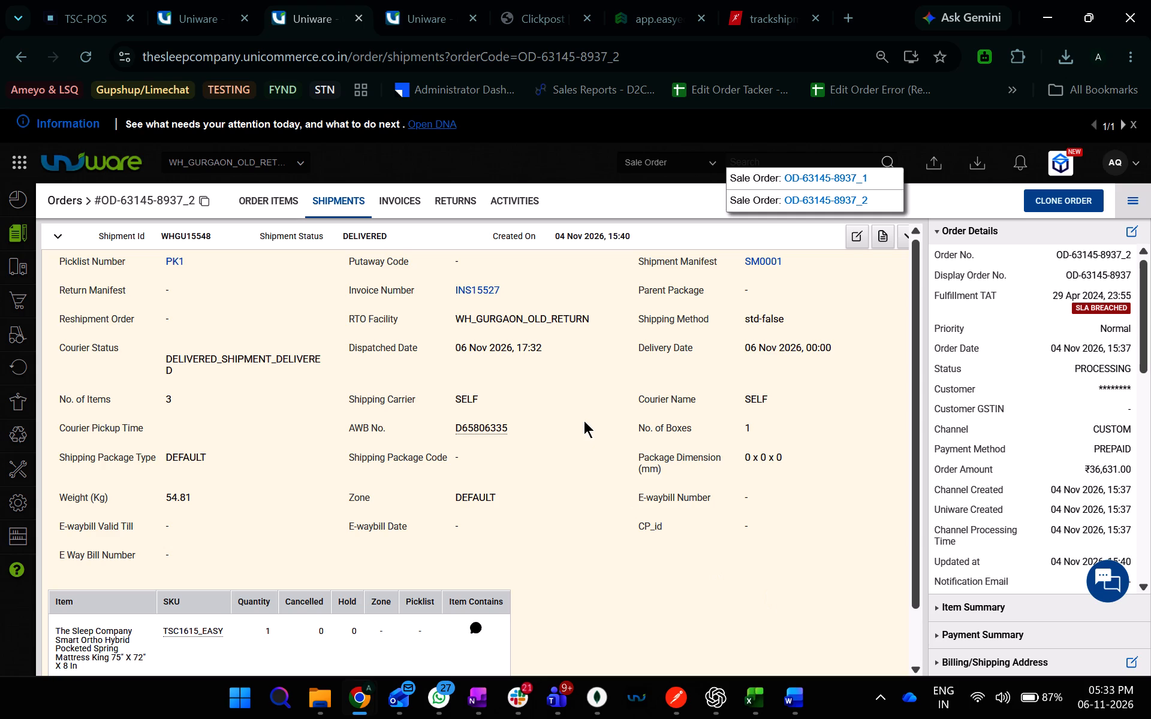
{"action": "key", "text": "ctrl+shift+r"}
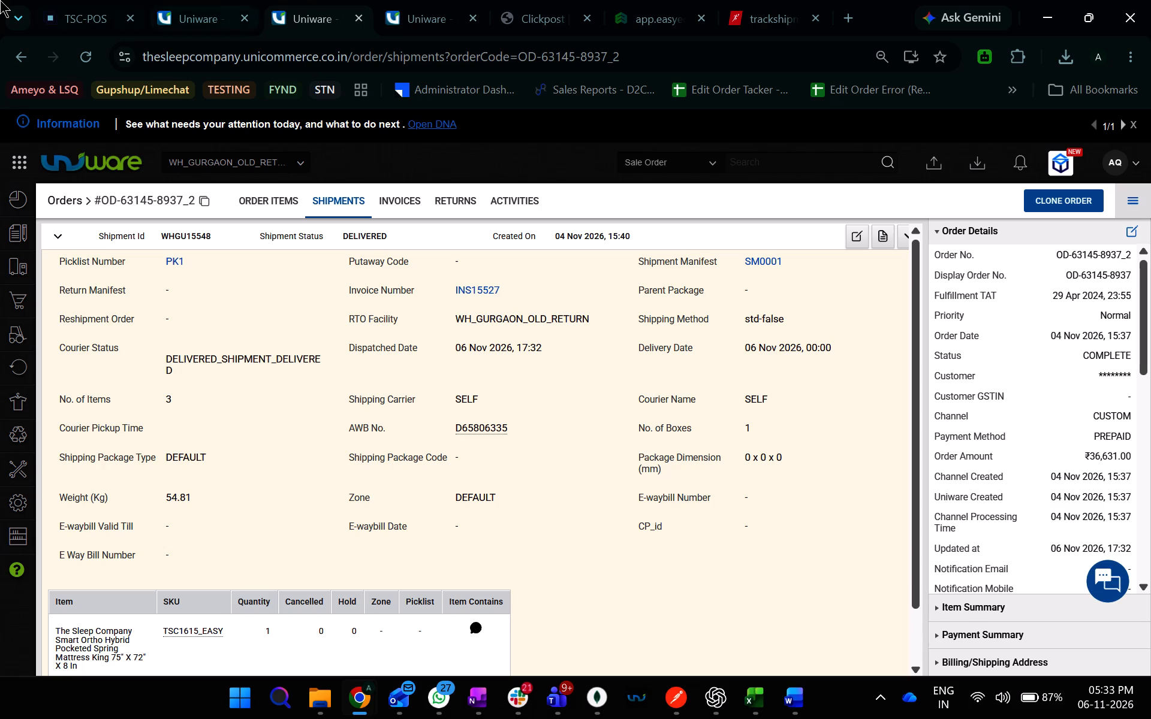
{"action": "left_click", "coordinate": [202, 195]}
{"action": "left_click", "coordinate": [375, 703]}
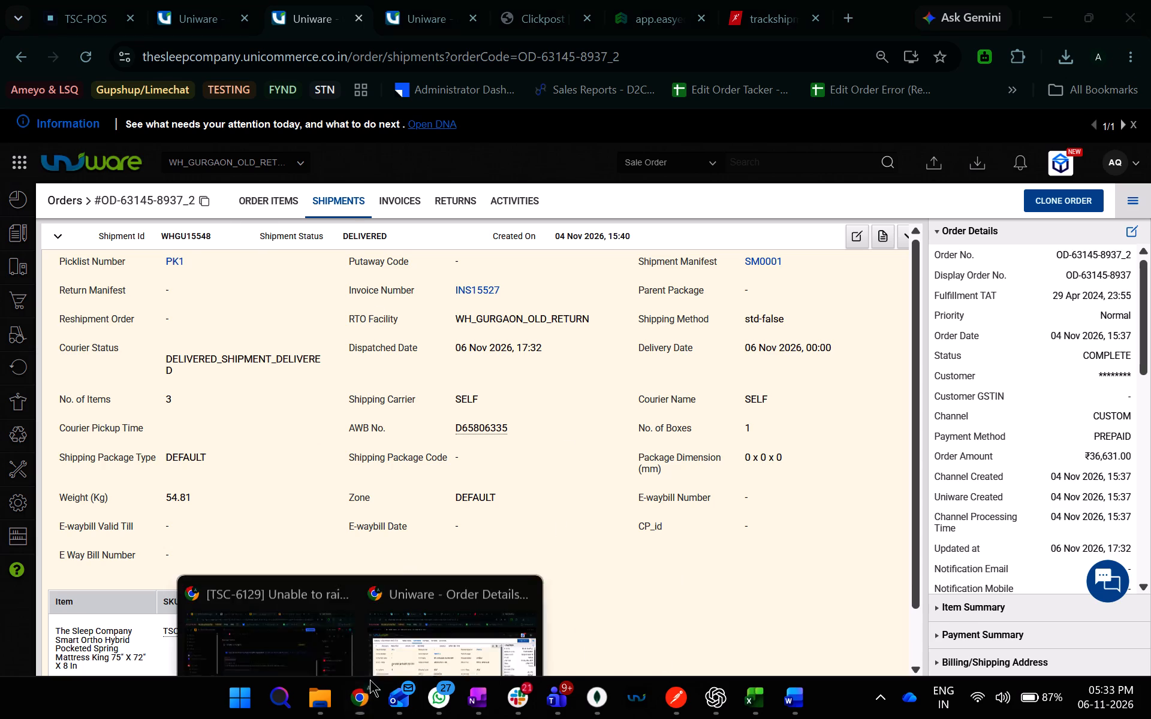
{"action": "left_click", "coordinate": [321, 611]}
{"action": "key", "text": "ctrl+c"}
{"action": "key", "text": "ctrl+c"}
{"action": "key", "text": "ctrl+c"}
{"action": "key", "text": "ctrl+c"}
{"action": "key", "text": "ctrl+c"}
{"action": "key", "text": "ctrl+c"}
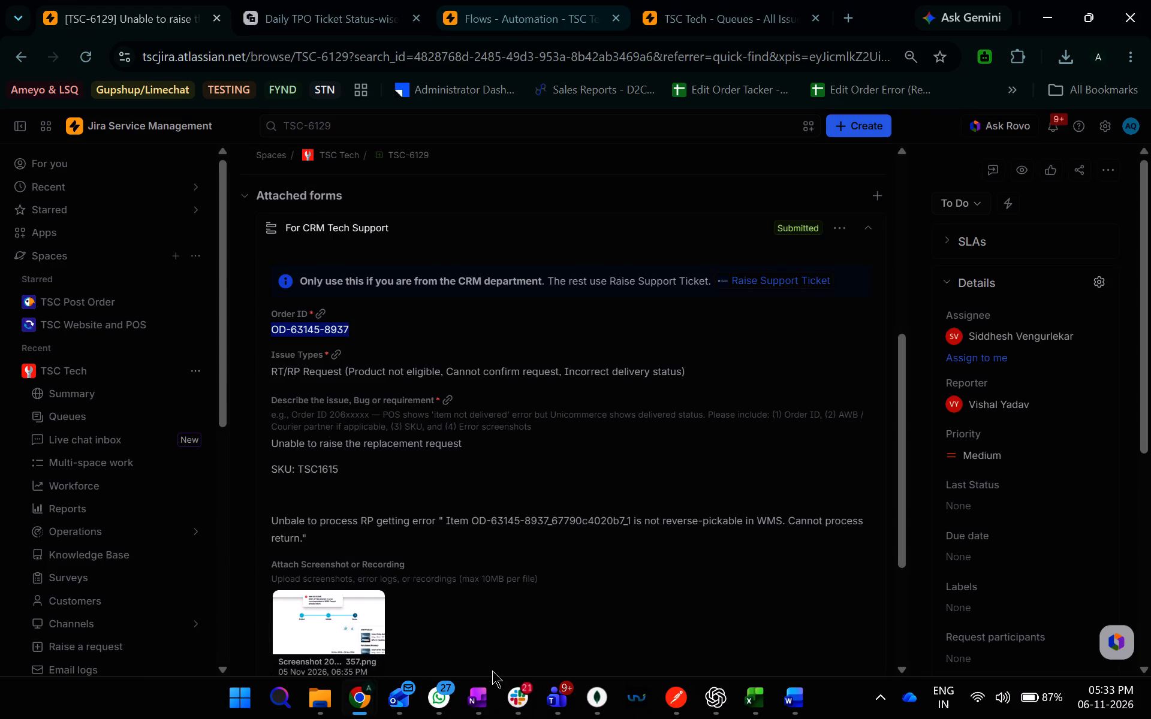
{"action": "left_click", "coordinate": [362, 697]}
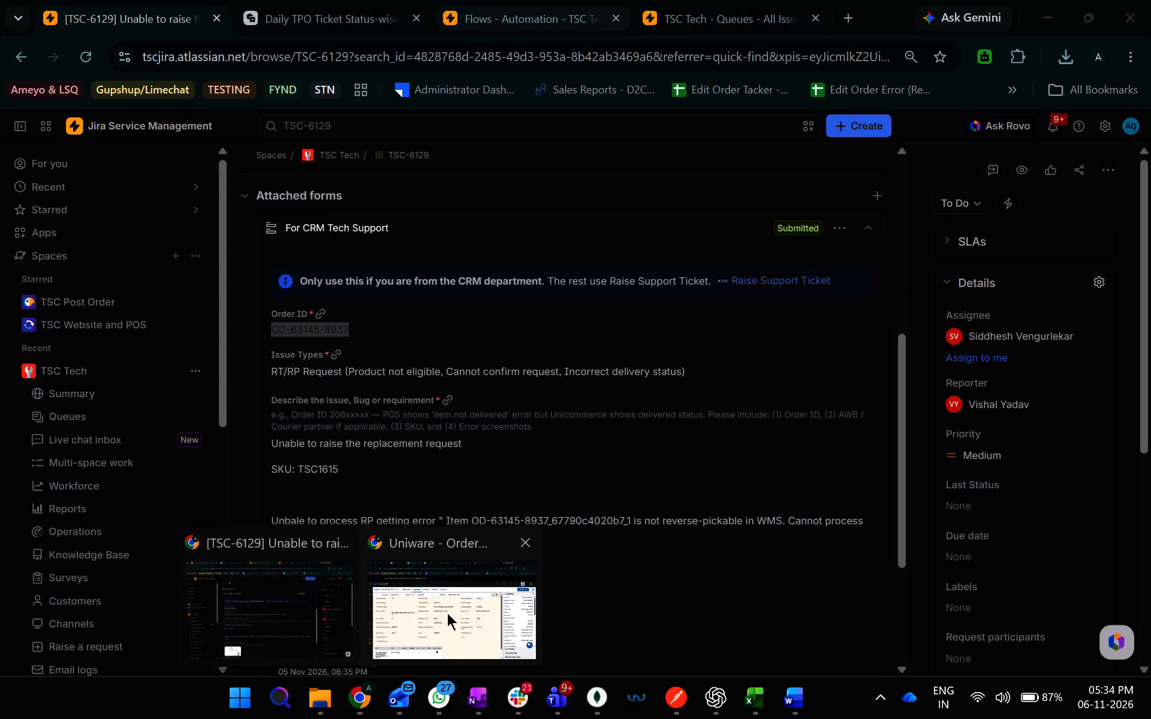
{"action": "left_click", "coordinate": [447, 613]}
{"action": "left_click", "coordinate": [103, 0]}
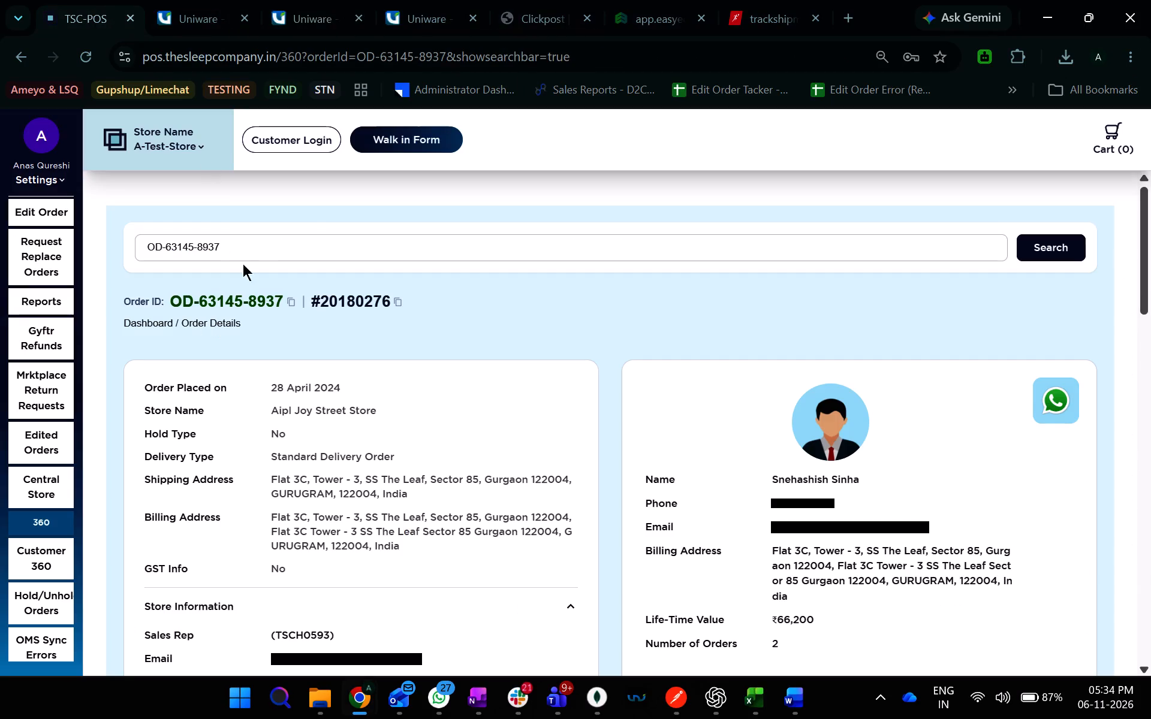
{"action": "left_click", "coordinate": [261, 251]}
{"action": "key", "text": "ctrl+a"}
{"action": "key", "text": "ctrl+v"}
{"action": "left_click", "coordinate": [1057, 253]}
{"action": "scroll", "coordinate": [499, 352], "scroll_direction": "down", "scroll_amount": 7}
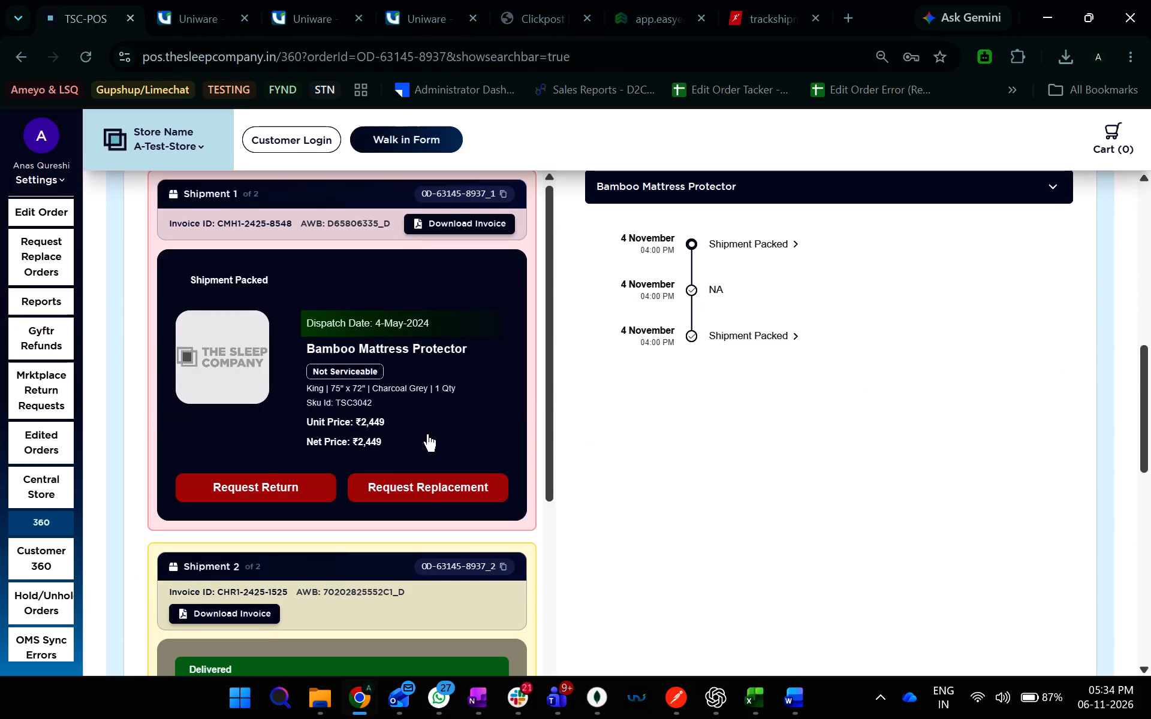
{"action": "left_click", "coordinate": [429, 437]}
{"action": "scroll", "coordinate": [456, 593], "scroll_direction": "down", "scroll_amount": 1}
{"action": "left_click", "coordinate": [64, 46]}
{"action": "left_click", "coordinate": [82, 47]}
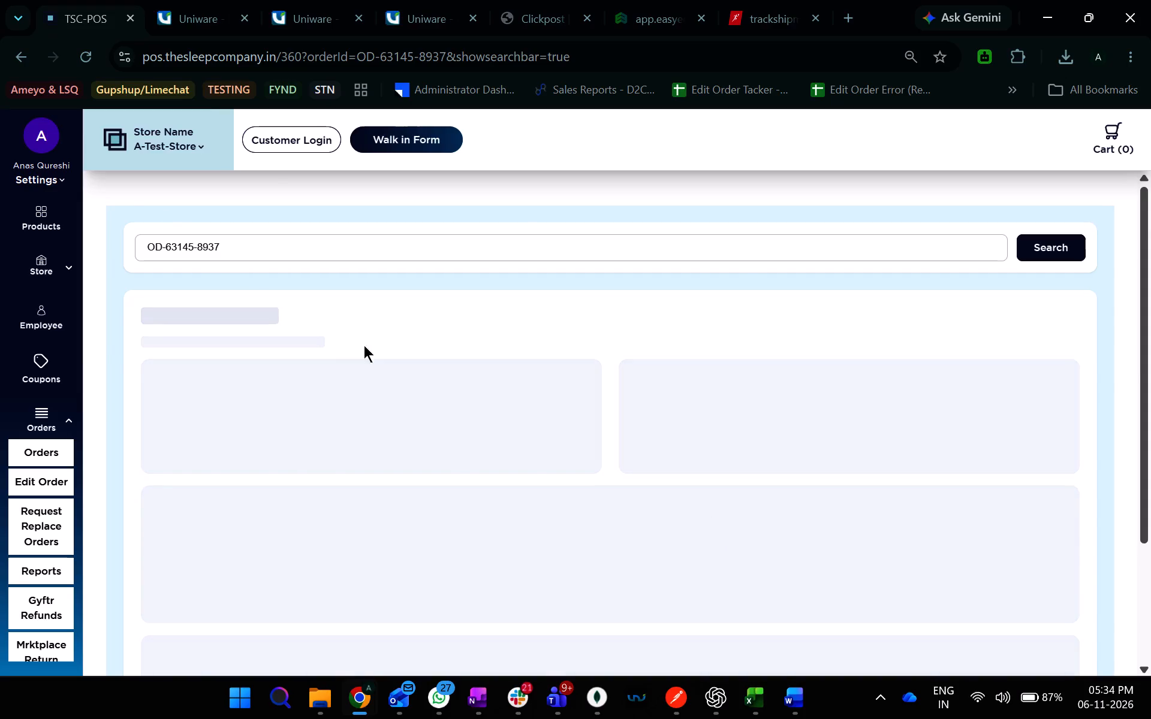
{"action": "scroll", "coordinate": [680, 525], "scroll_direction": "down", "scroll_amount": 6}
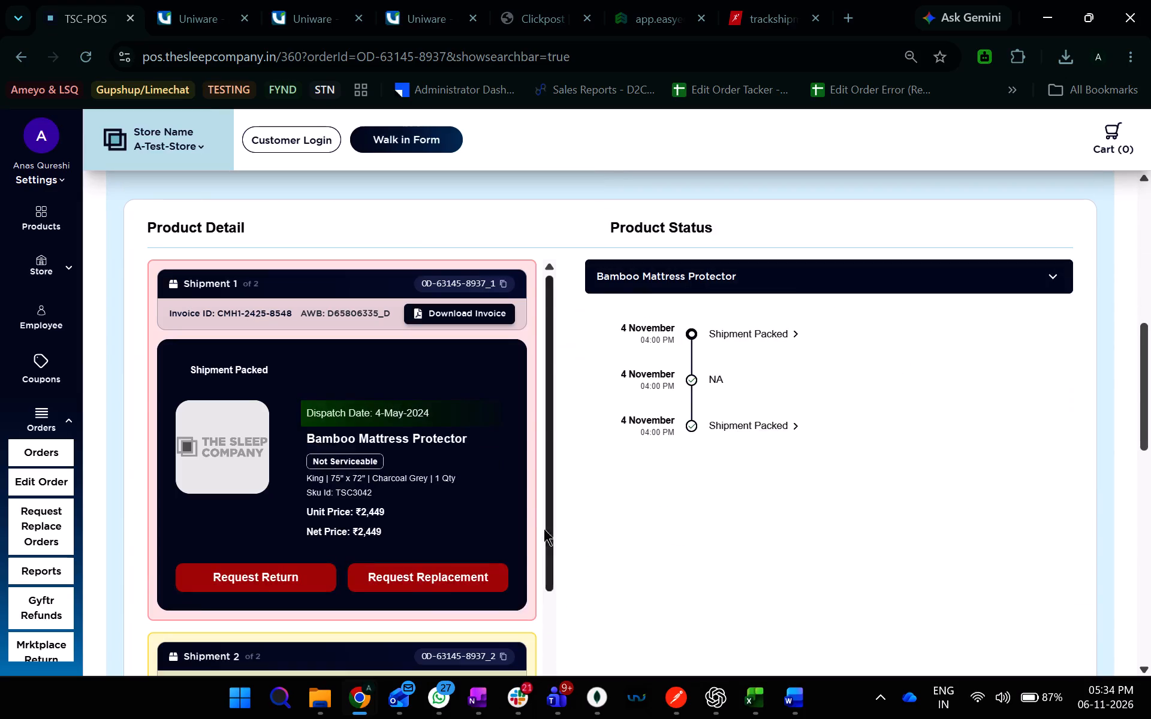
{"action": "left_click", "coordinate": [44, 518]}
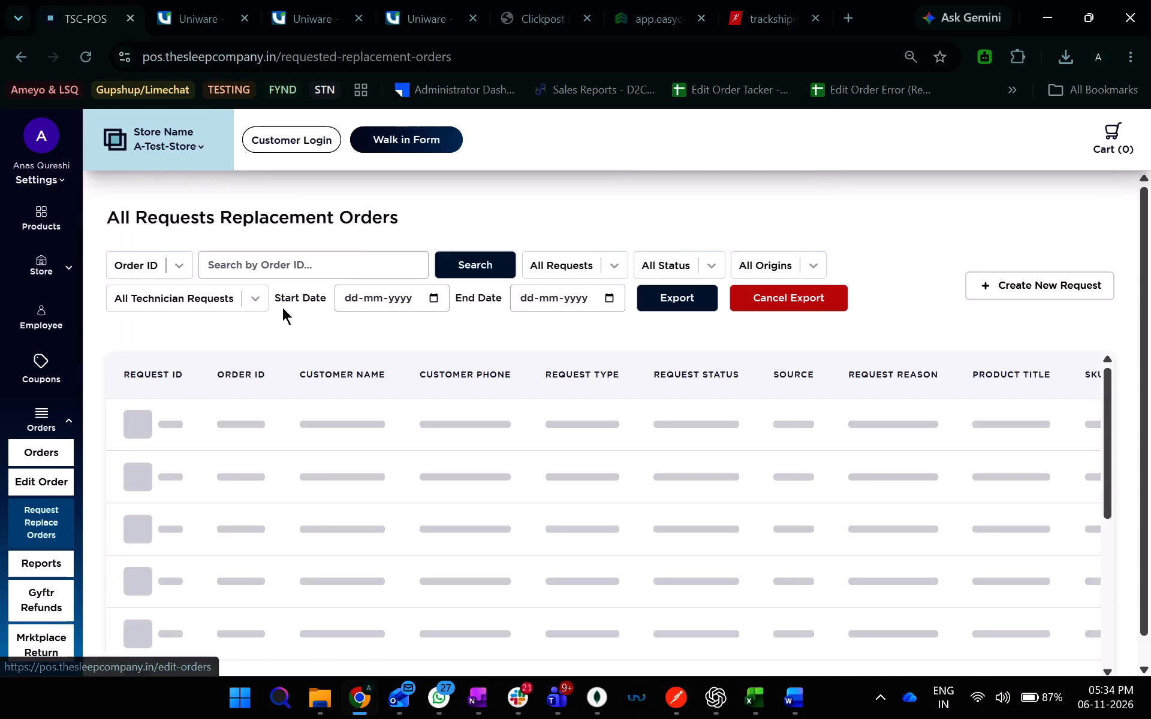
{"action": "left_click", "coordinate": [358, 261]}
{"action": "key", "text": "ctrl+v"}
{"action": "left_click", "coordinate": [447, 255]}
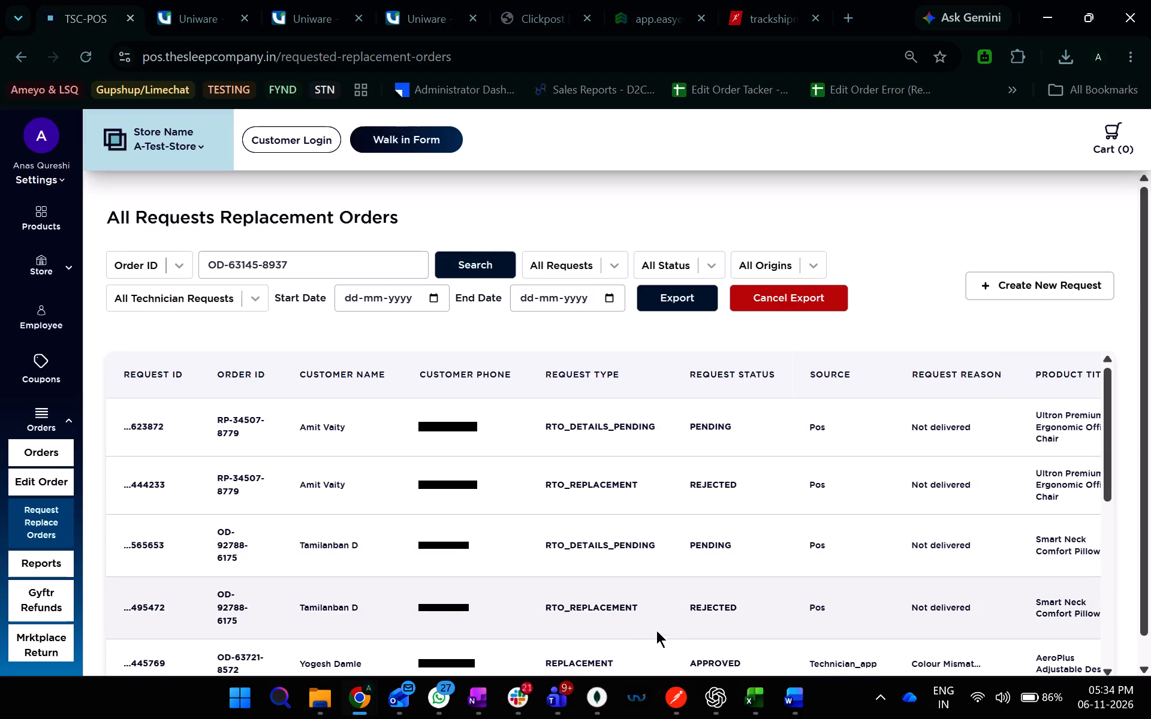
{"action": "scroll", "coordinate": [650, 637], "scroll_direction": "down", "scroll_amount": 3}
{"action": "scroll", "coordinate": [647, 650], "scroll_direction": "up", "scroll_amount": 5}
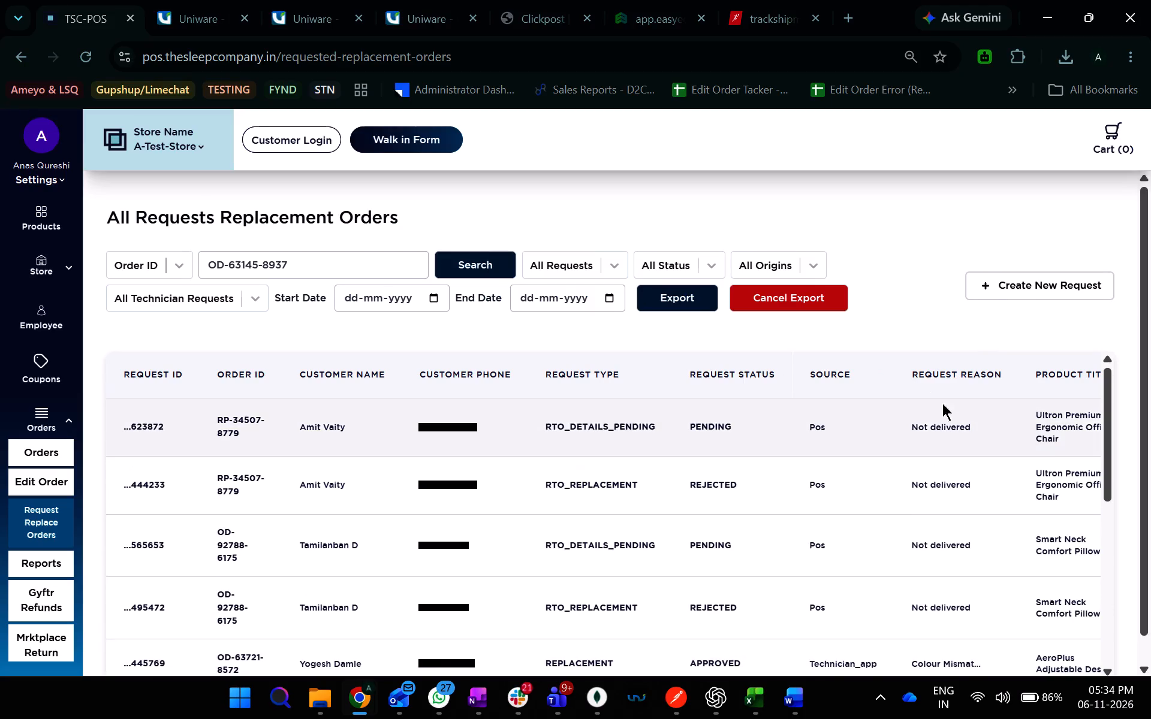
{"action": "key", "text": "alt+Tab"}
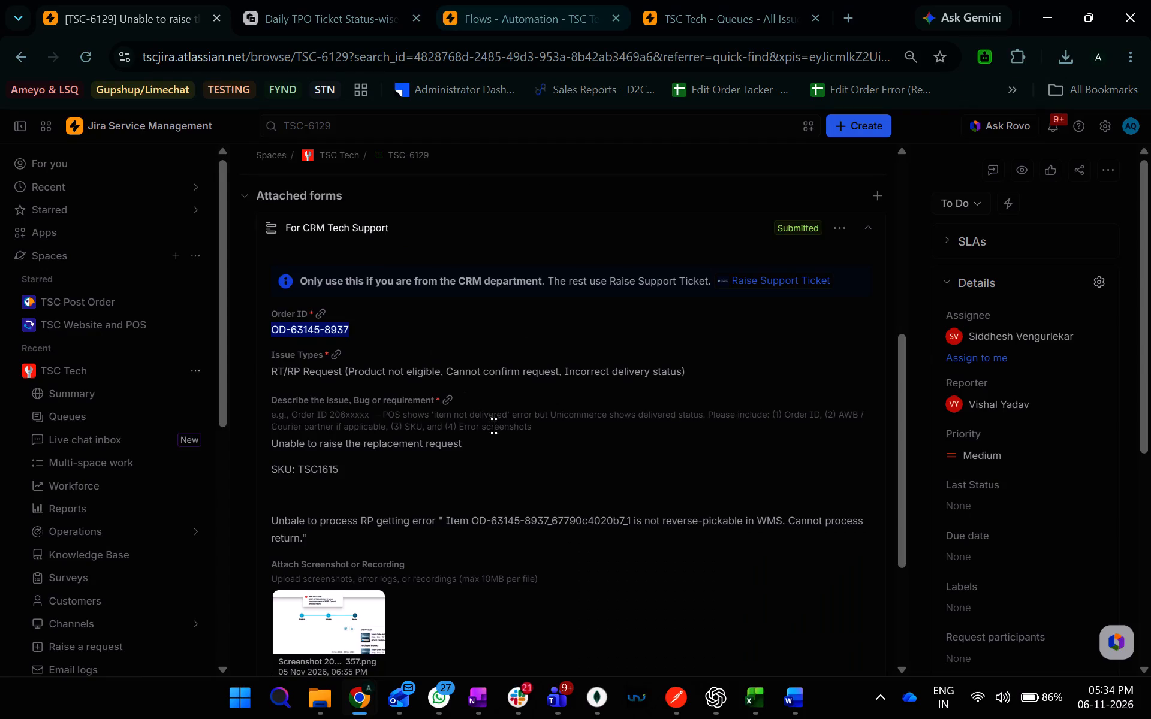
{"action": "key", "text": "alt+Tab"}
{"action": "scroll", "coordinate": [903, 304], "scroll_direction": "down", "scroll_amount": 4}
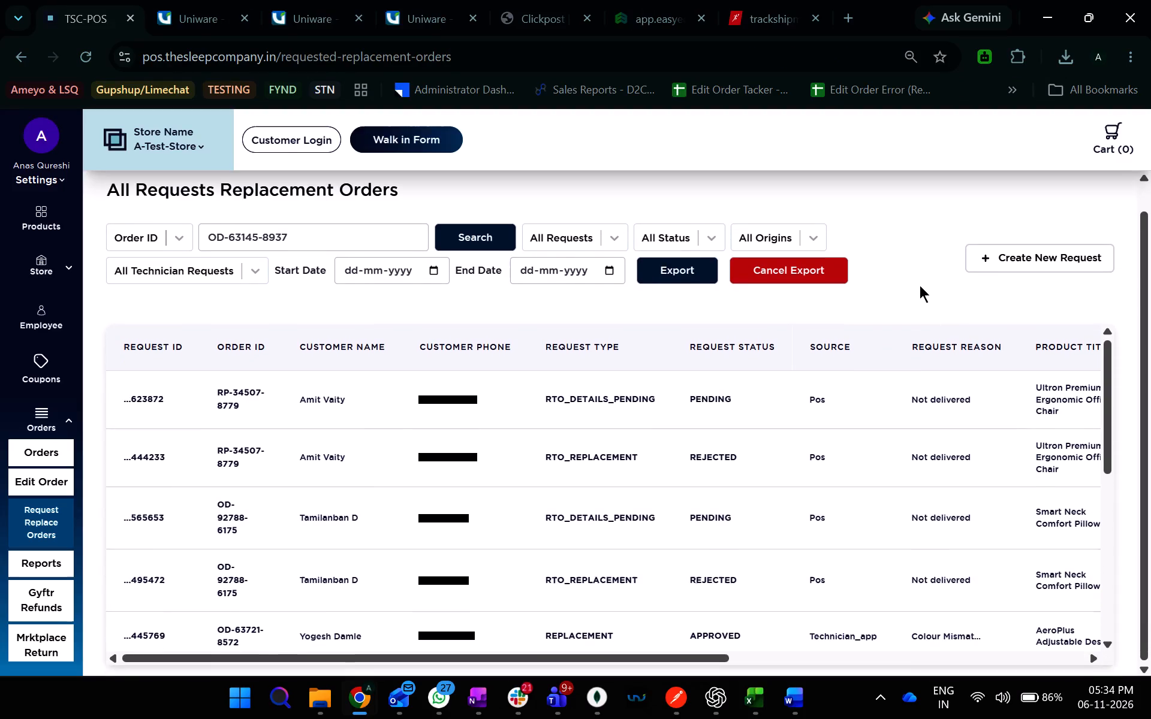
{"action": "left_click_drag", "start_coordinate": [637, 659], "coordinate": [781, 658]}
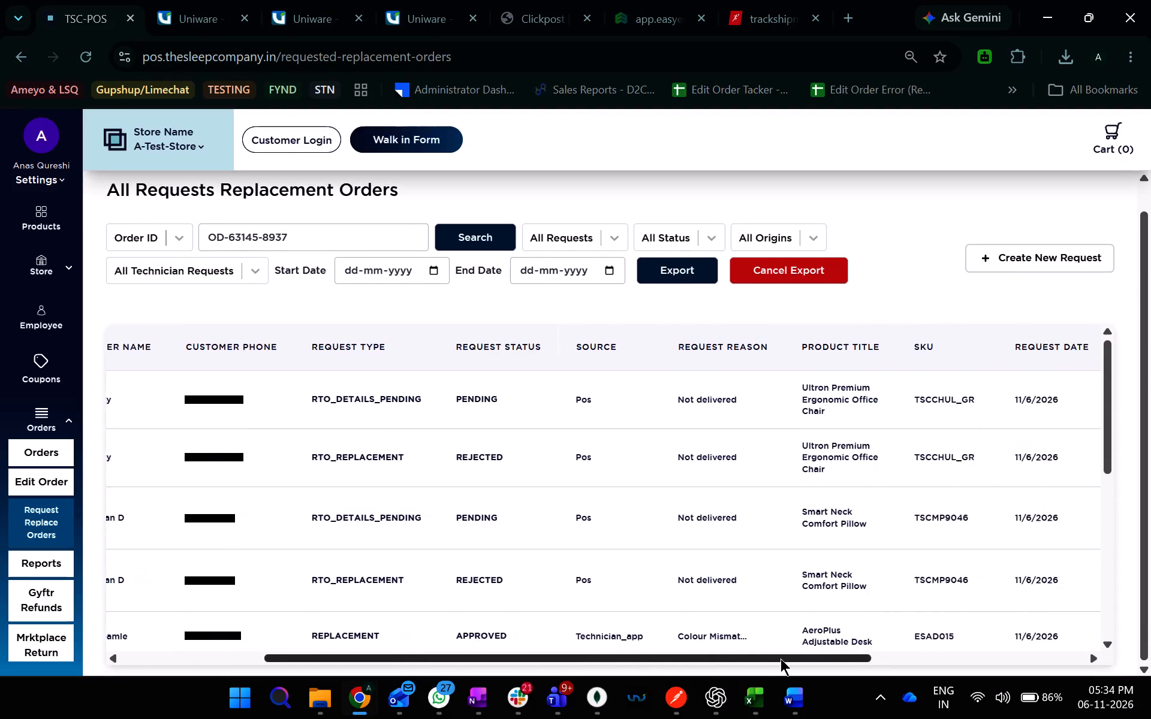
{"action": "left_click_drag", "start_coordinate": [781, 658], "coordinate": [785, 657]}
{"action": "left_click", "coordinate": [1051, 268]}
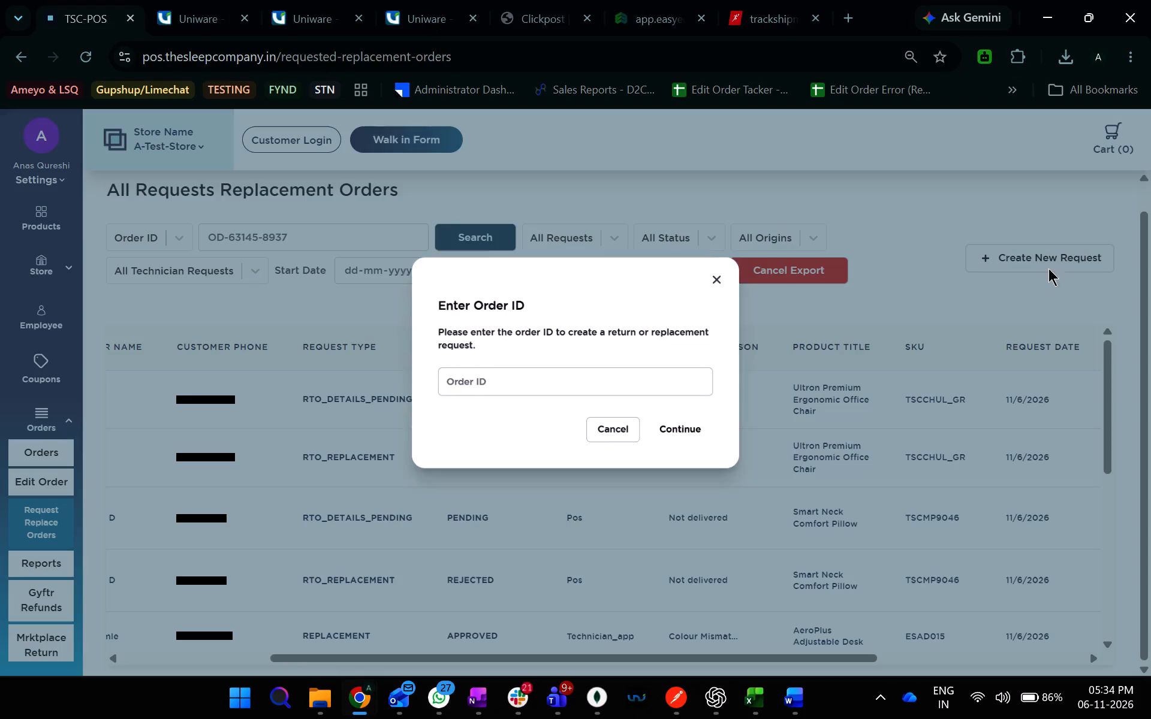
{"action": "left_click", "coordinate": [651, 386]}
{"action": "key", "text": "ctrl+v"}
{"action": "left_click", "coordinate": [701, 442]}
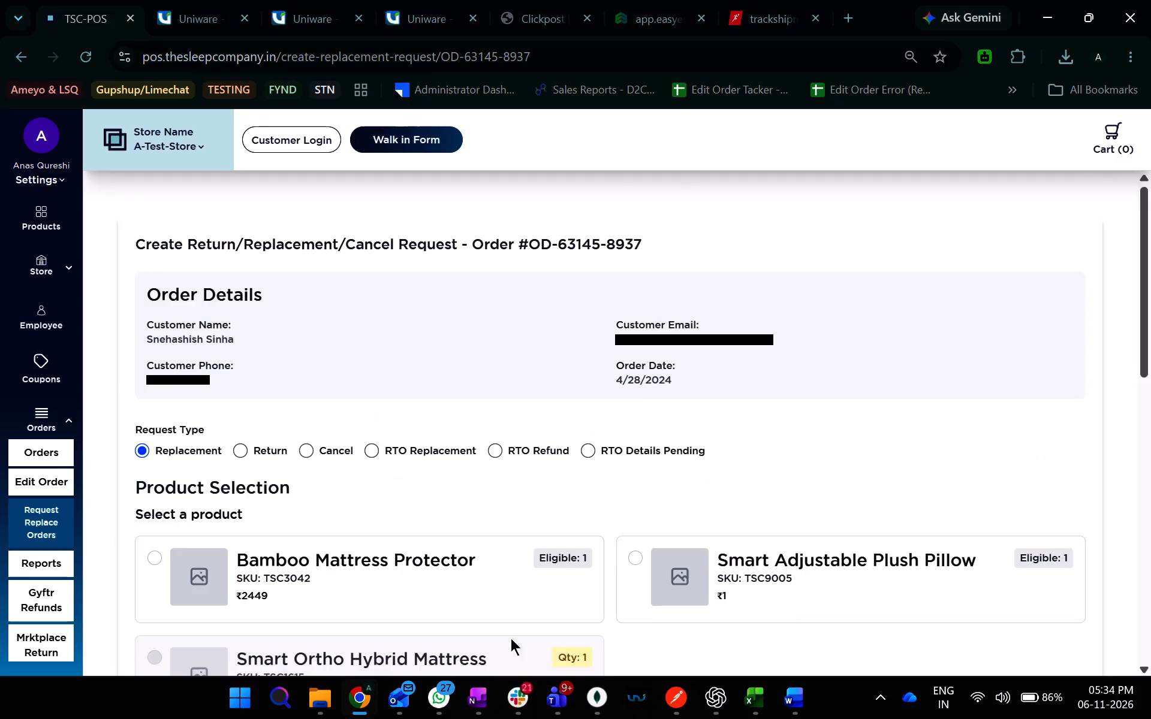
{"action": "scroll", "coordinate": [511, 638], "scroll_direction": "down", "scroll_amount": 2}
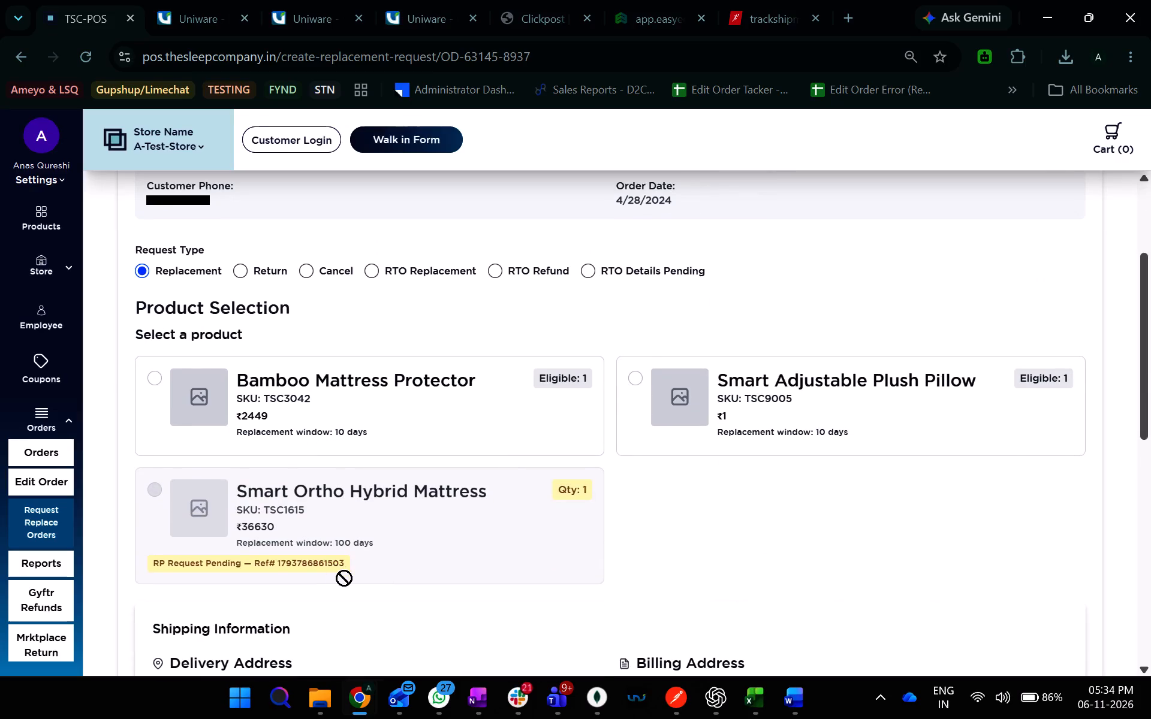